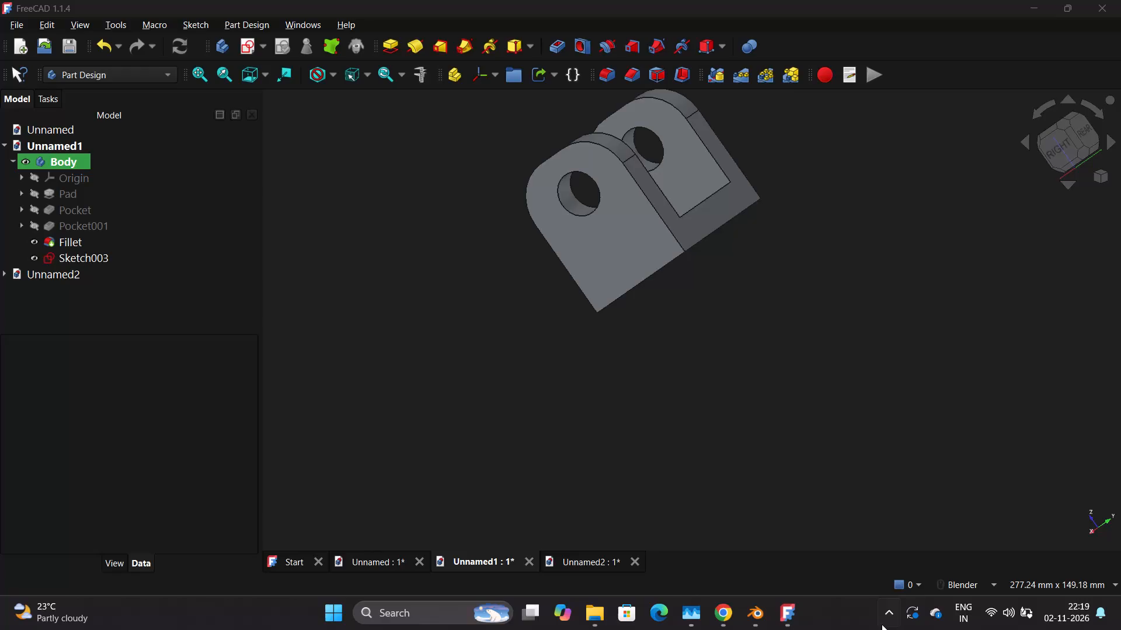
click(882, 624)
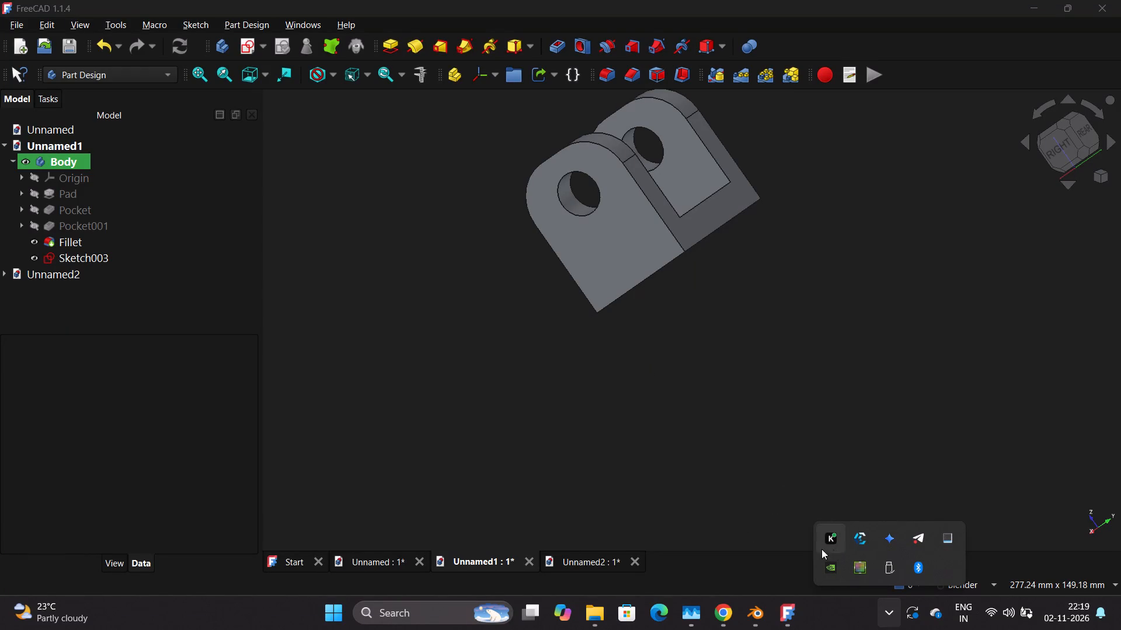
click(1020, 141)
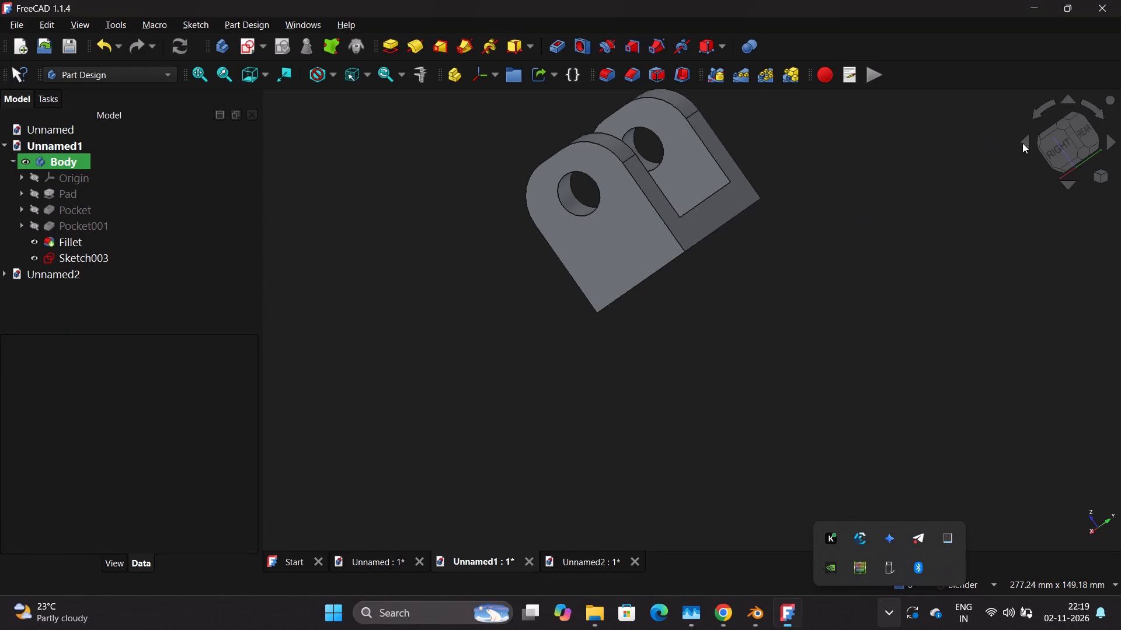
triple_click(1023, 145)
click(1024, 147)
Switch to the Canva presentation in Chrome and apply the default black-to-blue gradient to the "TARGET AUDIENCE" title on slide 4.
click(721, 619)
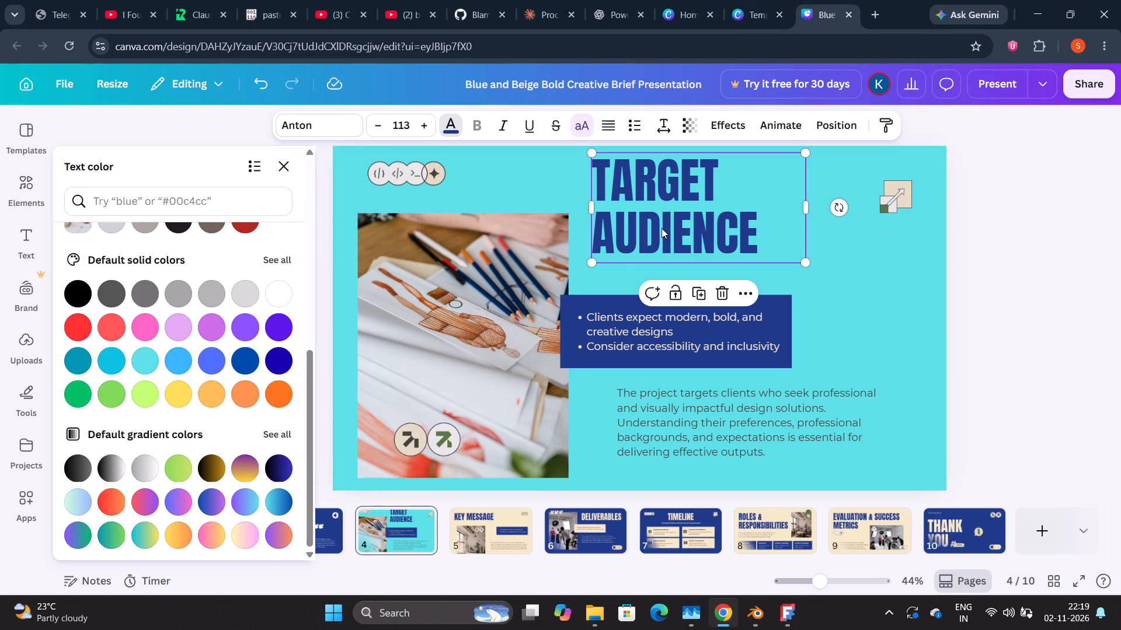
scroll(187, 327, up, 2)
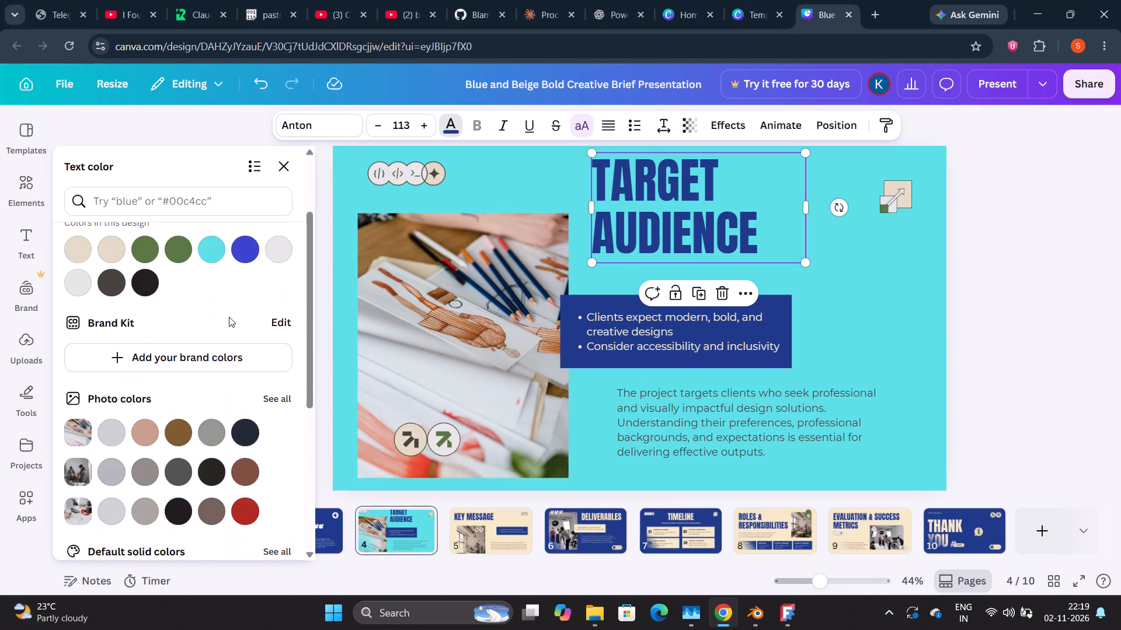
scroll(239, 393, down, 5)
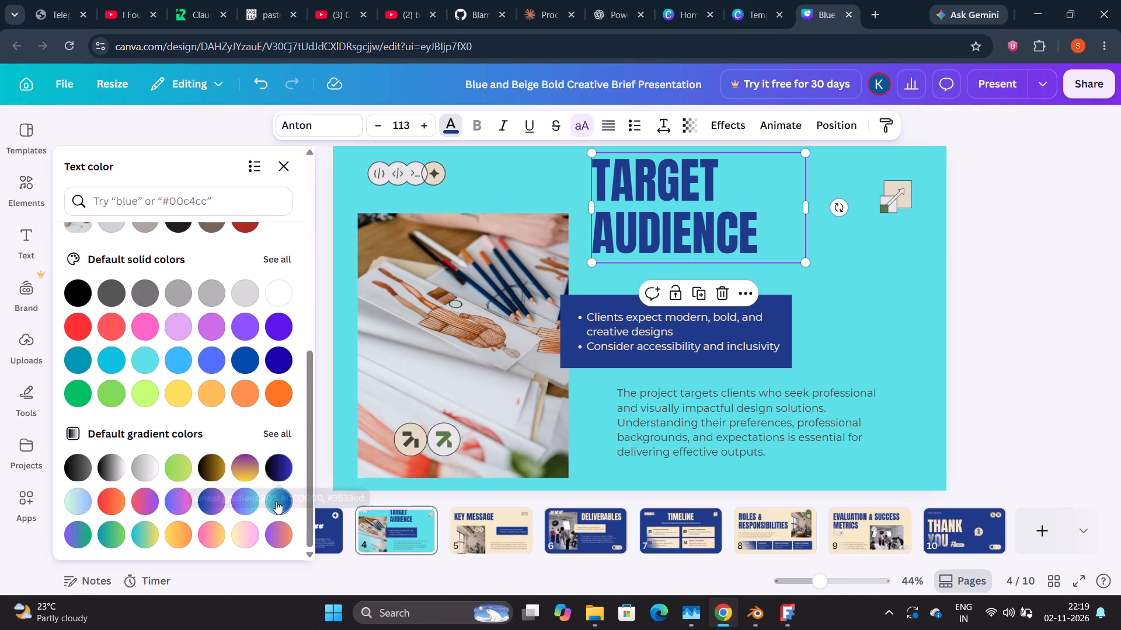
click(276, 501)
click(281, 461)
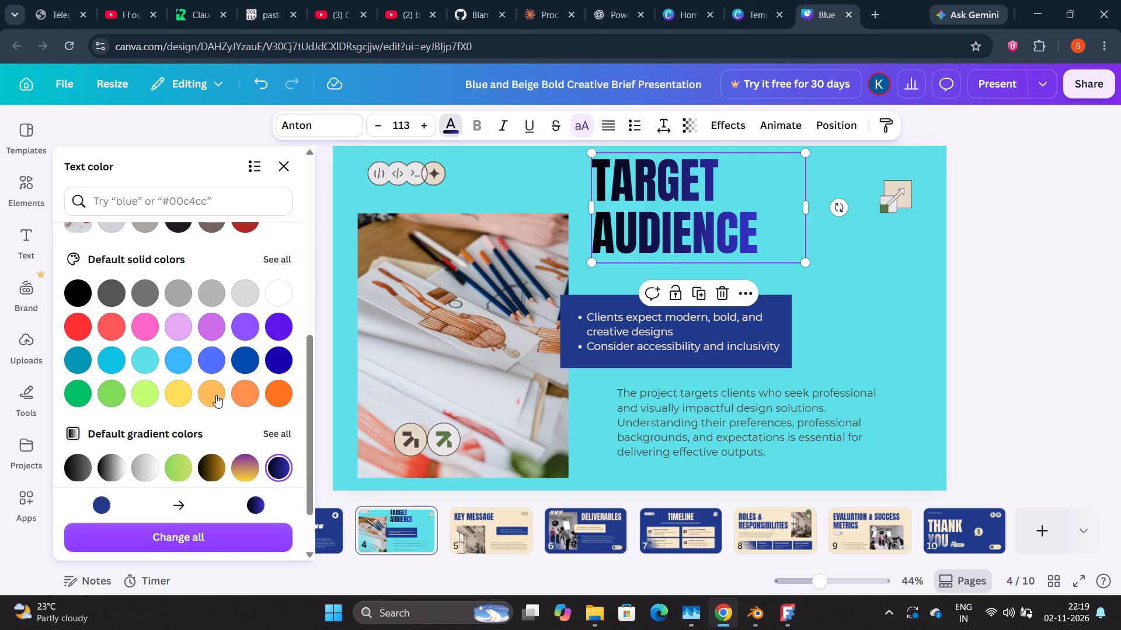
scroll(215, 394, up, 1)
Shift the "TARGET AUDIENCE" title slightly right and down on the slide.
drag(645, 190, 645, 191)
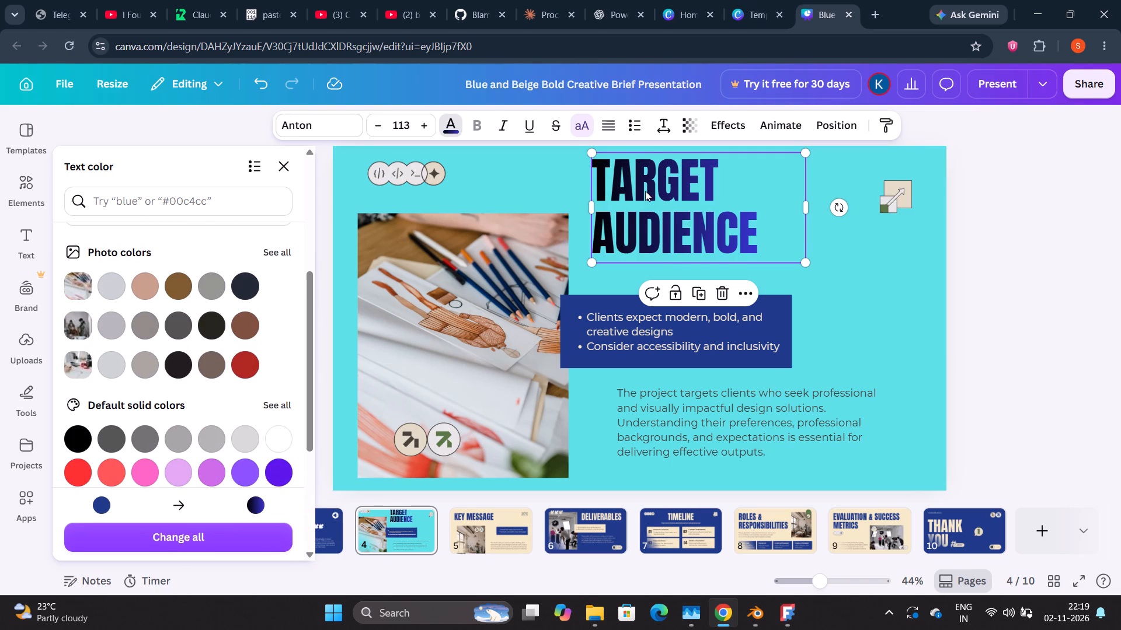
drag(645, 191, 655, 197)
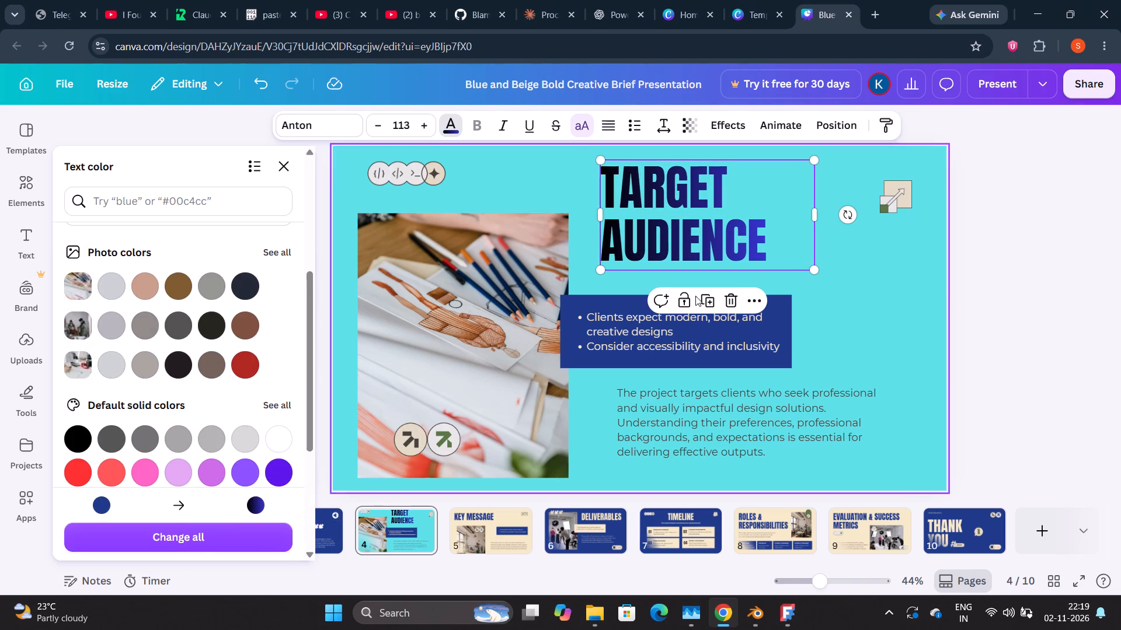
Move the blue box and its bullet text rightward, away from the photo, keeping the bullets inside the box.
drag(632, 345, 623, 341)
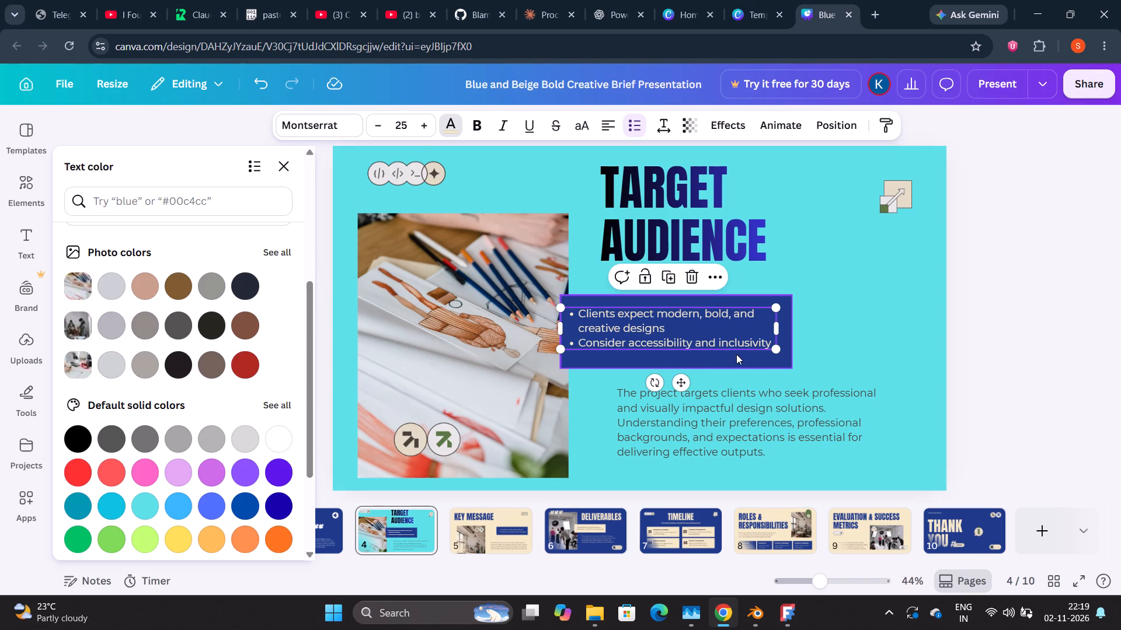
drag(736, 354, 772, 346)
drag(653, 314, 671, 311)
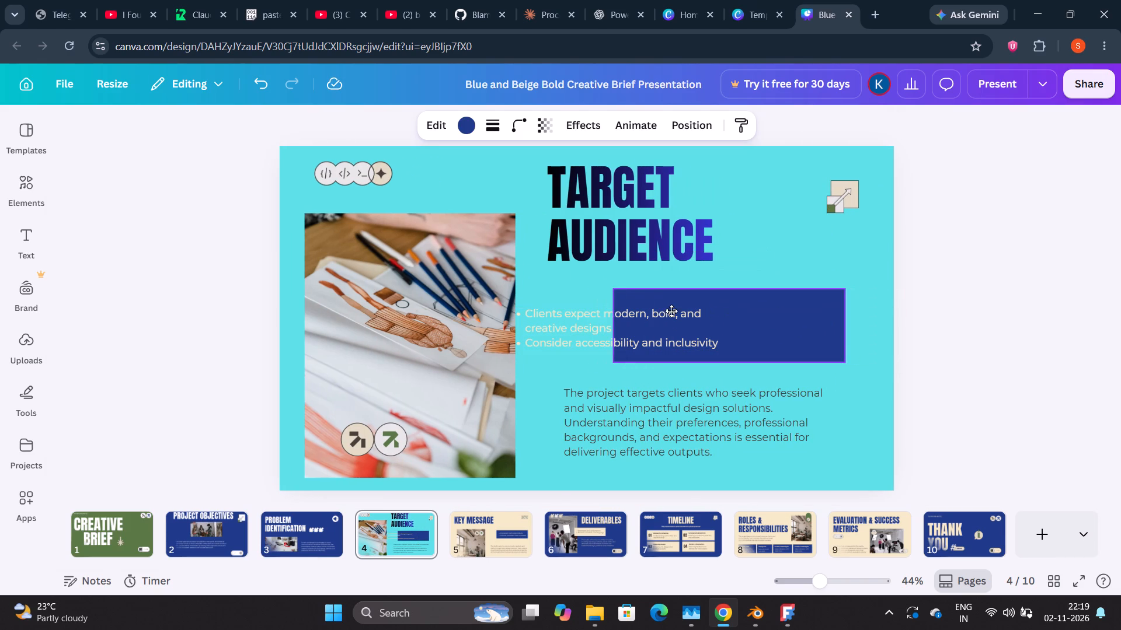
drag(671, 311, 671, 311)
drag(572, 312, 683, 303)
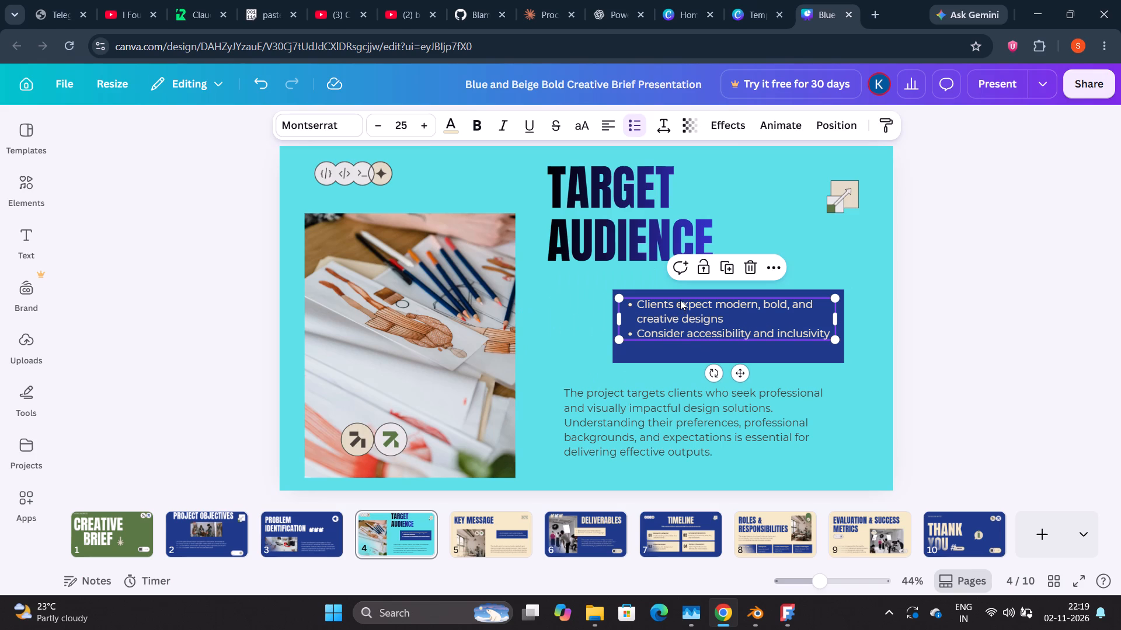
click(673, 315)
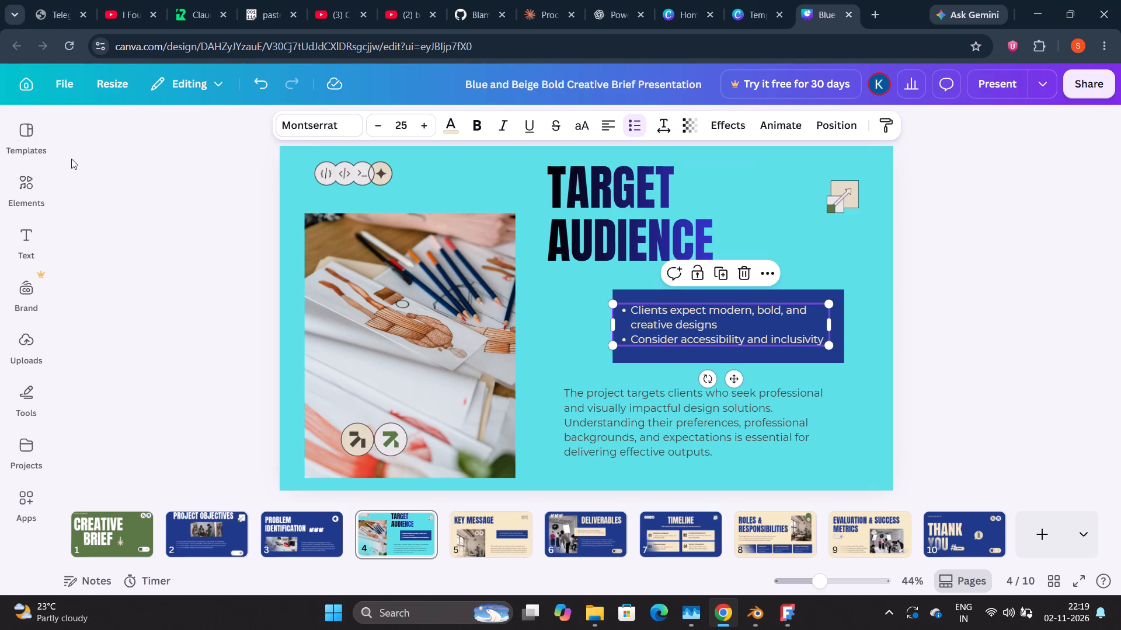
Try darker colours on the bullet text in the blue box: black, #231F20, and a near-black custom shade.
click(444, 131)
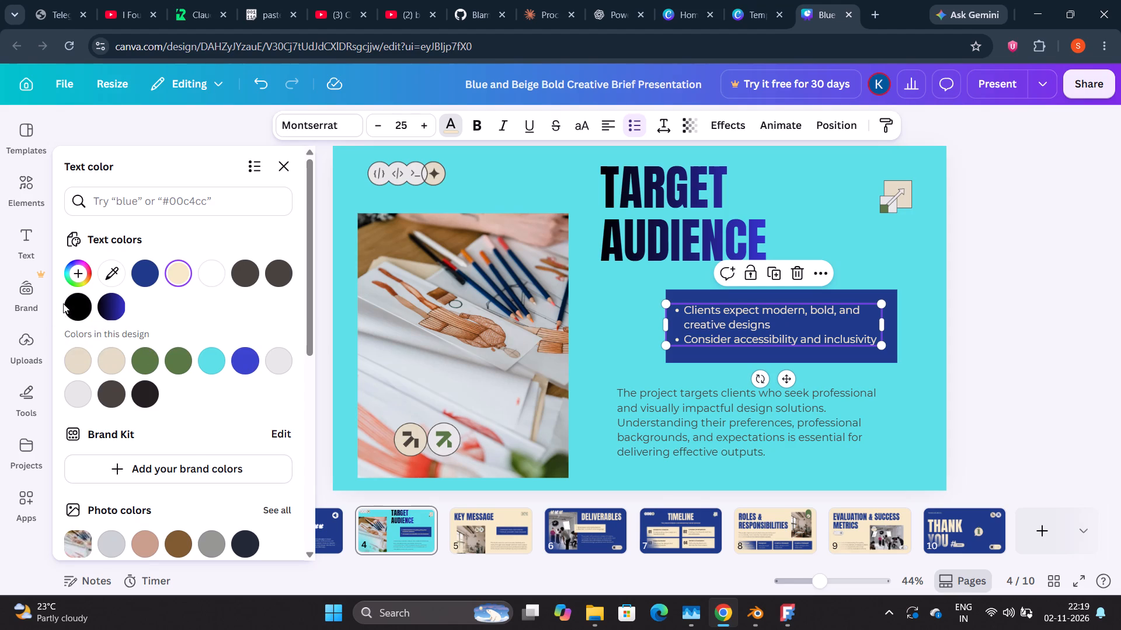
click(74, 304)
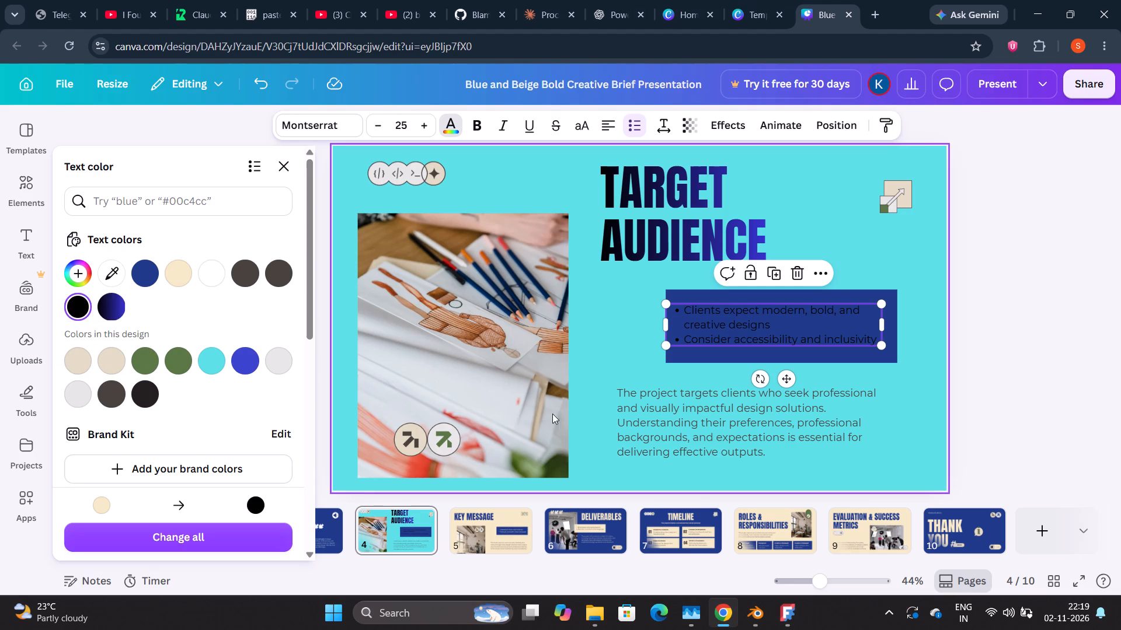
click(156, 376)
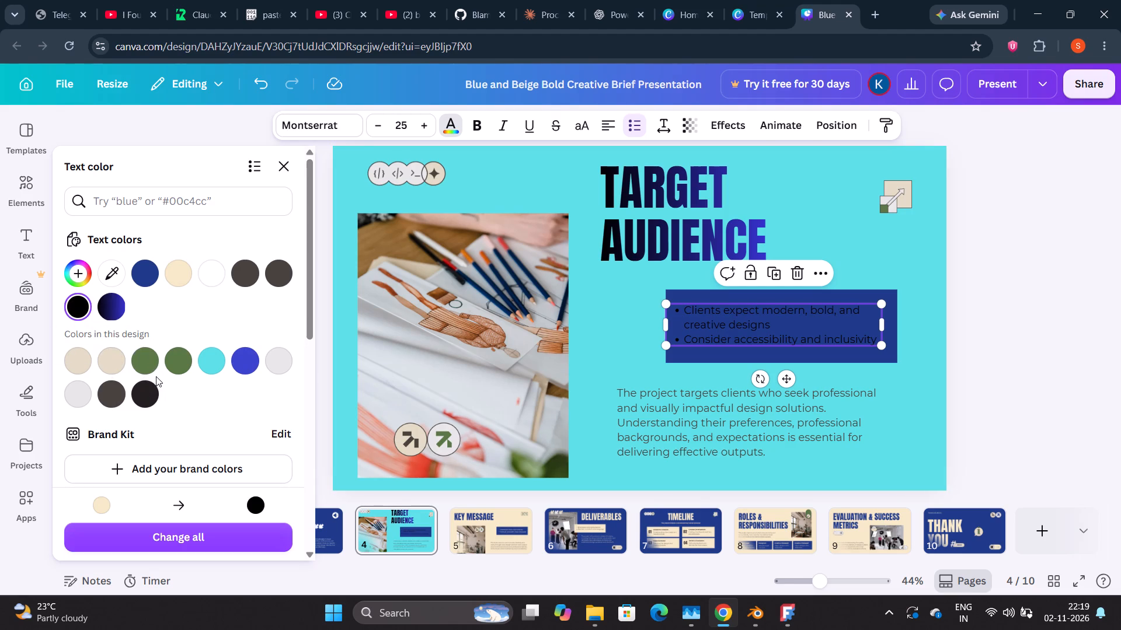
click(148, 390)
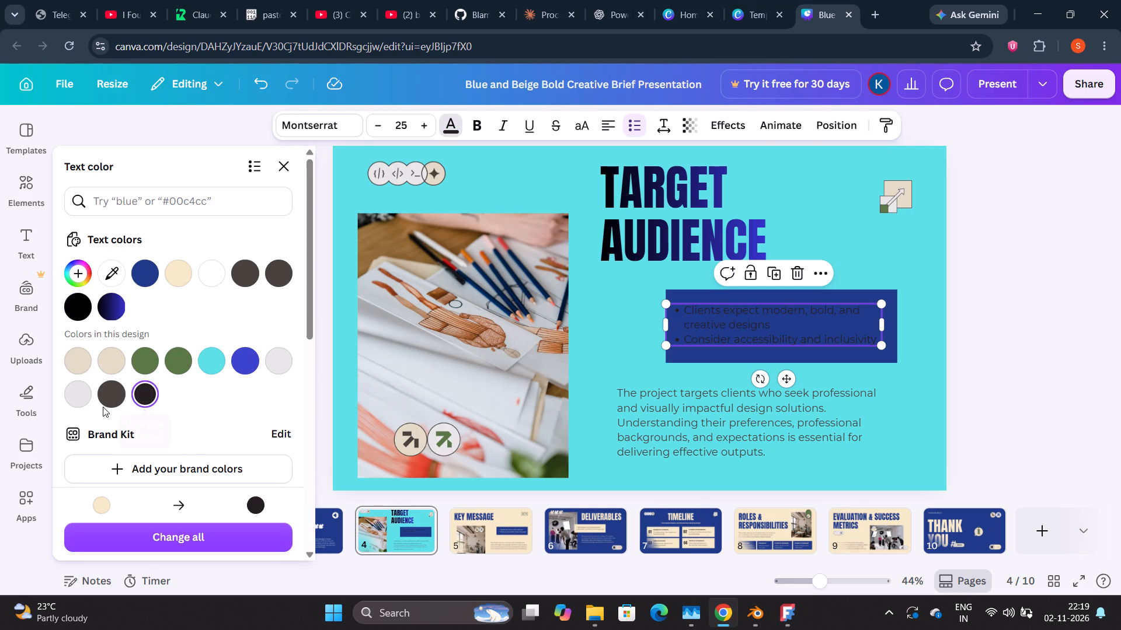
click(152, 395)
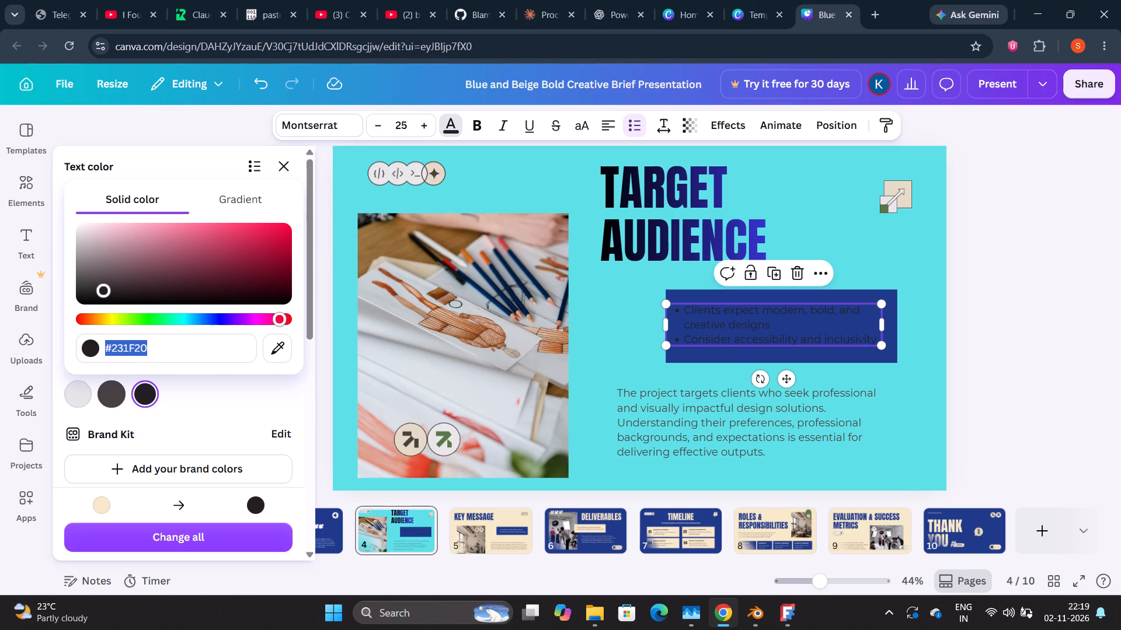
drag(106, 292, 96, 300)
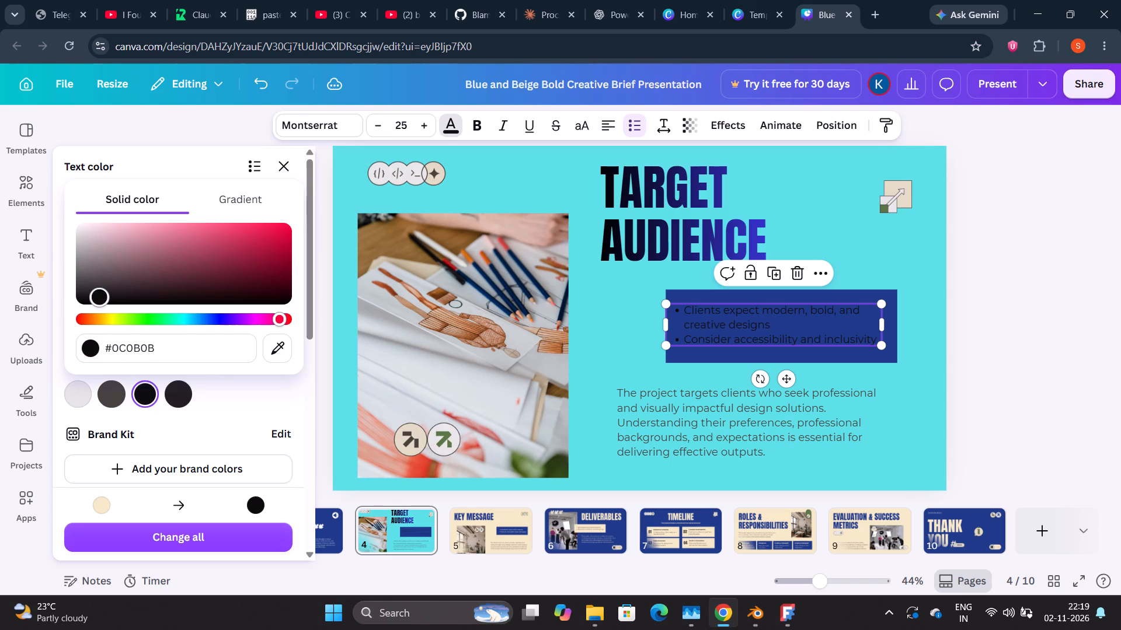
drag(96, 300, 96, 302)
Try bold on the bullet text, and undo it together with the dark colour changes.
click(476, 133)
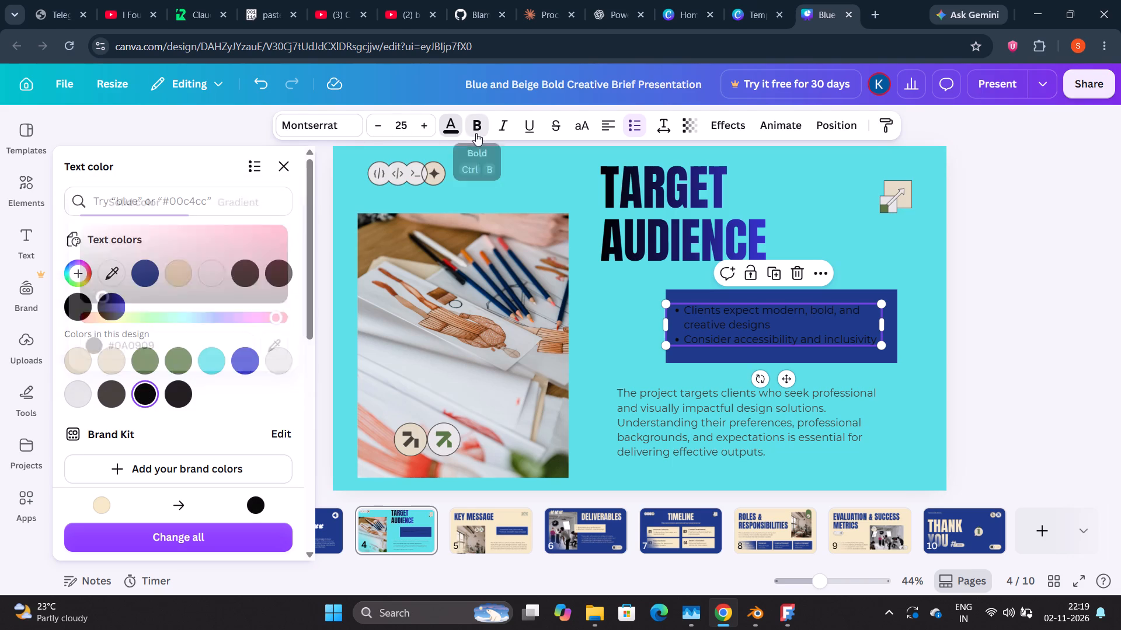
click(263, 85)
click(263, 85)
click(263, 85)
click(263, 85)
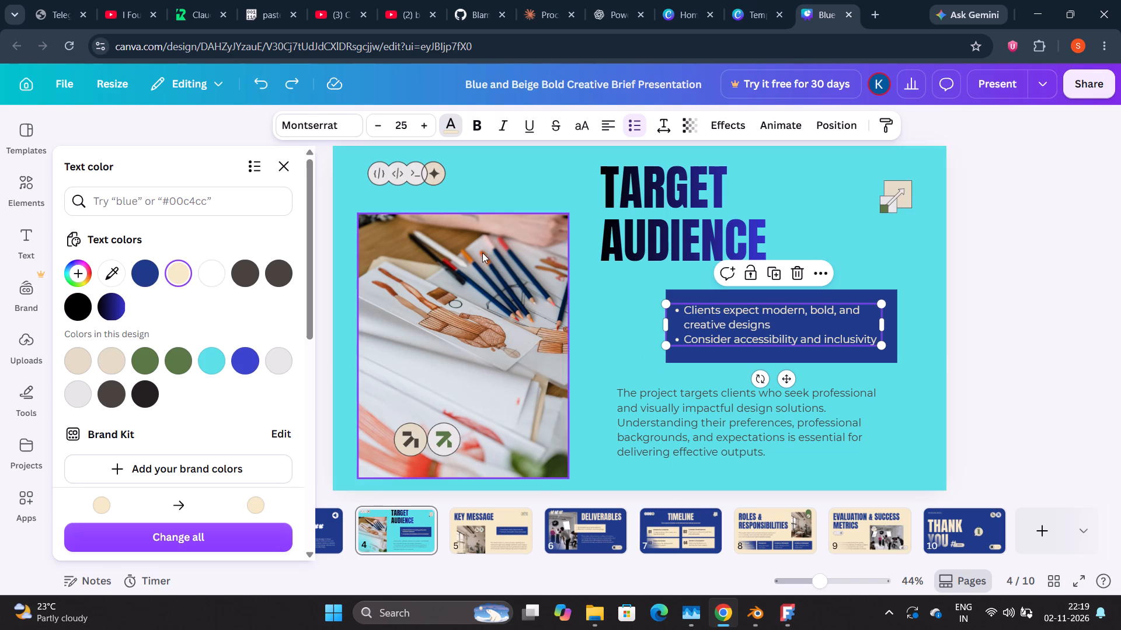
Make the bullet text bold and centre it inside the blue box.
click(472, 130)
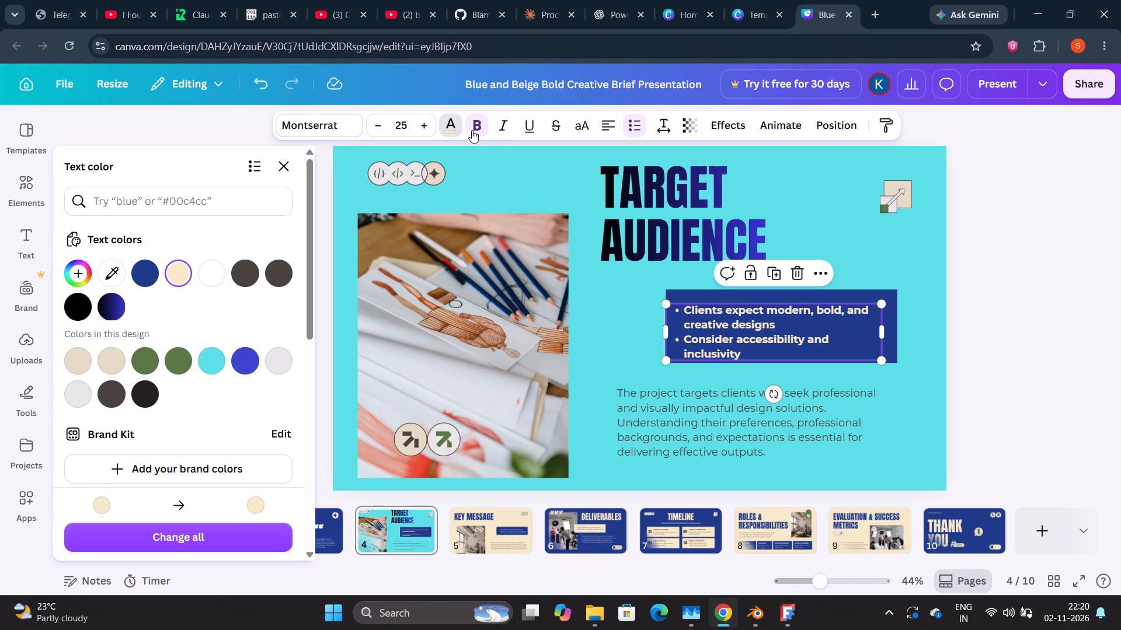
drag(790, 335, 797, 326)
click(797, 326)
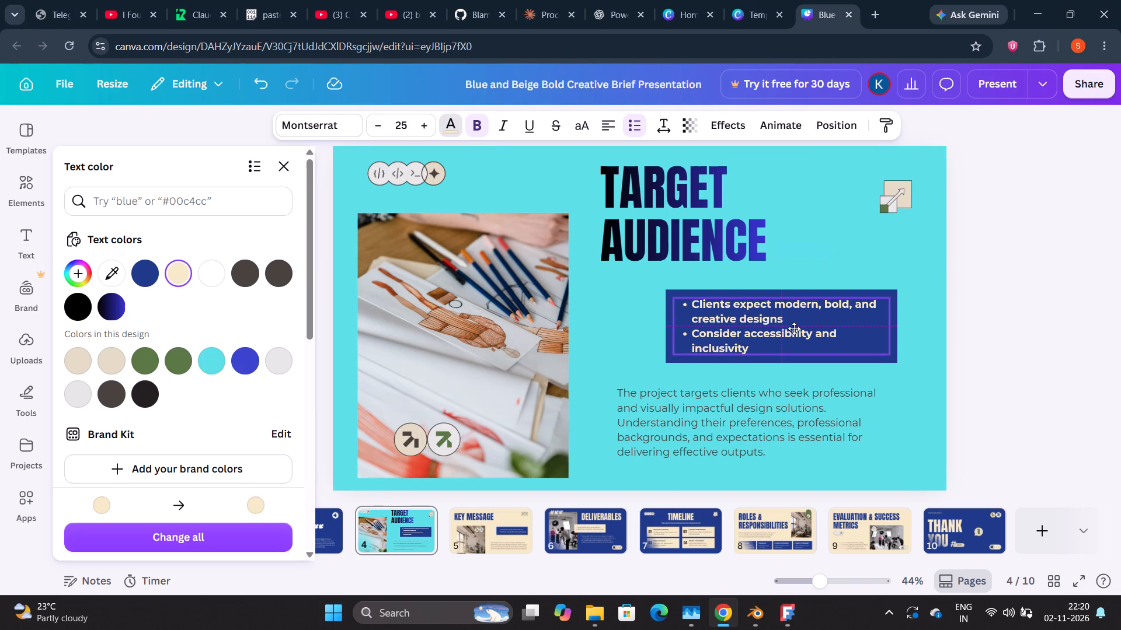
Set the paragraph below the blue box to size 27 and bold, and shift it slightly left.
click(706, 430)
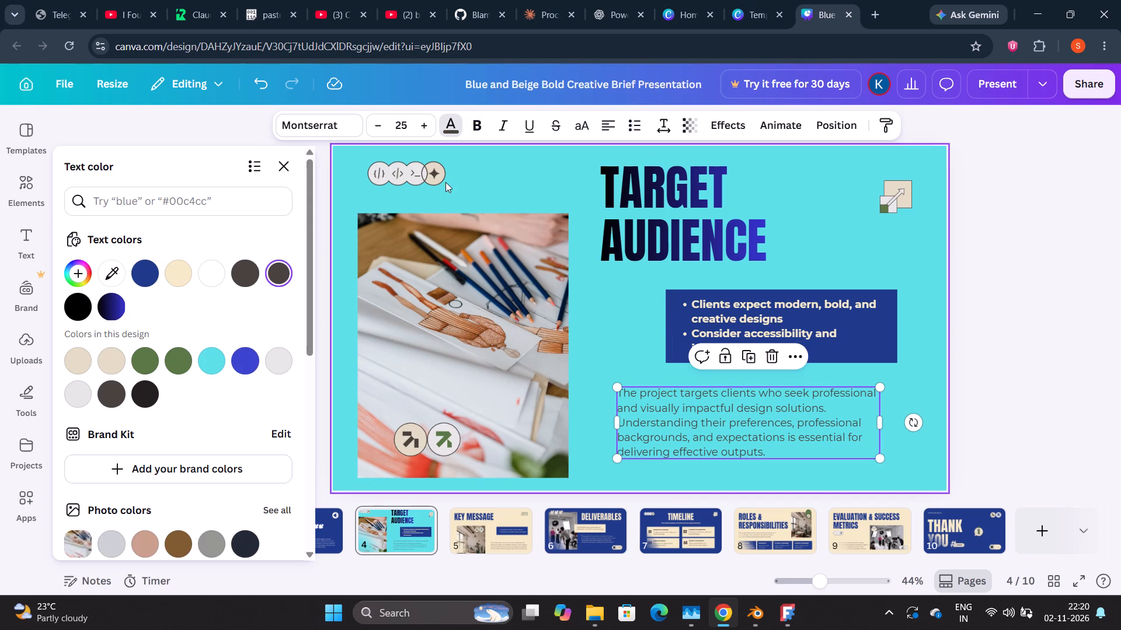
double_click(430, 125)
click(472, 124)
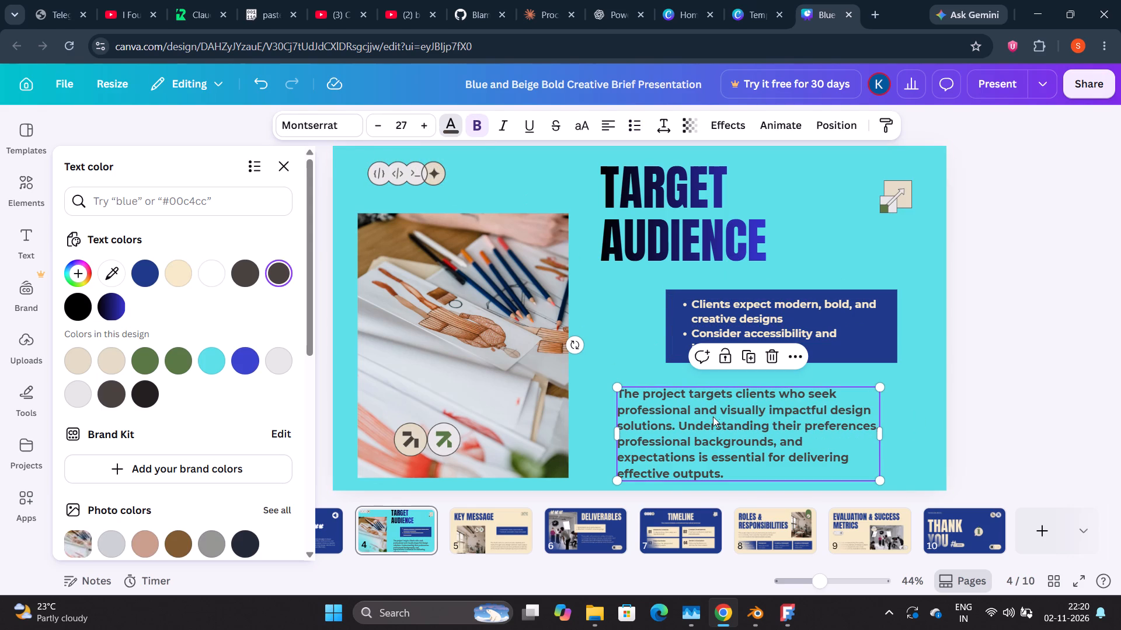
drag(713, 416, 701, 418)
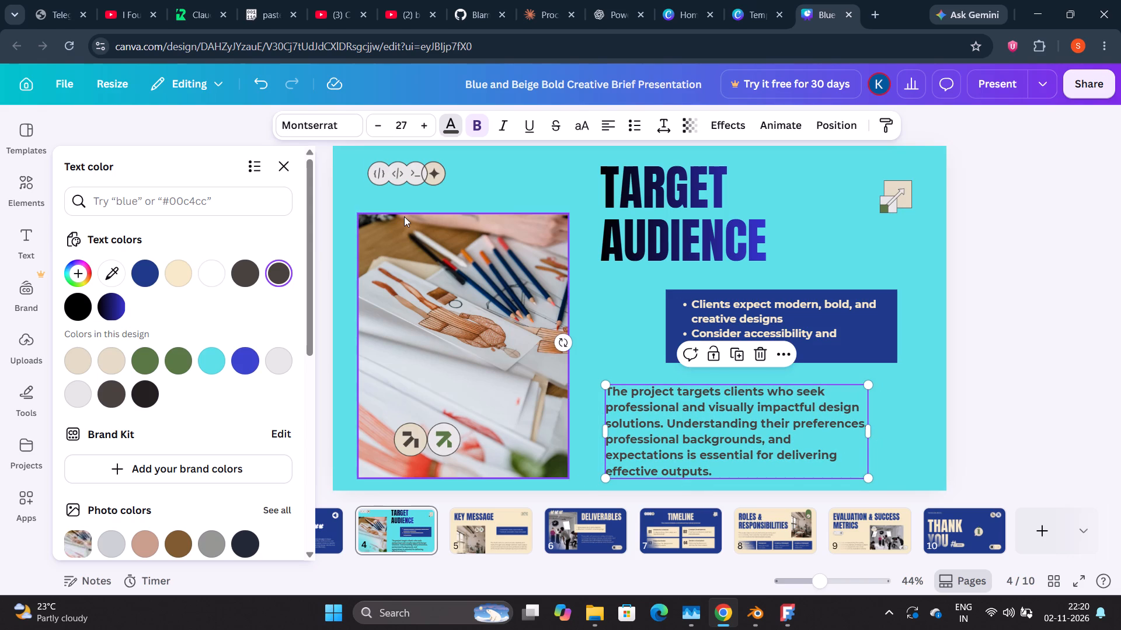
Move the photo of pencils and sketches slightly left and down, leaving a small margin at the slide's left and bottom edges.
drag(488, 232, 472, 239)
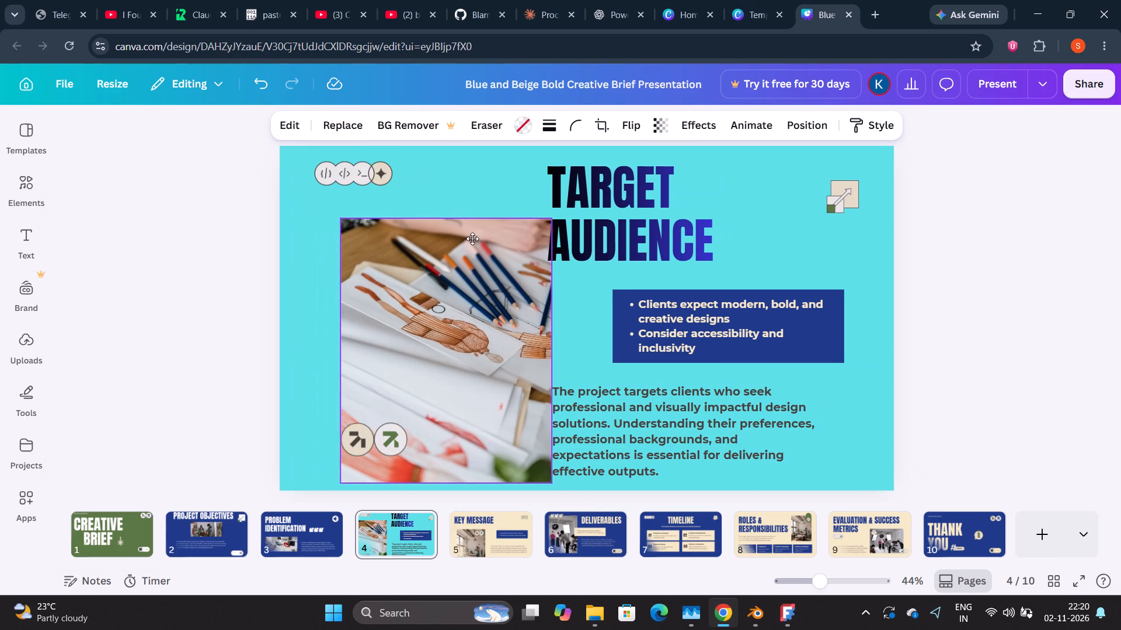
drag(472, 239, 425, 247)
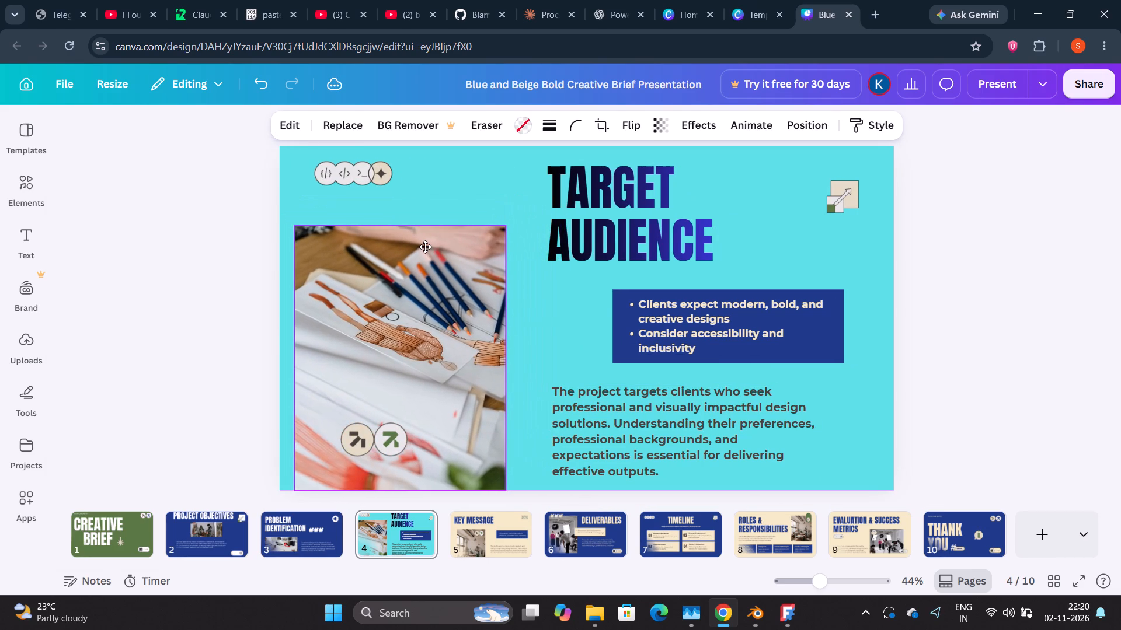
drag(425, 247, 417, 251)
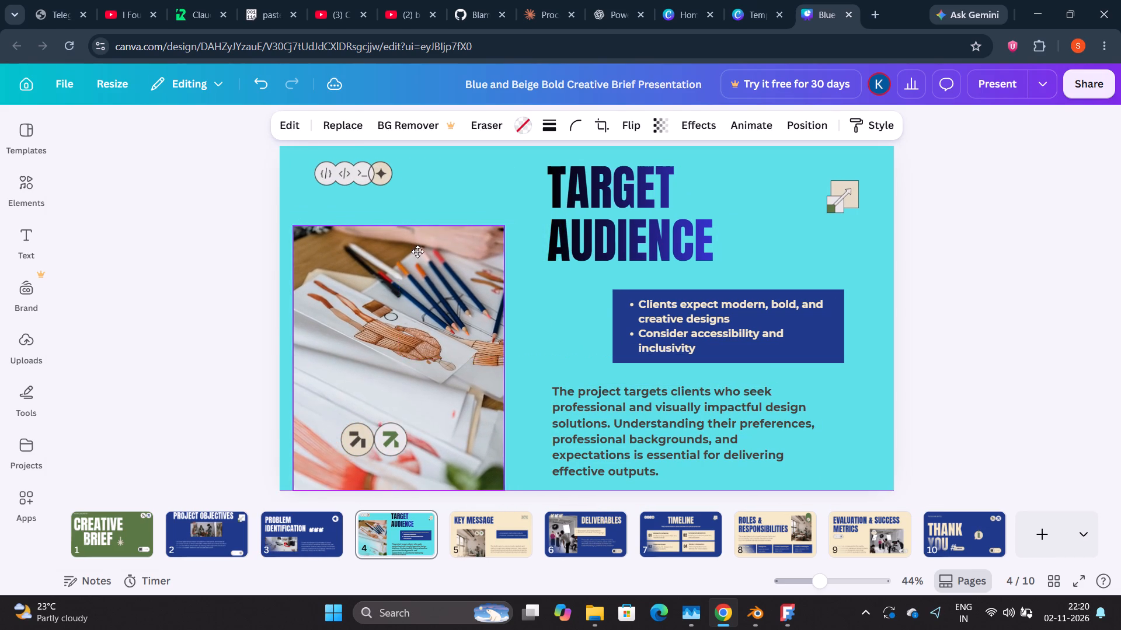
drag(417, 251, 413, 254)
drag(409, 302, 429, 279)
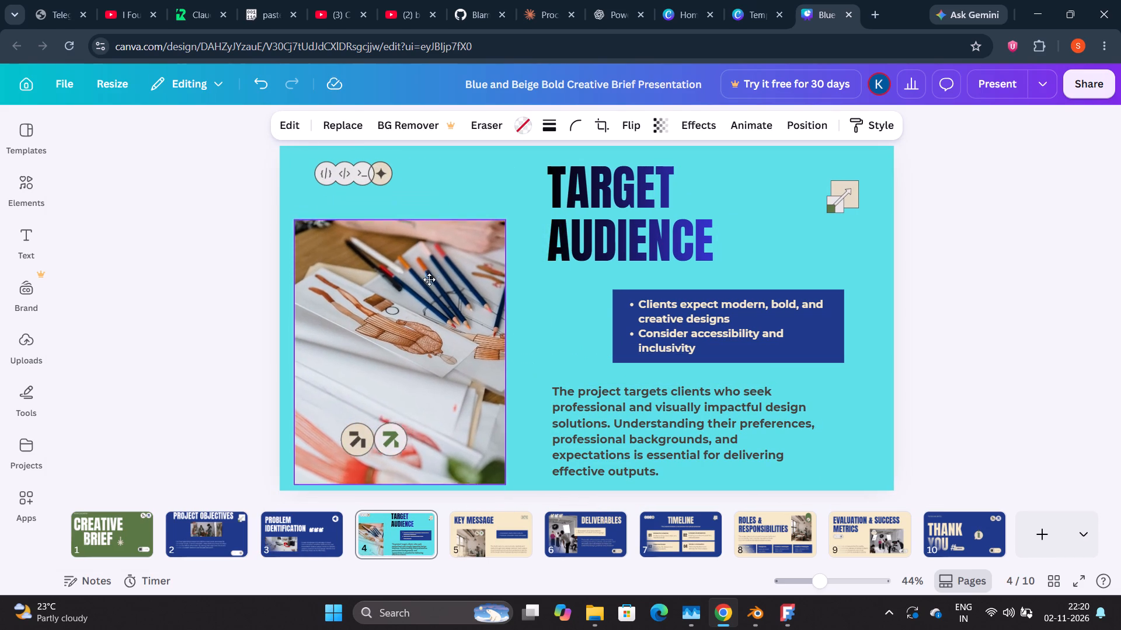
drag(429, 279, 423, 288)
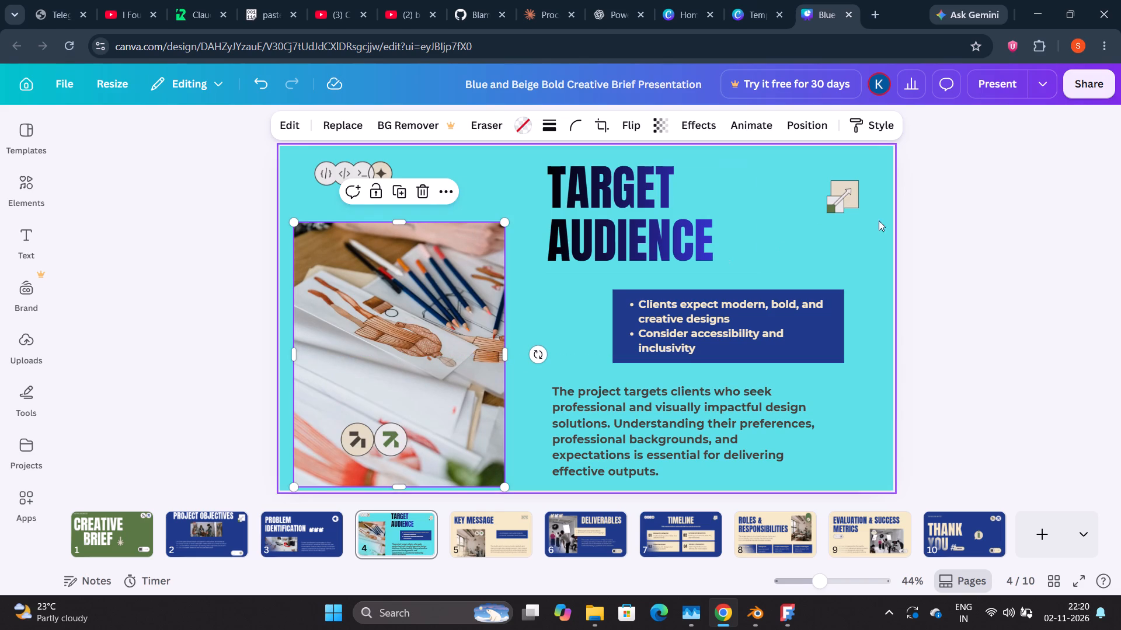
Lock the photo on the slide.
right_click(442, 277)
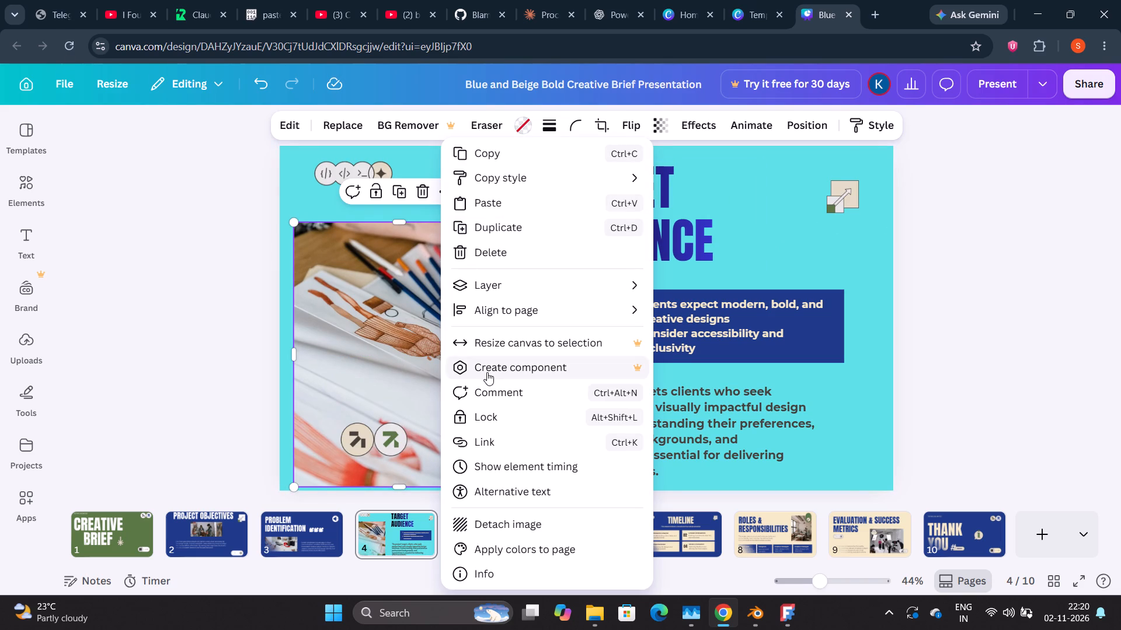
click(506, 419)
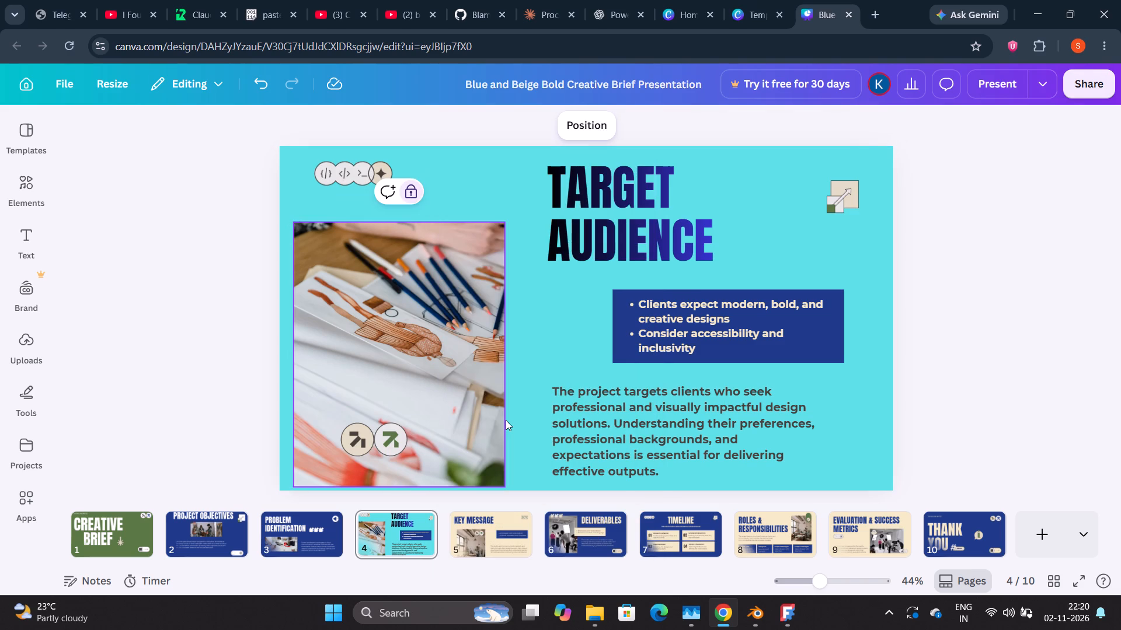
Add the comment "good to seee i will be working" to the paragraph below the blue box.
right_click(597, 426)
click(637, 407)
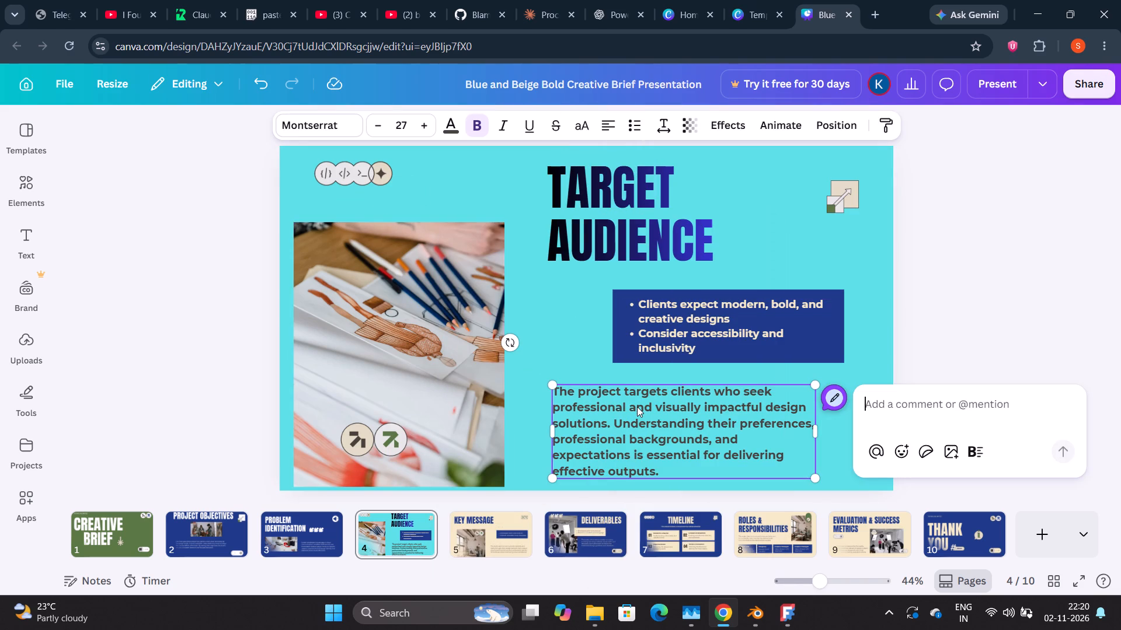
text(goof)
key(BackSpace)
text(d to seee)
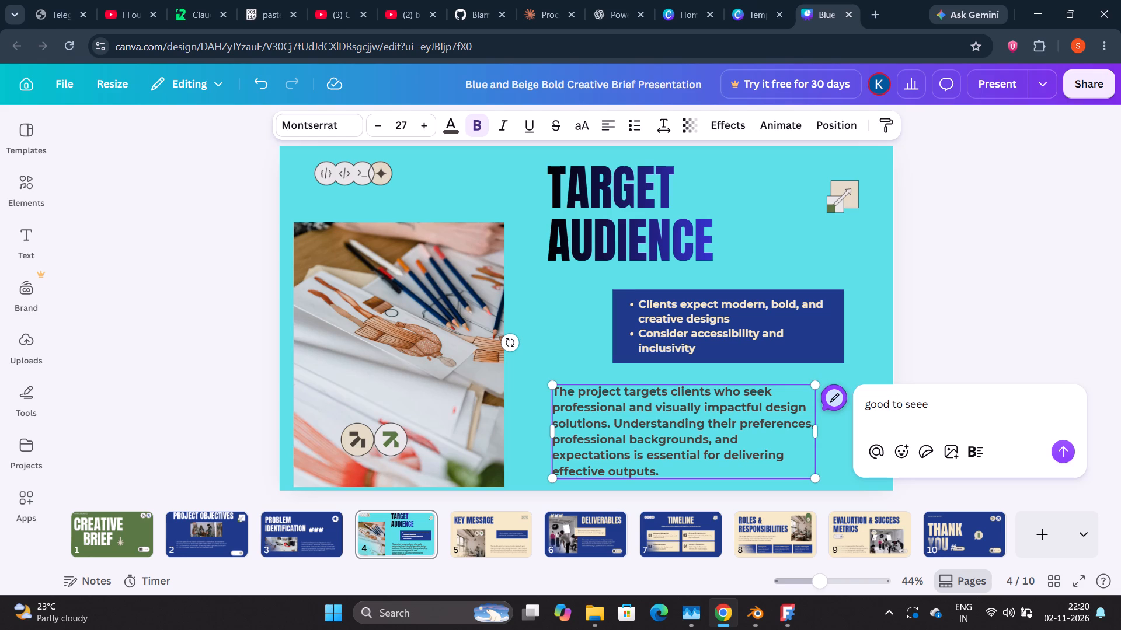
key(space)
text(i will be)
key(space)
text(working)
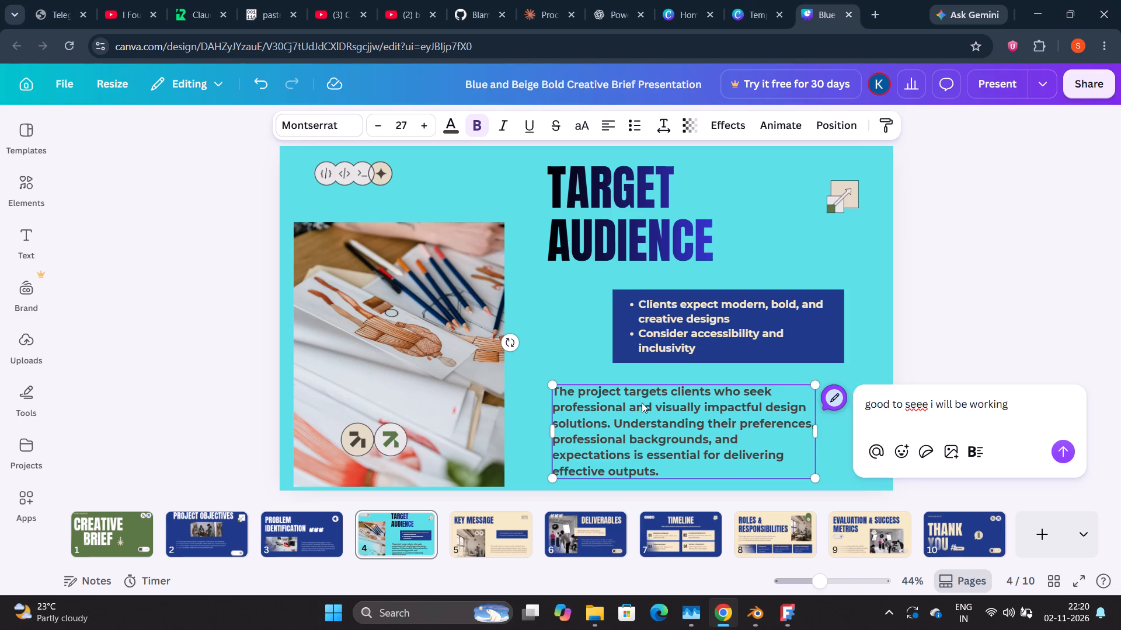
click(1065, 447)
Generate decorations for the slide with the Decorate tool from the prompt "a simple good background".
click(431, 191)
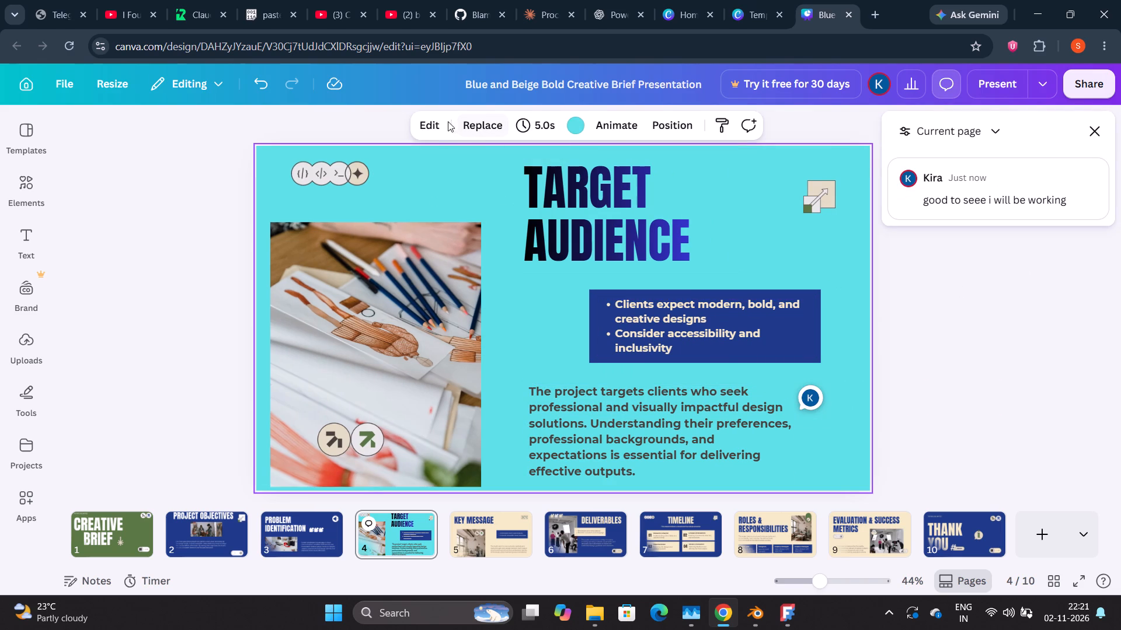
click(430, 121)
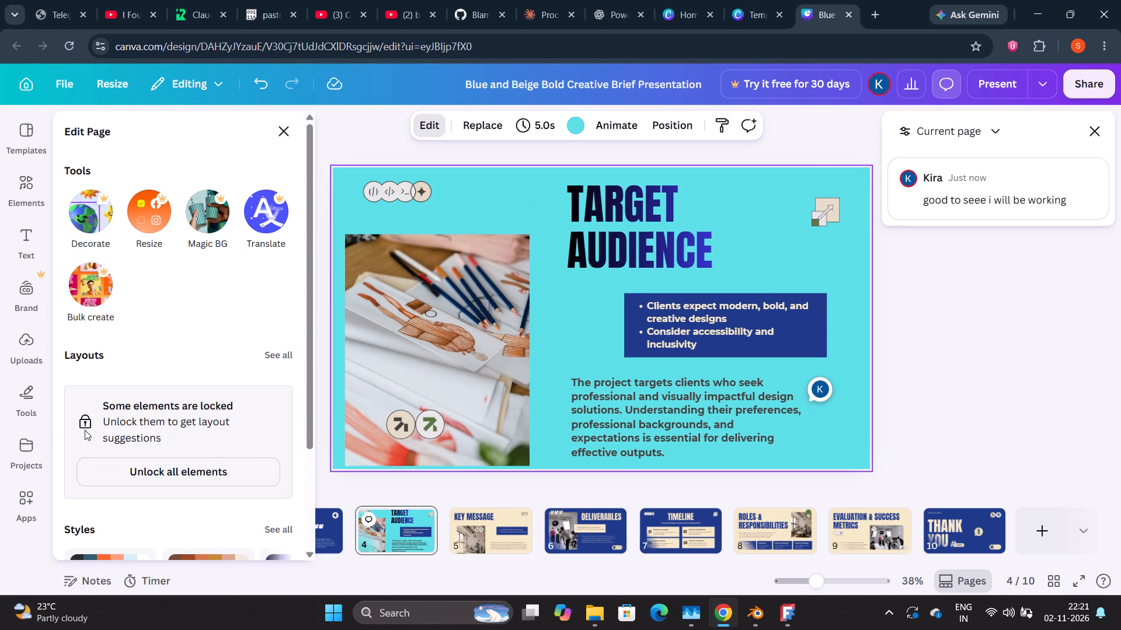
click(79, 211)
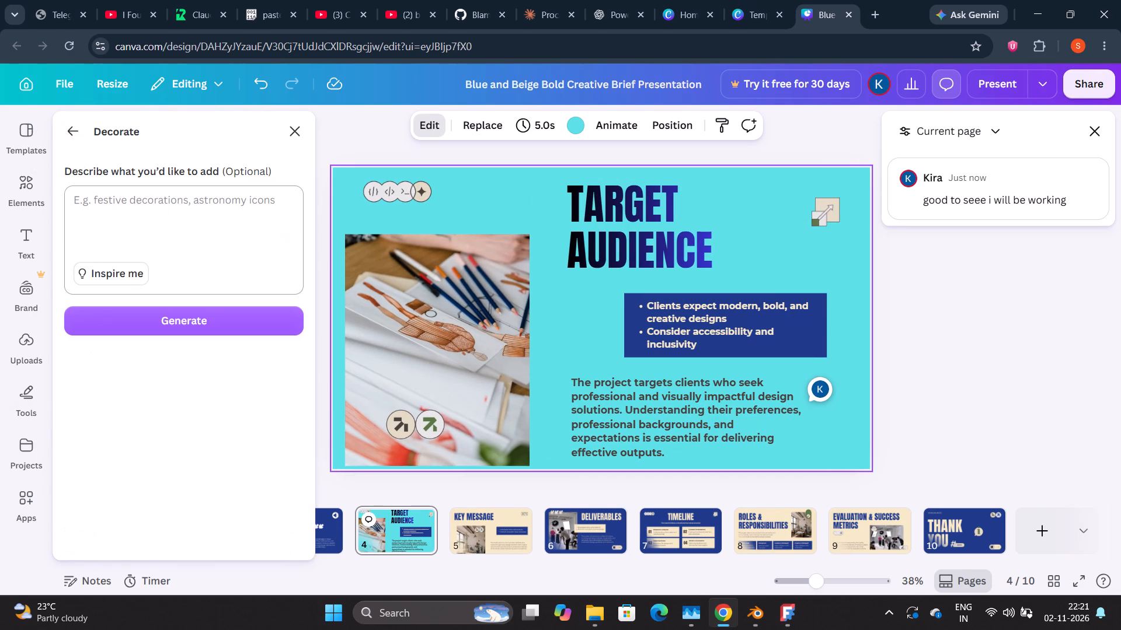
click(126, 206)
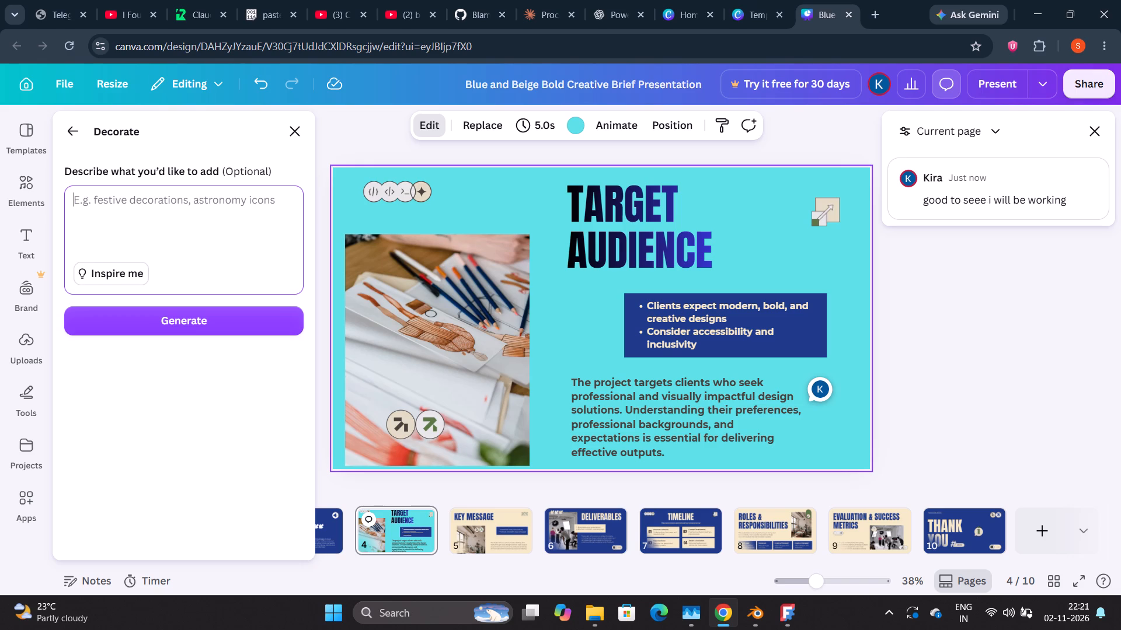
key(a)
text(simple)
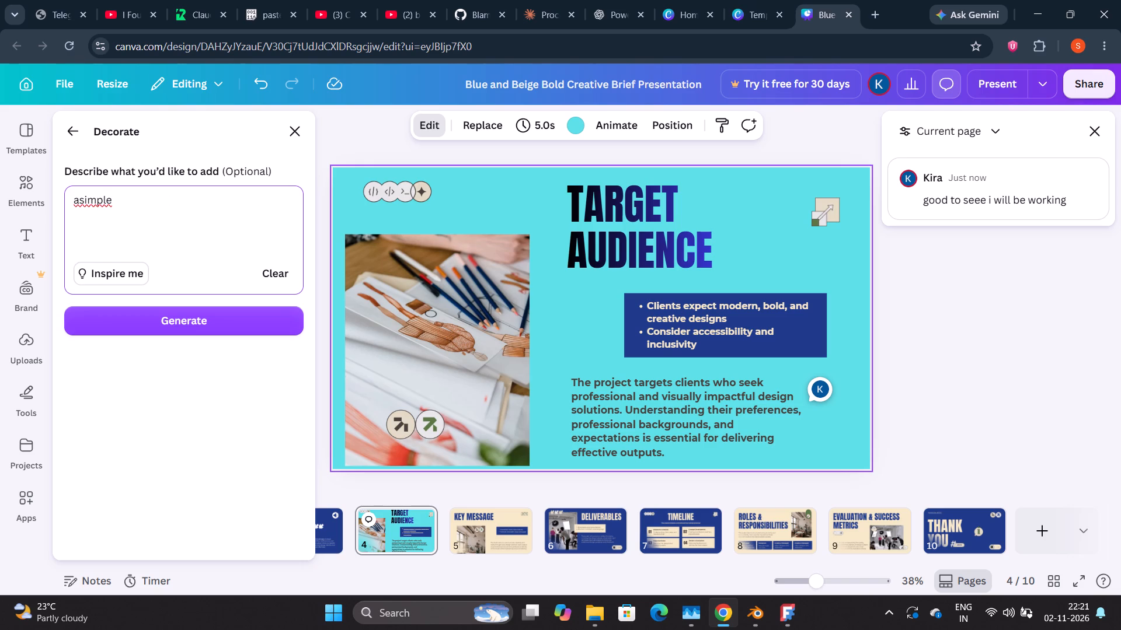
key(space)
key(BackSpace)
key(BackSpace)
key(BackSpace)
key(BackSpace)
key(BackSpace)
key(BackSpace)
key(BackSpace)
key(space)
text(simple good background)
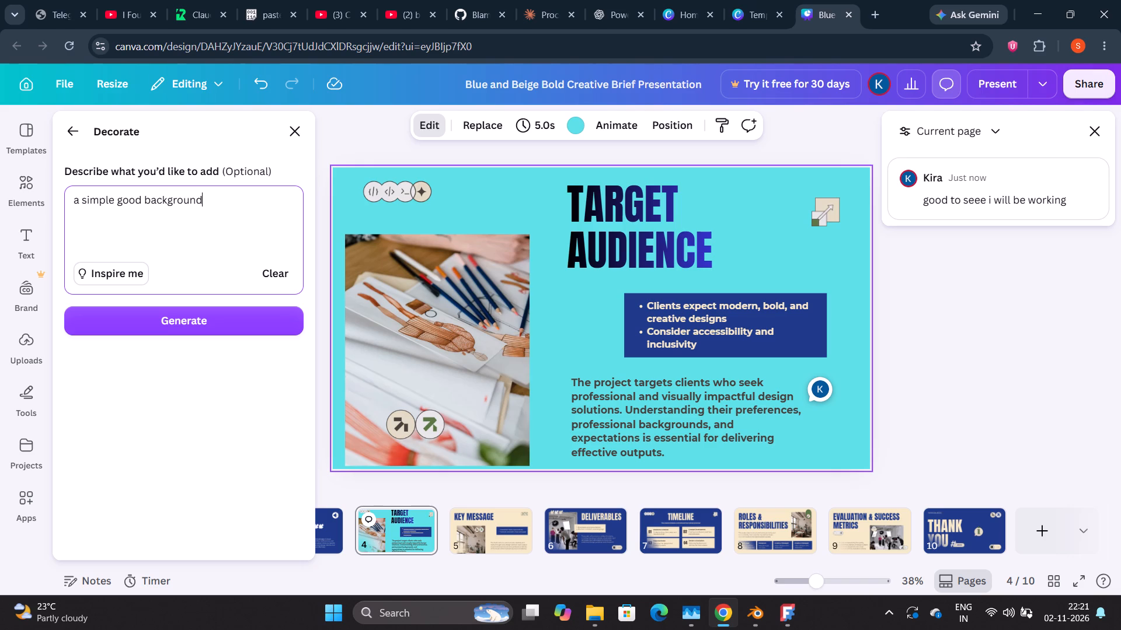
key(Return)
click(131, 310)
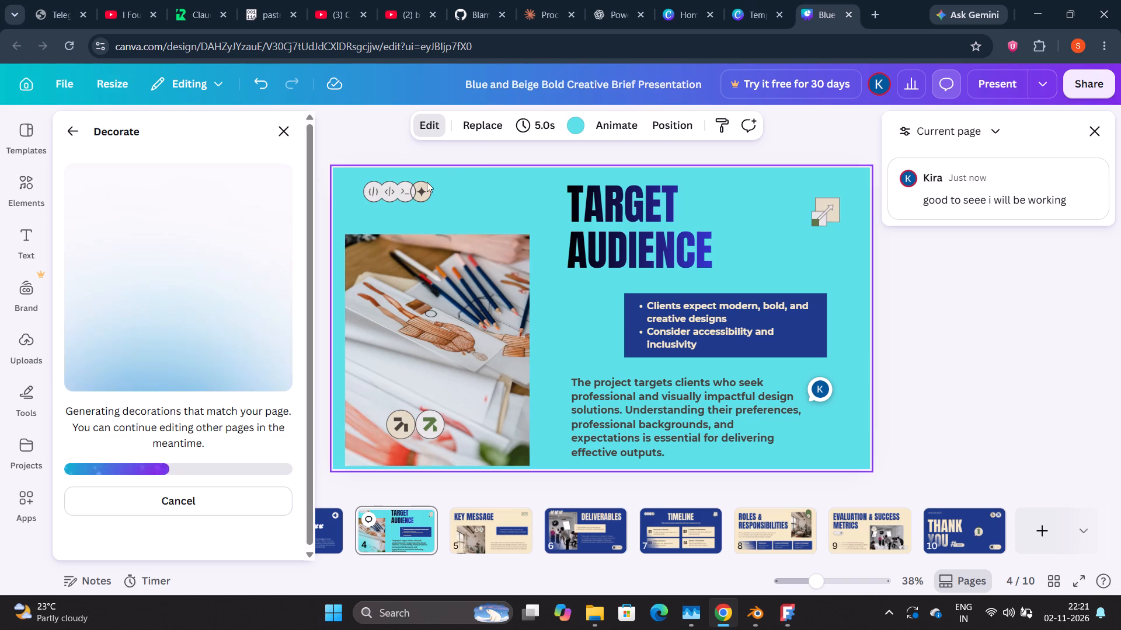
Shift the row of round code icons above the photo slightly down.
drag(398, 193, 329, 181)
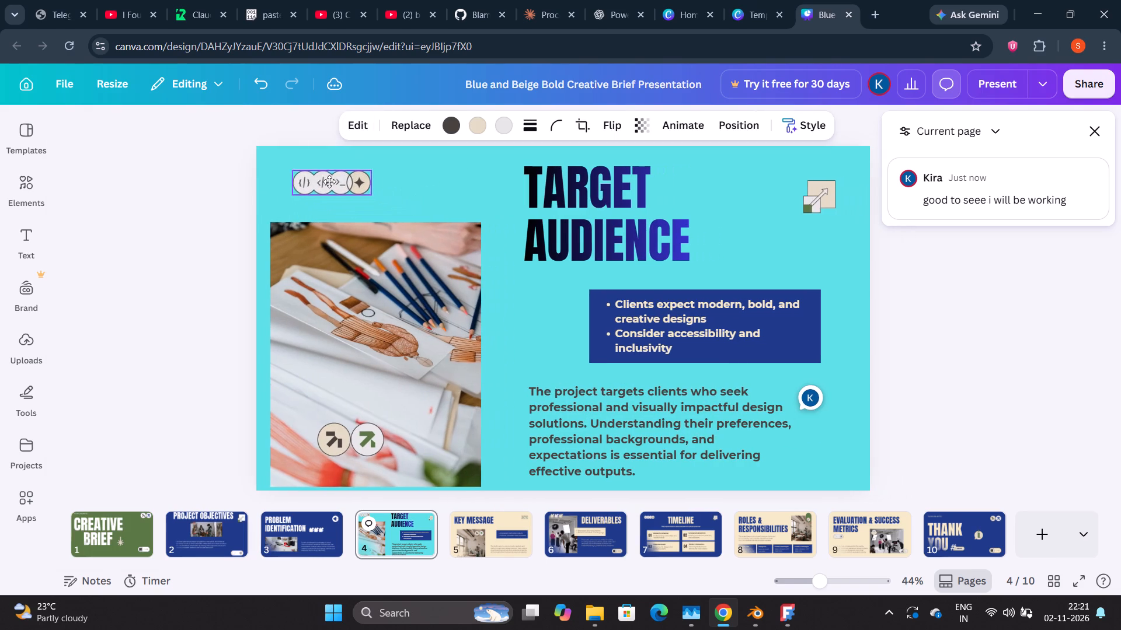
drag(329, 181, 332, 178)
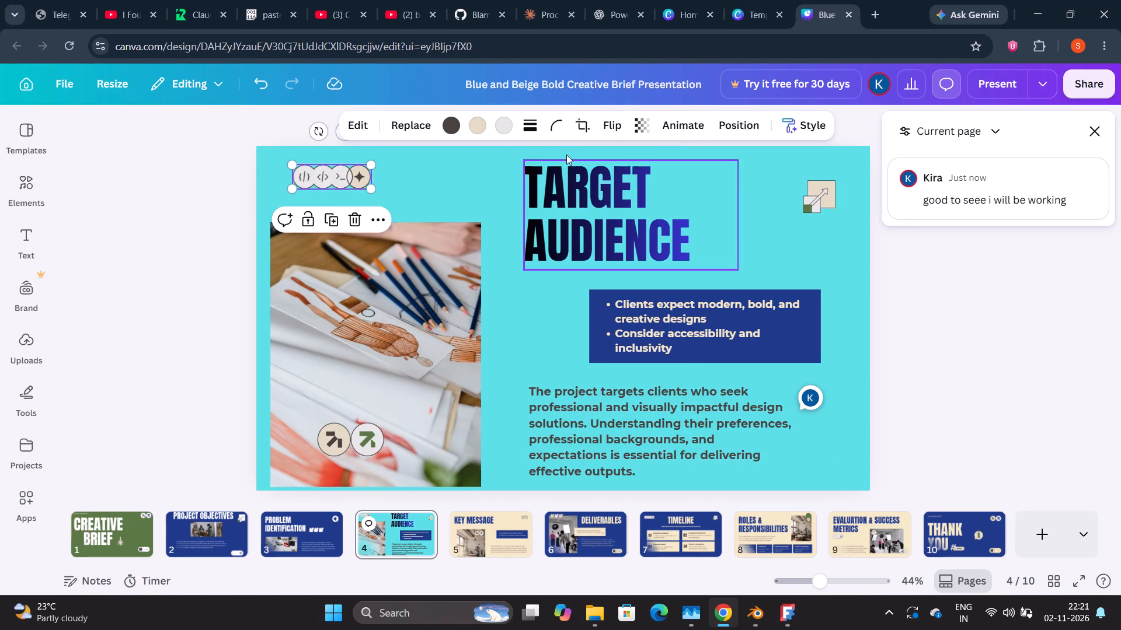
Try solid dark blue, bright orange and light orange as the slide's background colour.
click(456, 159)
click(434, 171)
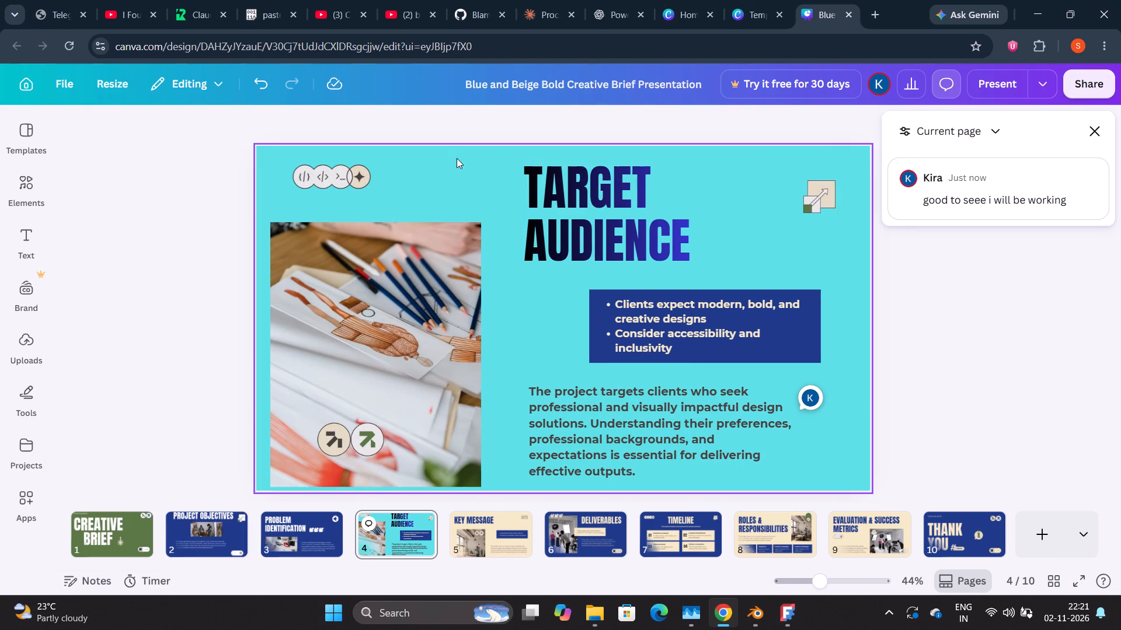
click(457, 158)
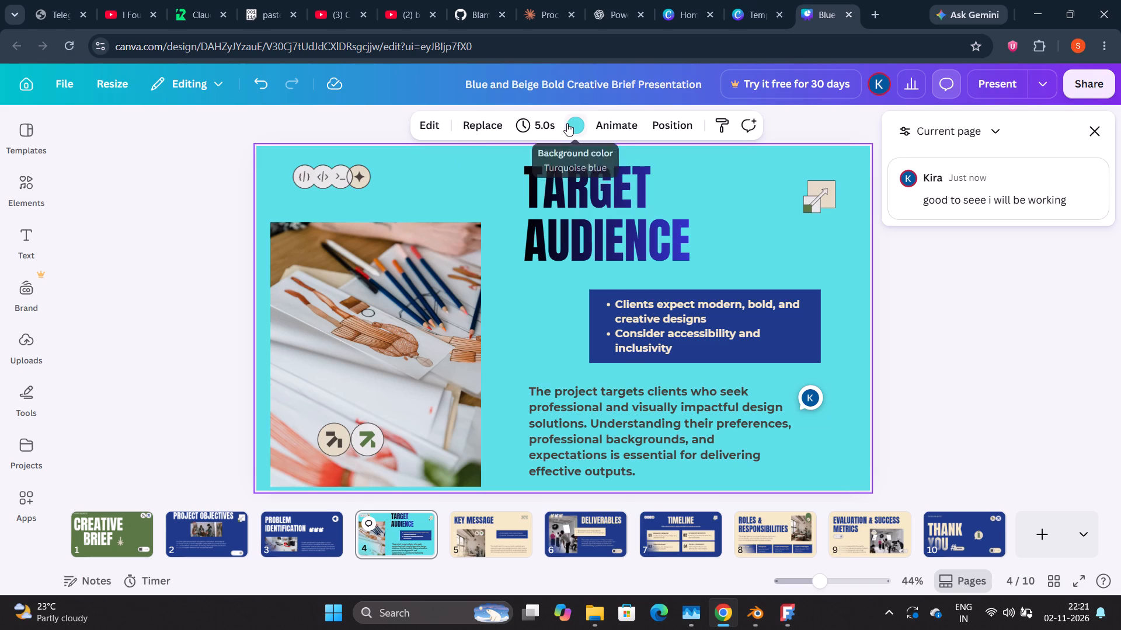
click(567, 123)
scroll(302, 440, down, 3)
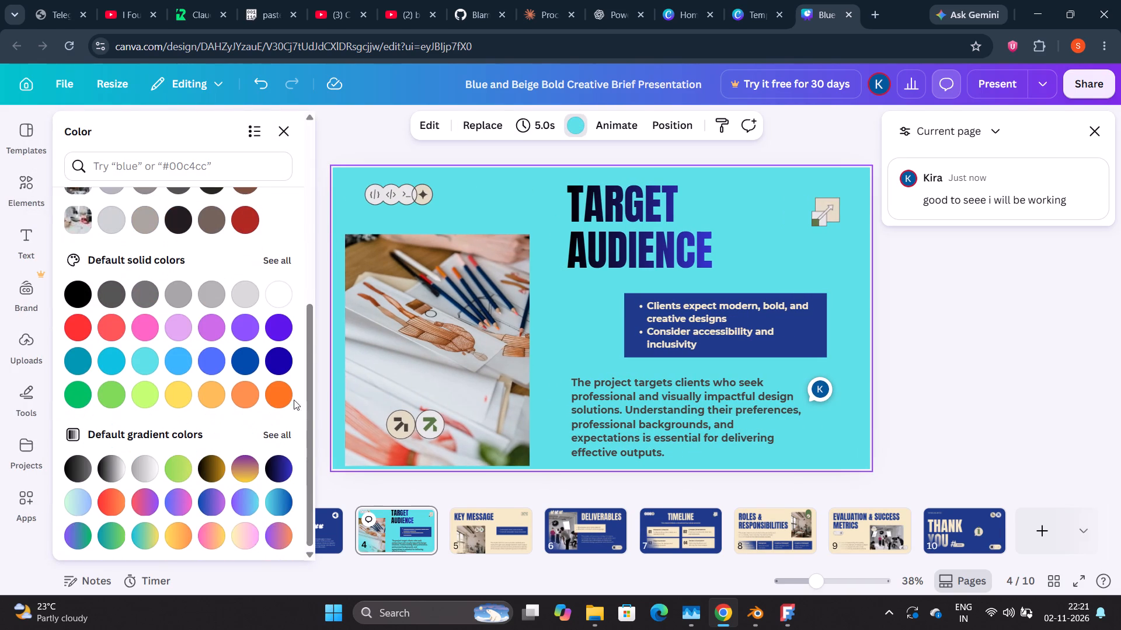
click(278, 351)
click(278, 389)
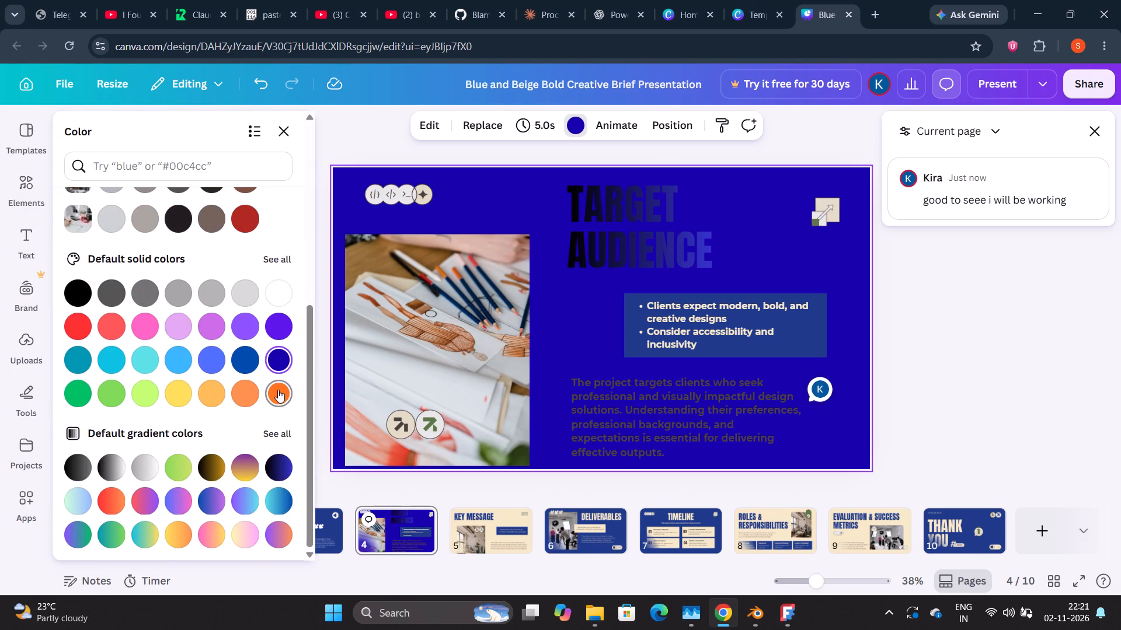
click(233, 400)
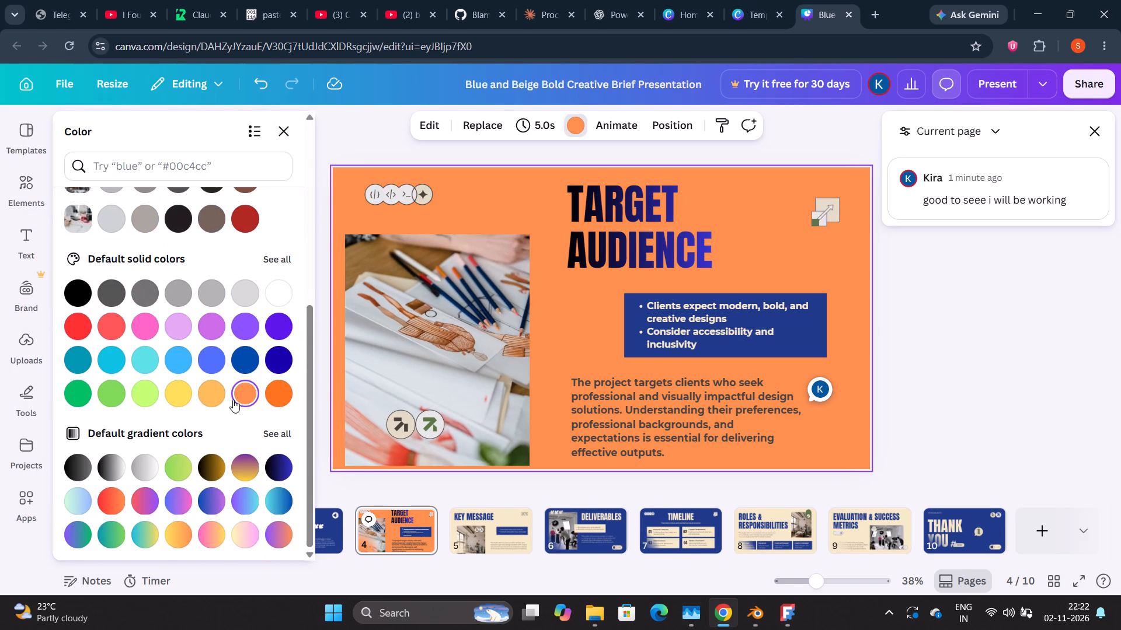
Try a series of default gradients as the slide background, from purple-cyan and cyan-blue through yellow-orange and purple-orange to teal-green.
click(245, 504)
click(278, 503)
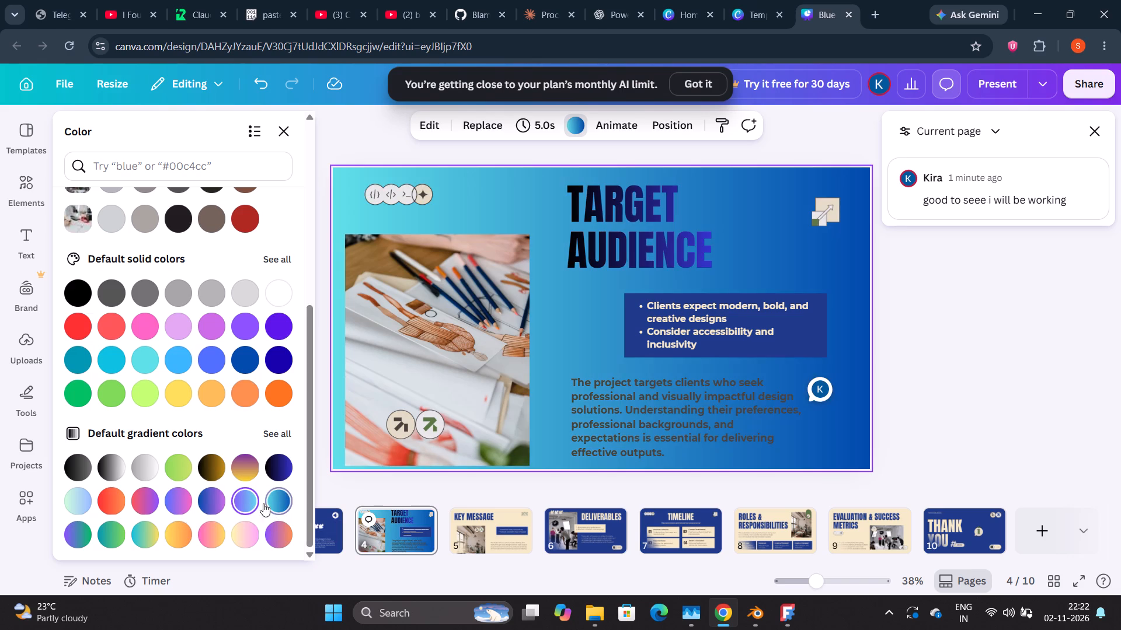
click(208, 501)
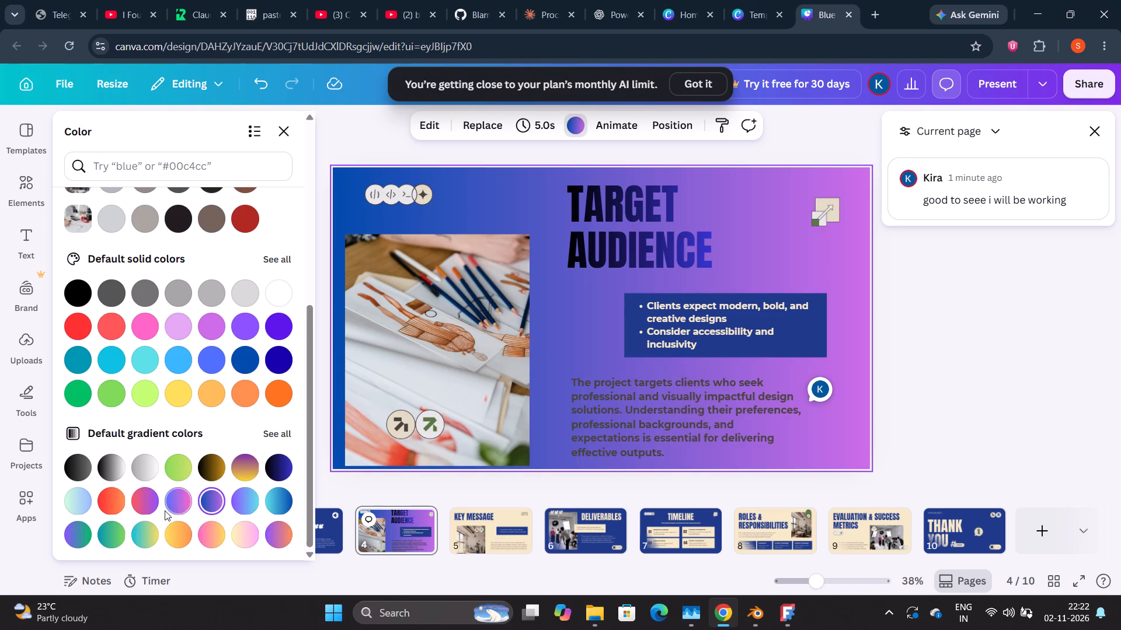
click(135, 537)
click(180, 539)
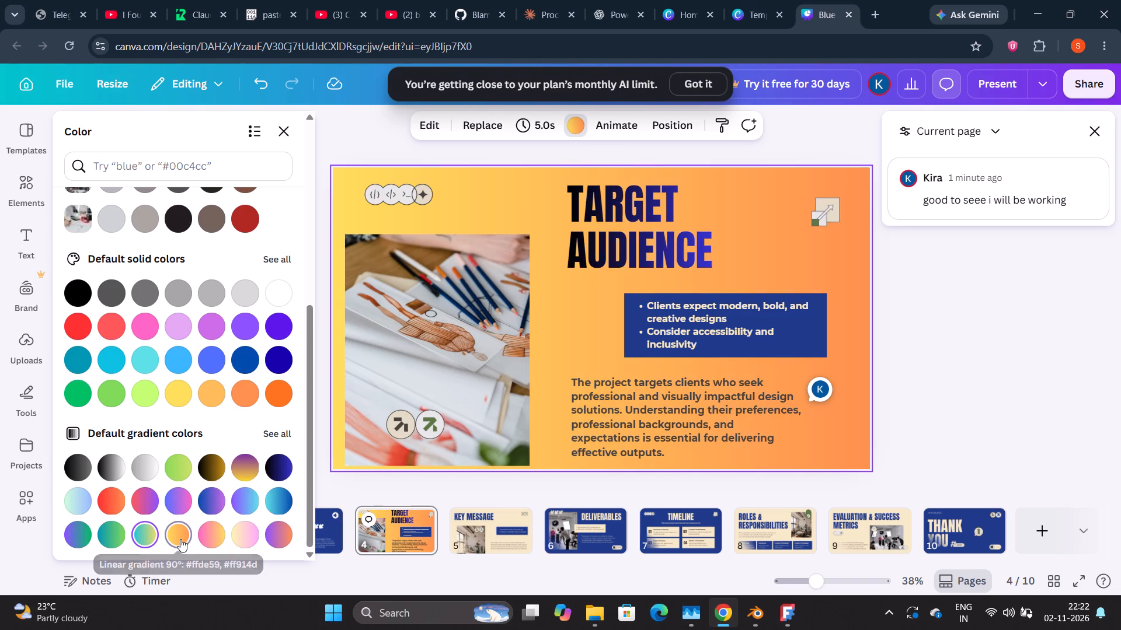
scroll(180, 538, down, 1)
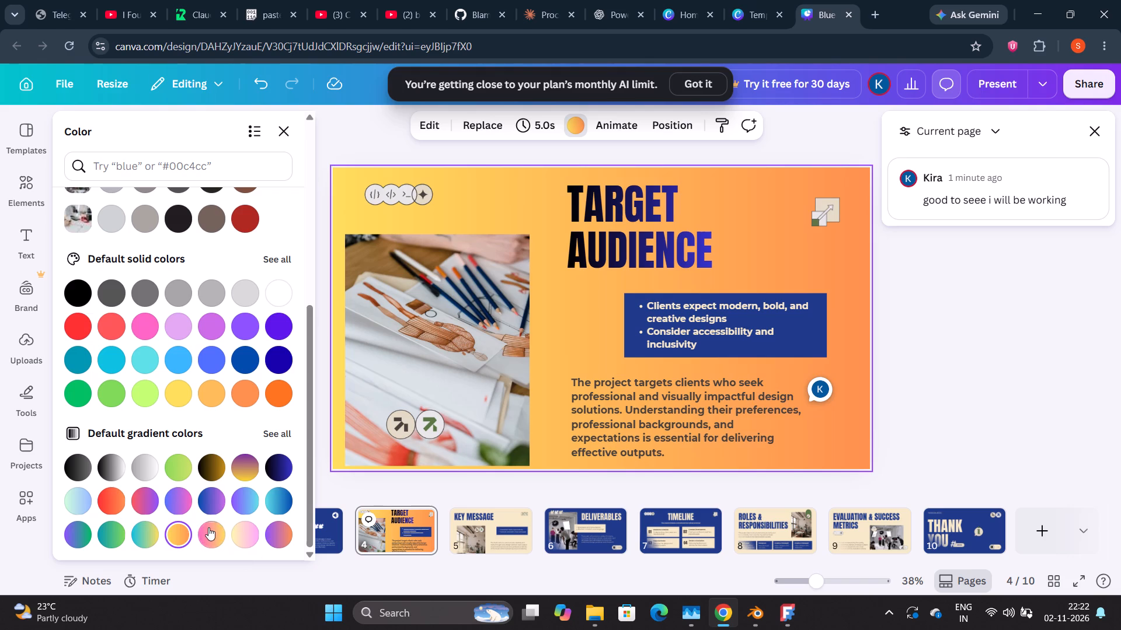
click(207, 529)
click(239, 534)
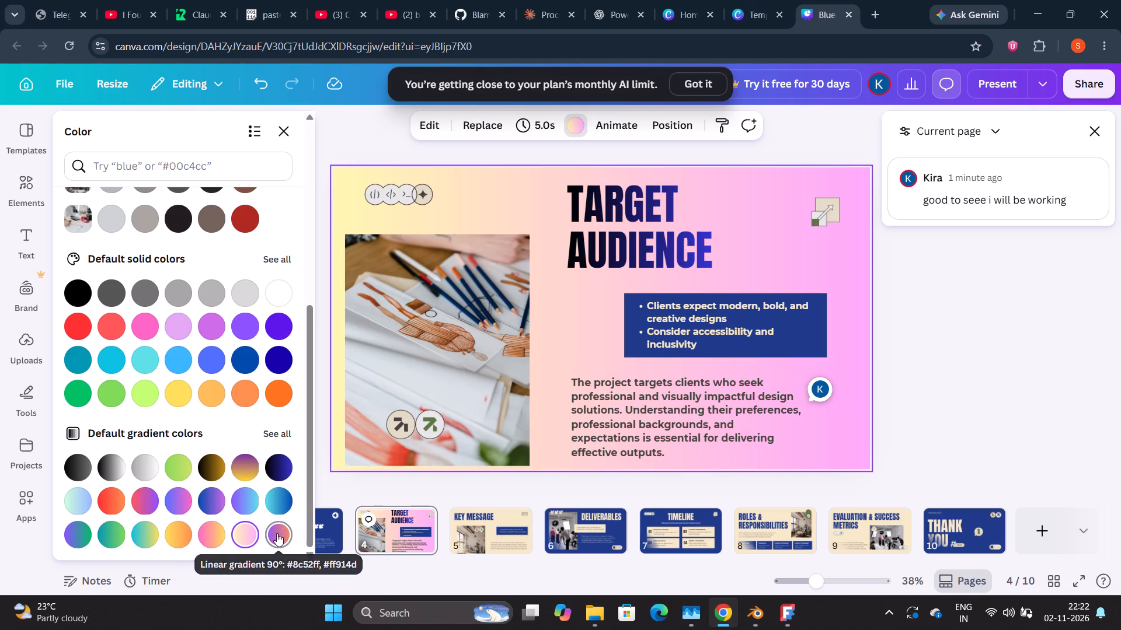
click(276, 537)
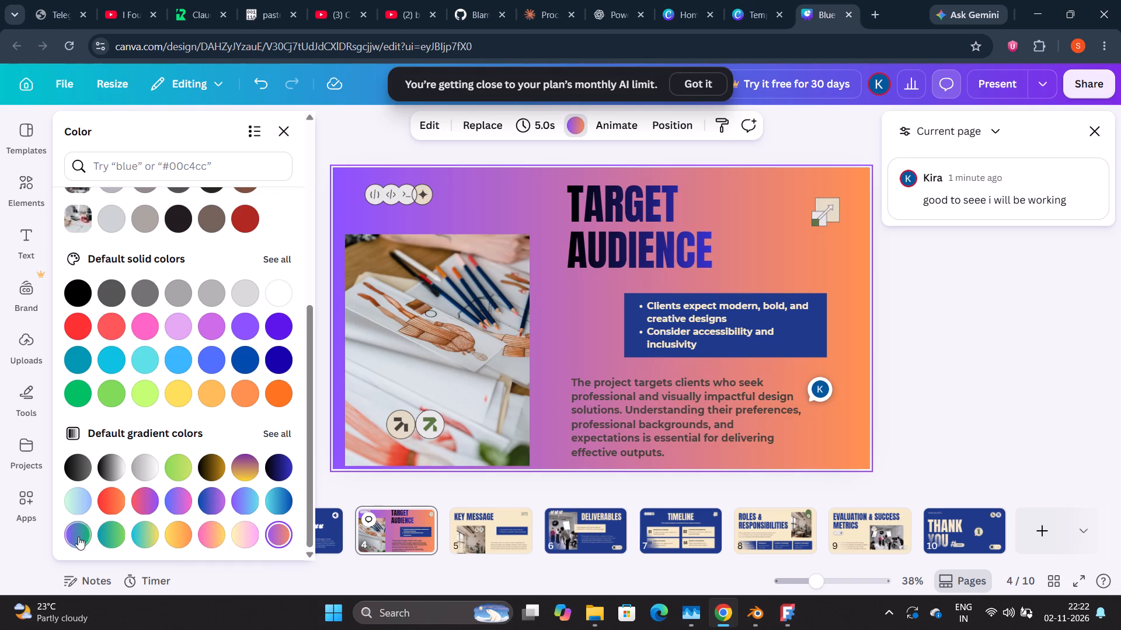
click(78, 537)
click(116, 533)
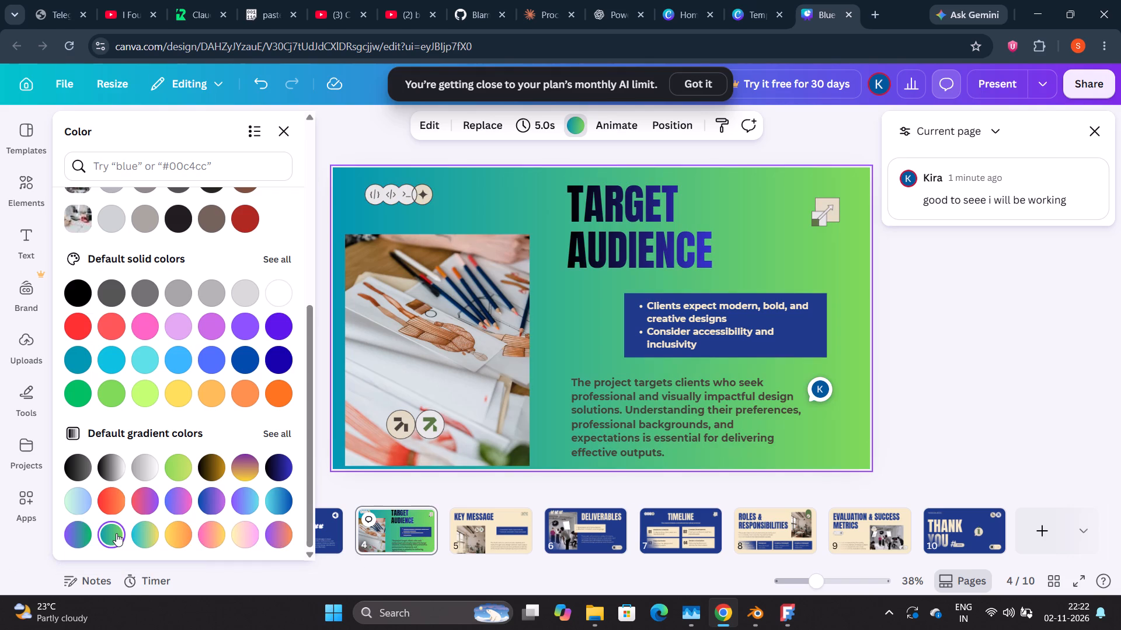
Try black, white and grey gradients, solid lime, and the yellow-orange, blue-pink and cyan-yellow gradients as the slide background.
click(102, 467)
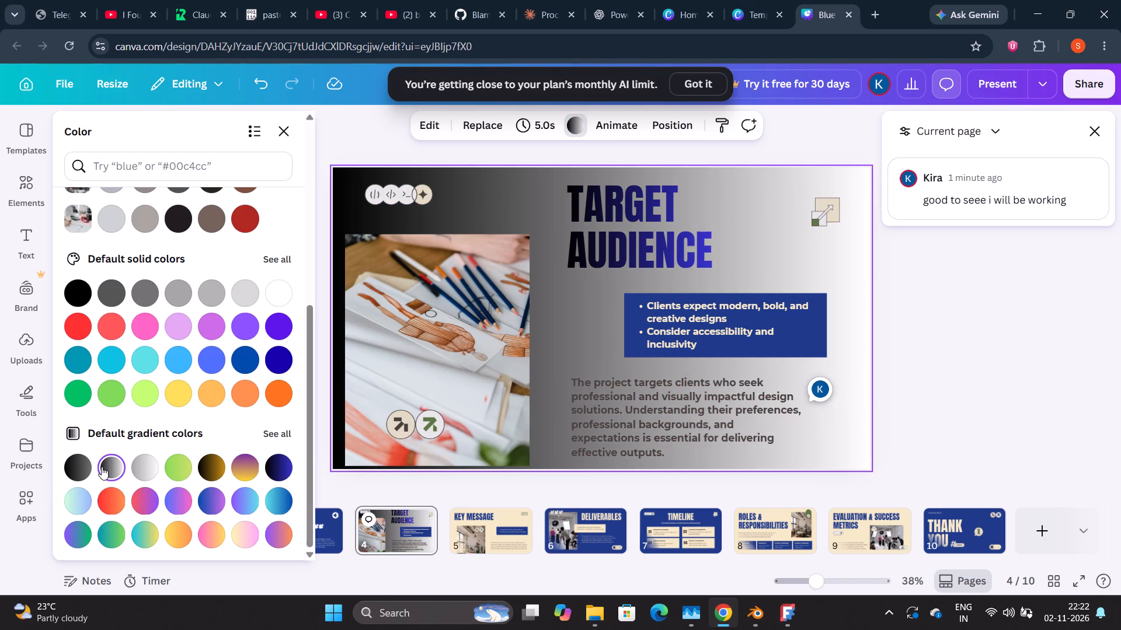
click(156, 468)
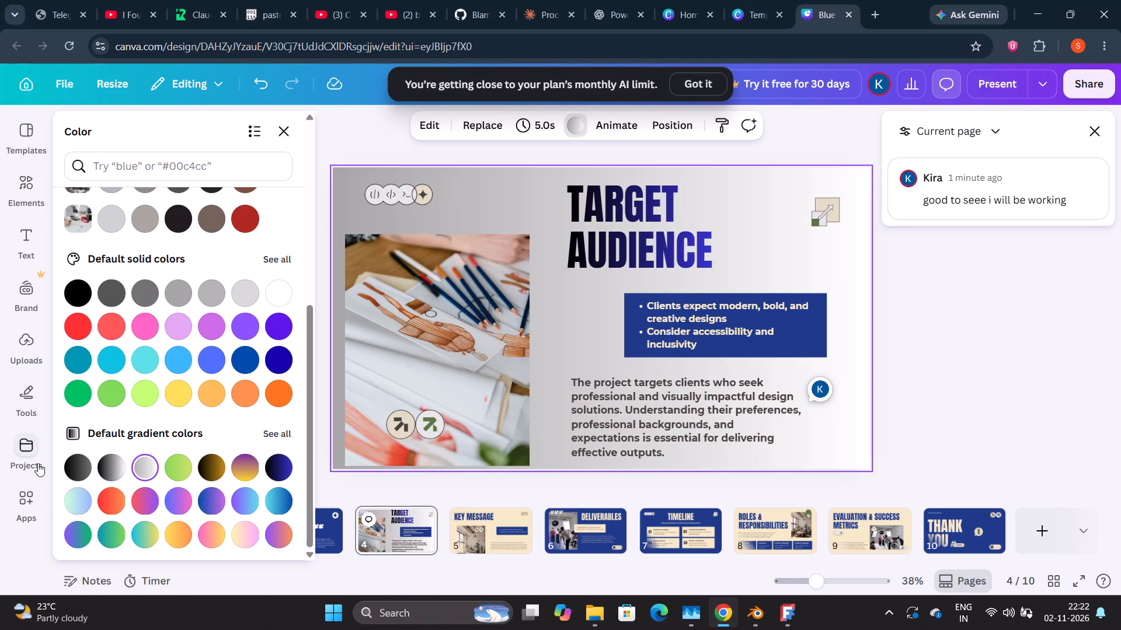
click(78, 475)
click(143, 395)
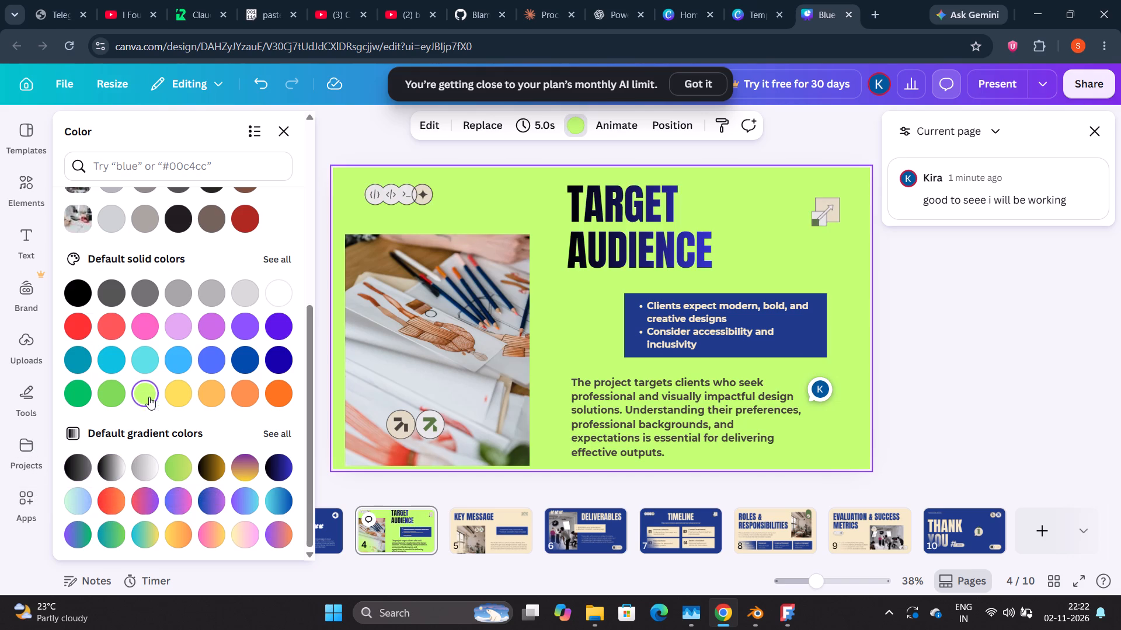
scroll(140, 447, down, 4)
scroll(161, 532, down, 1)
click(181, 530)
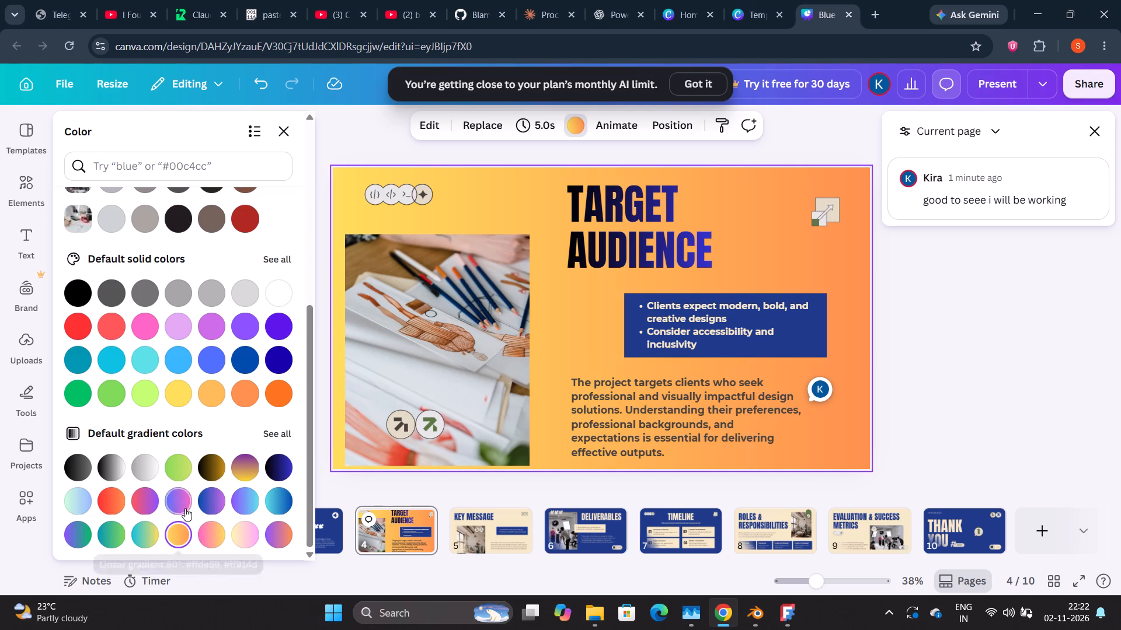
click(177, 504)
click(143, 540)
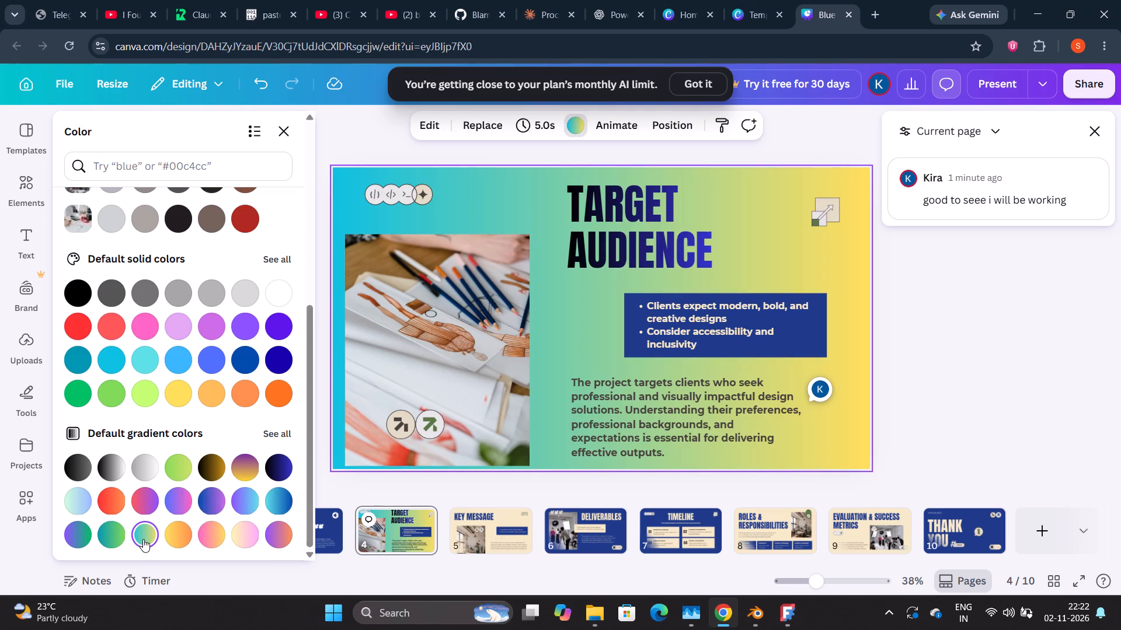
Set the slide's background to the default solid yellow.
click(176, 394)
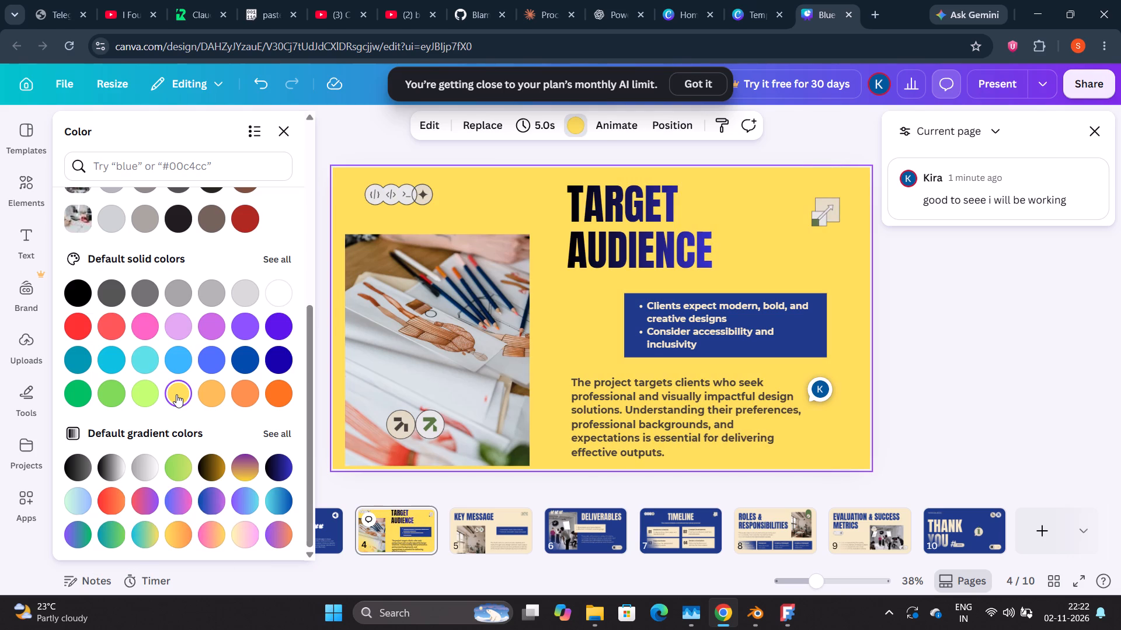
Set the slide's background to the default solid light orange.
click(218, 386)
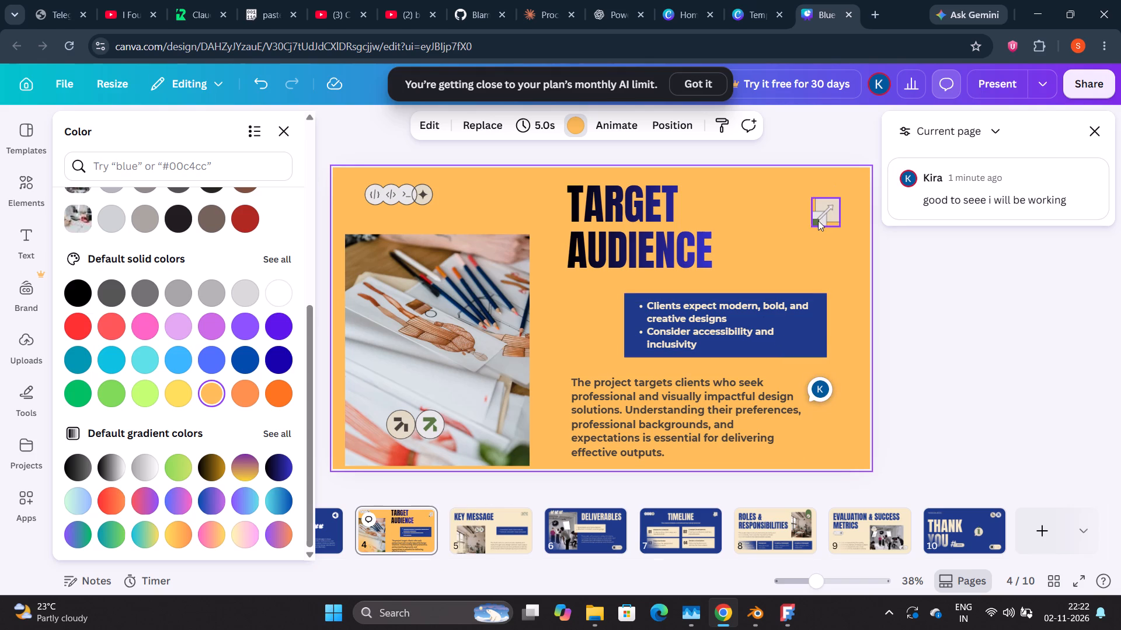
Move the small square arrow graphic beside the TARGET AUDIENCE title slightly down and inward, closer to the title.
drag(818, 221, 792, 241)
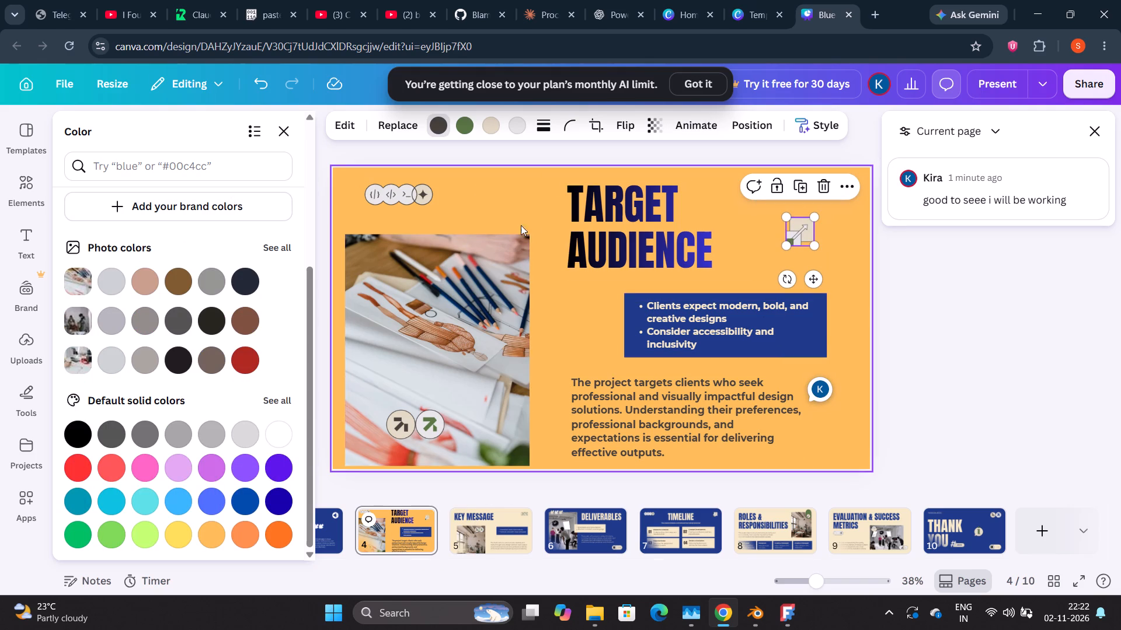
On the Key Message slide, shrink the title to about font size 134 and move it slightly higher.
click(493, 549)
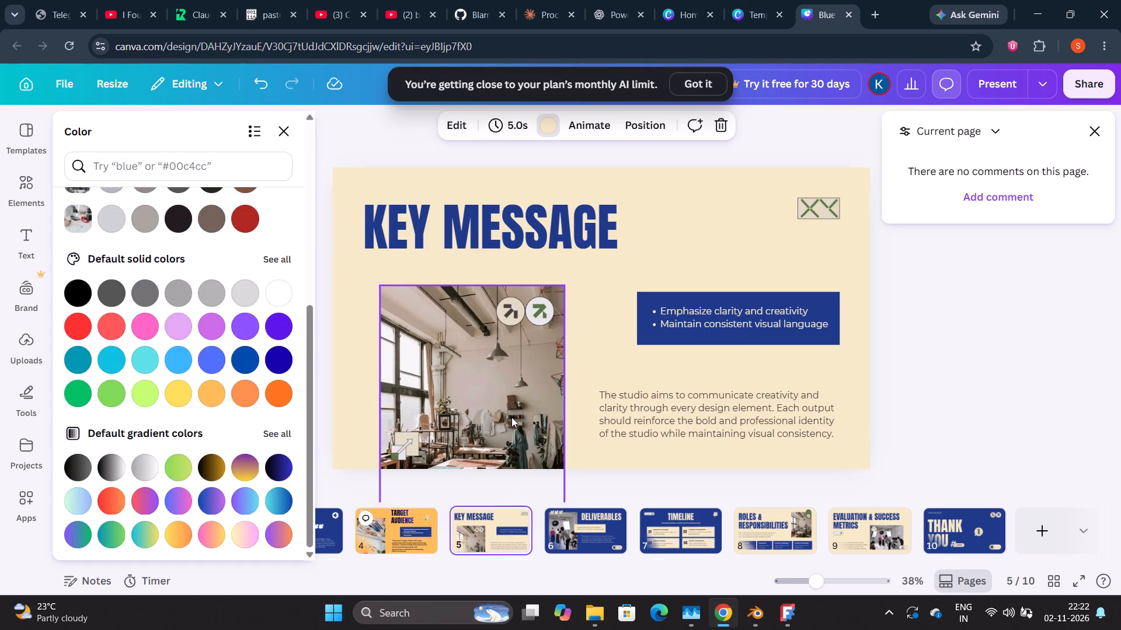
click(514, 231)
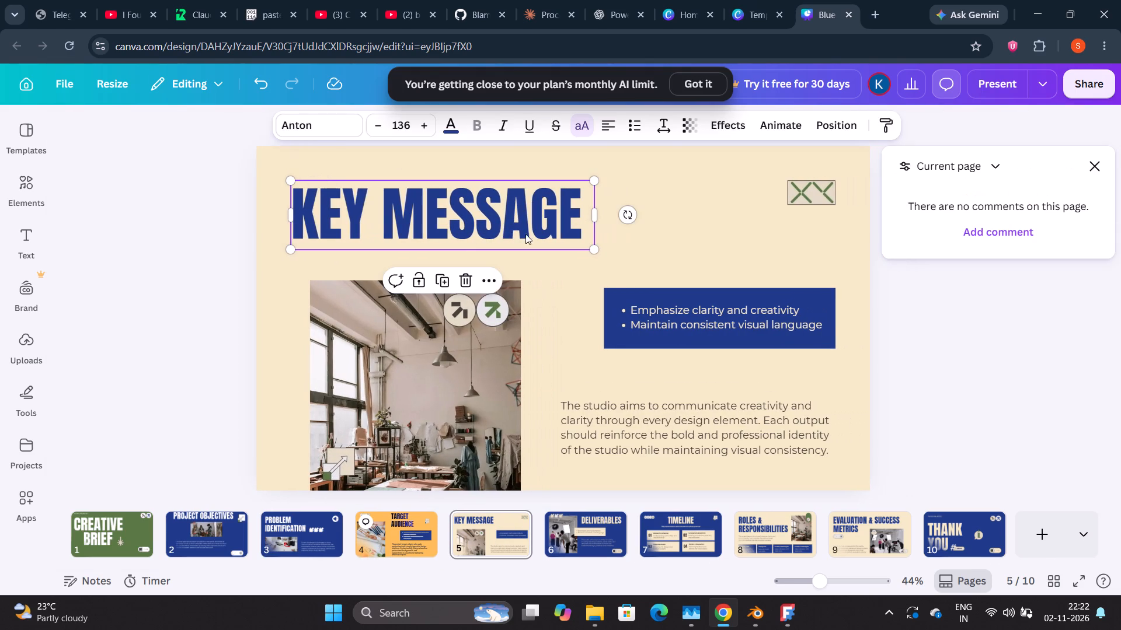
click(594, 247)
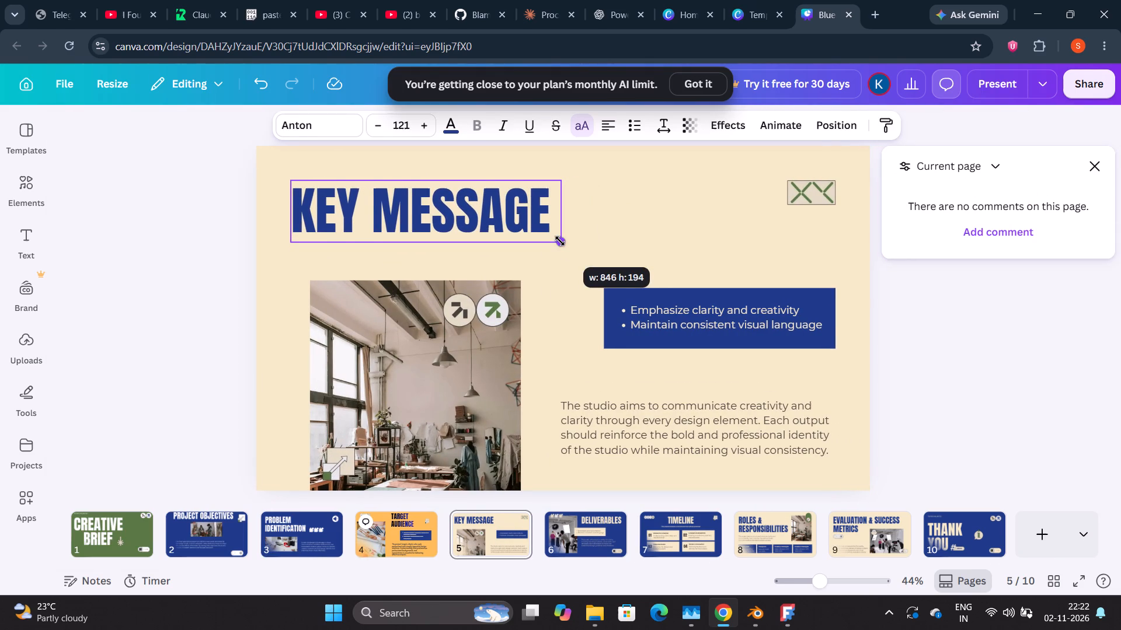
drag(457, 196, 455, 172)
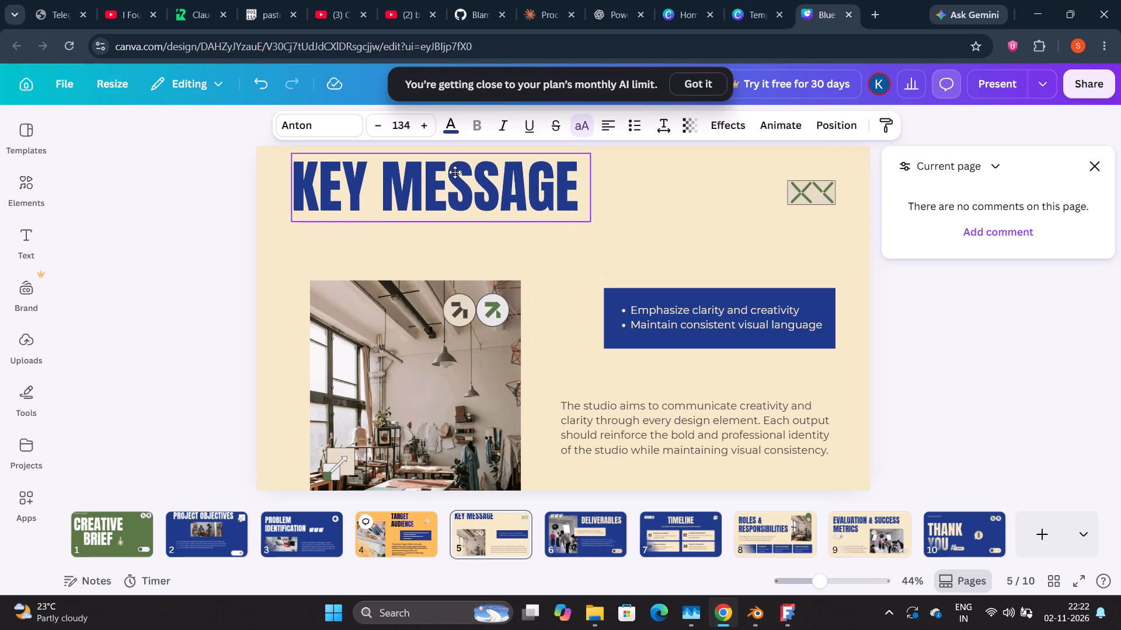
drag(455, 172, 454, 178)
Move the studio photo up slightly, closer to the KEY MESSAGE title.
drag(394, 343, 391, 320)
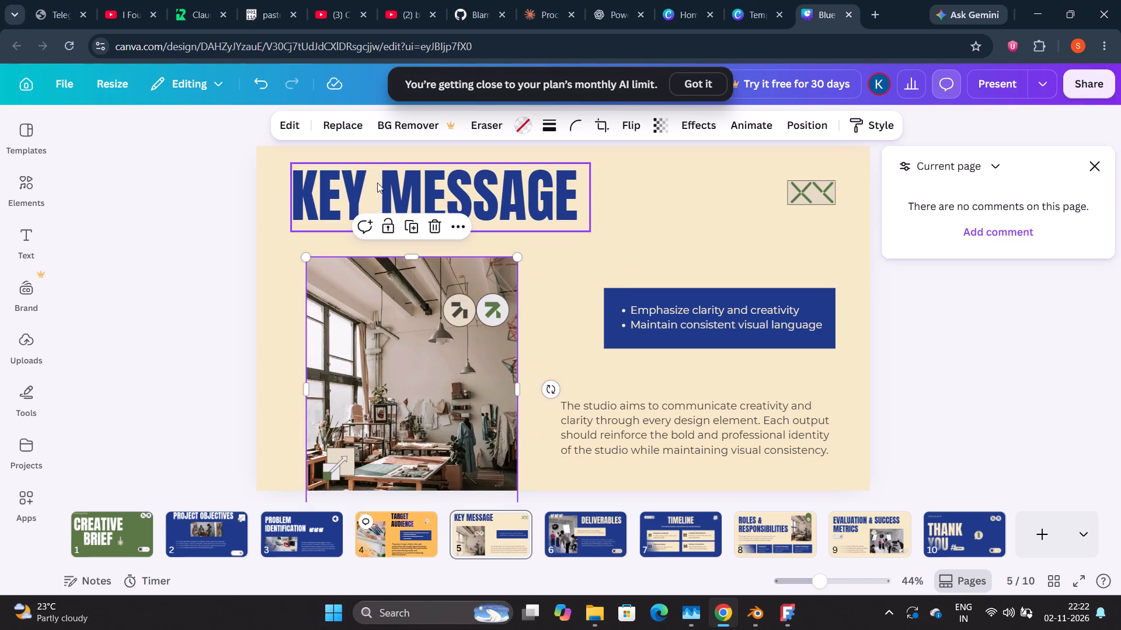
Recolour the KEY MESSAGE title, trying red, dark red, blue-purple and purple-orange before settling on the purple-to-green gradient (#8c52ff, #00bf63).
click(387, 176)
click(454, 119)
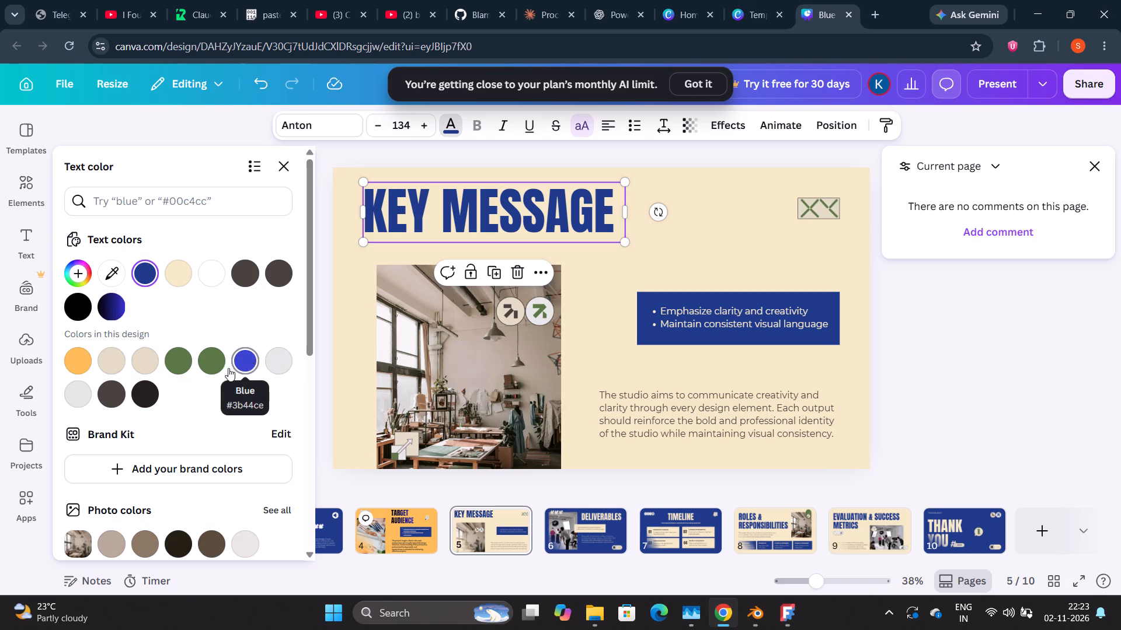
scroll(130, 404, down, 2)
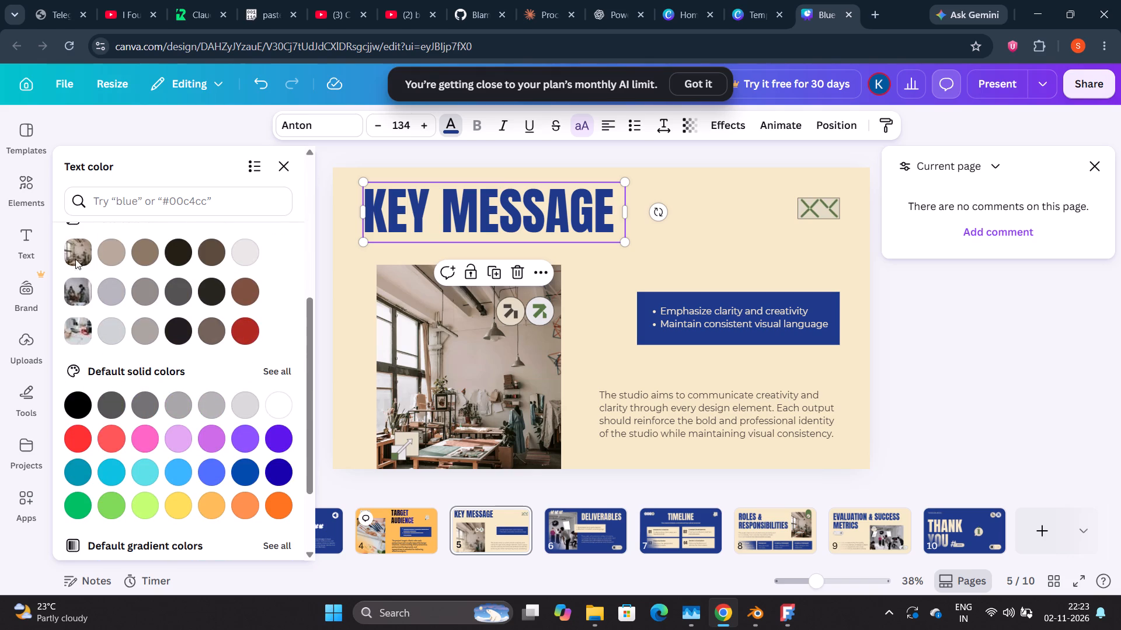
click(74, 250)
click(82, 437)
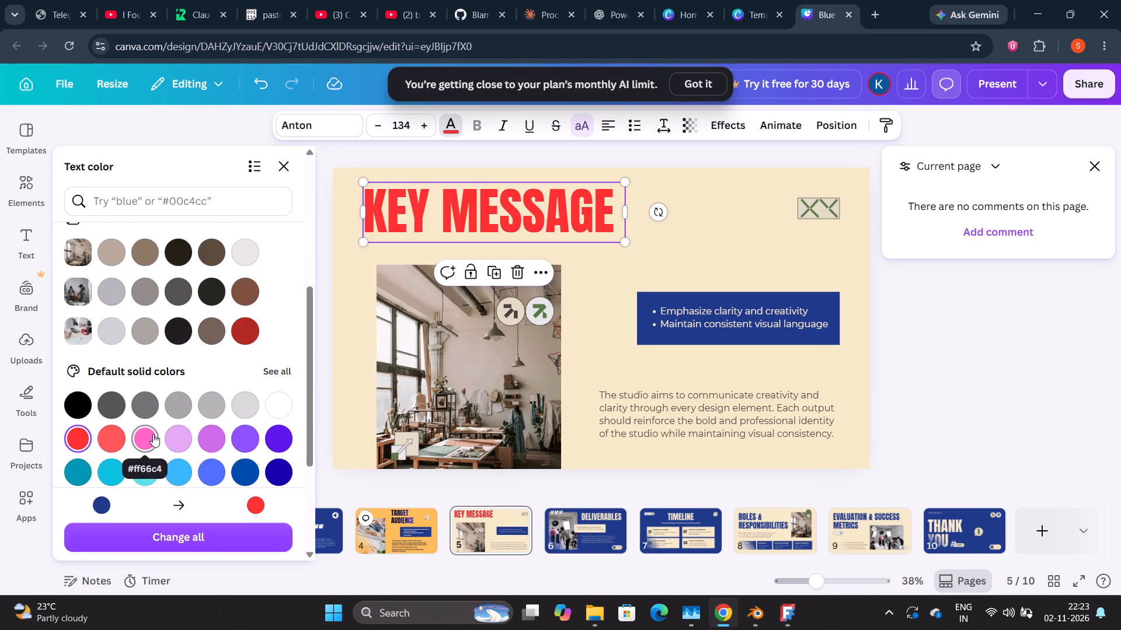
click(241, 331)
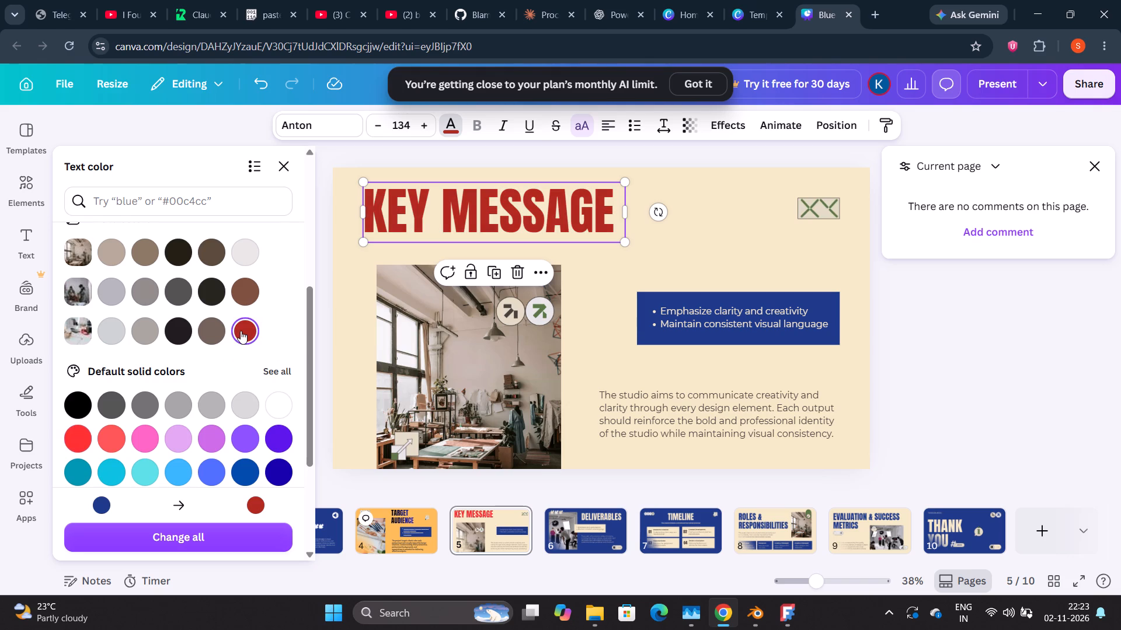
scroll(192, 399, down, 1)
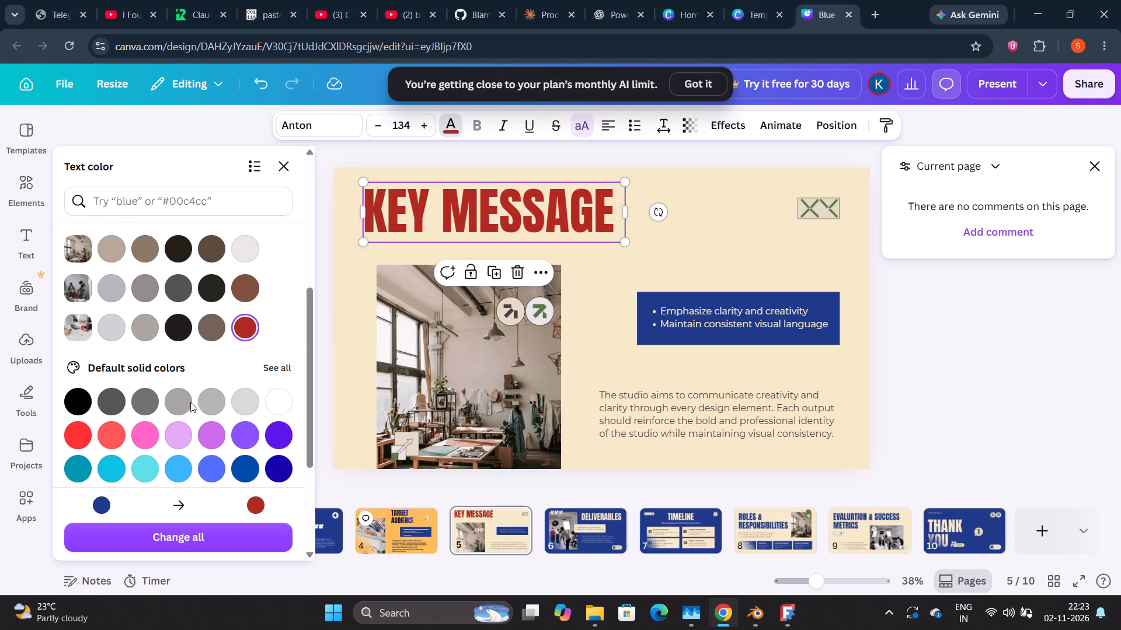
scroll(190, 404, down, 1)
click(213, 430)
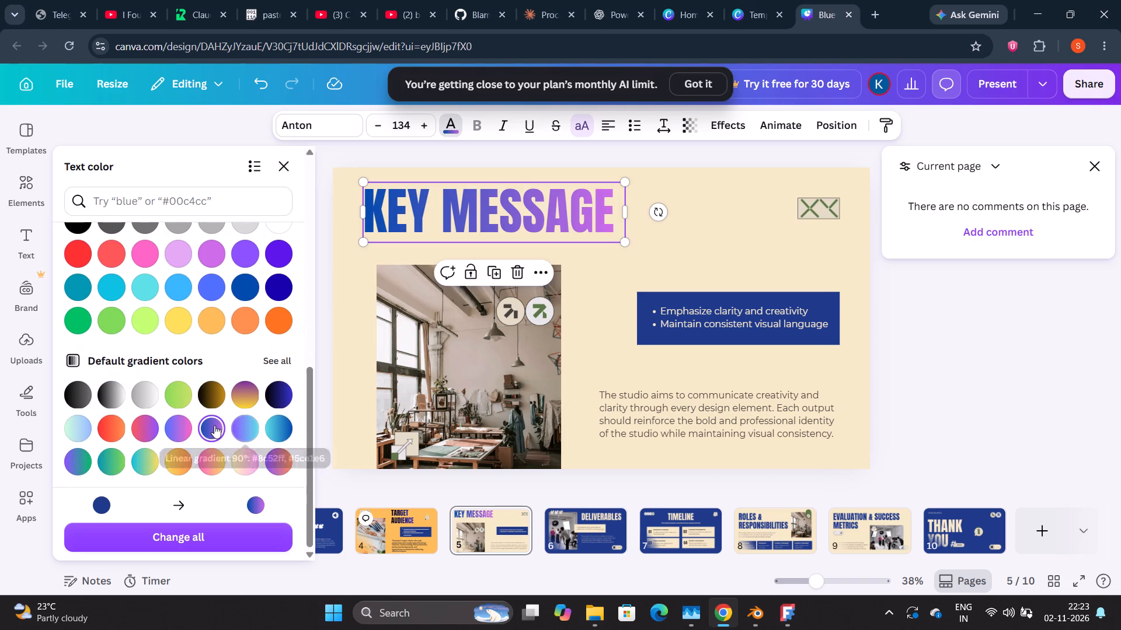
click(278, 468)
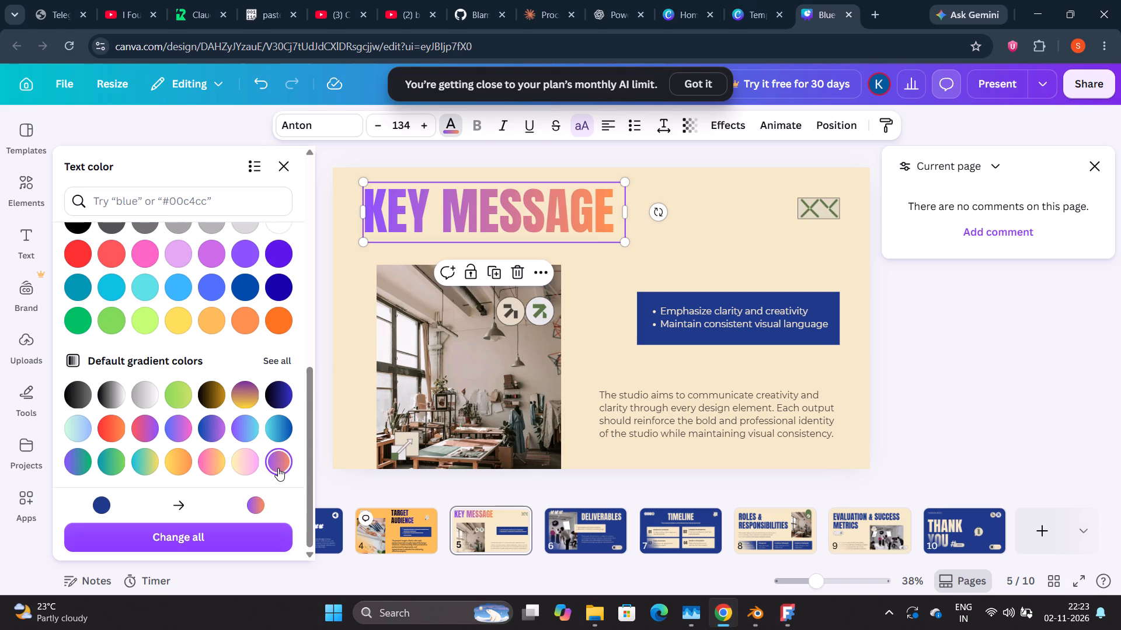
click(80, 467)
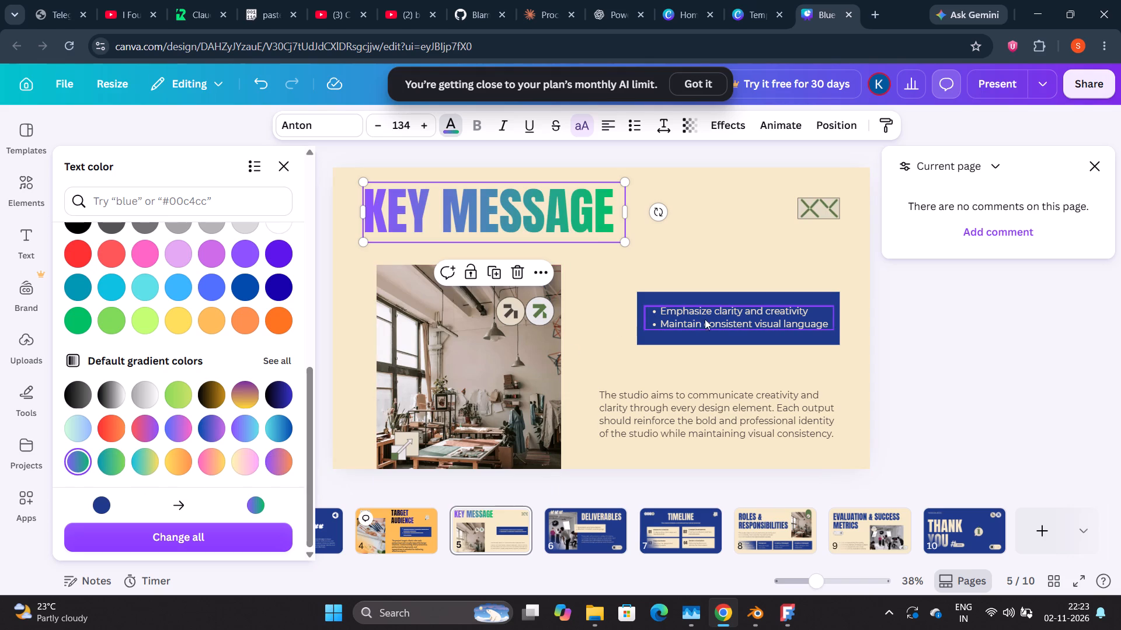
Recolour the bullet text in the blue box, trying the grey-white gradient and settling on default solid white.
click(718, 321)
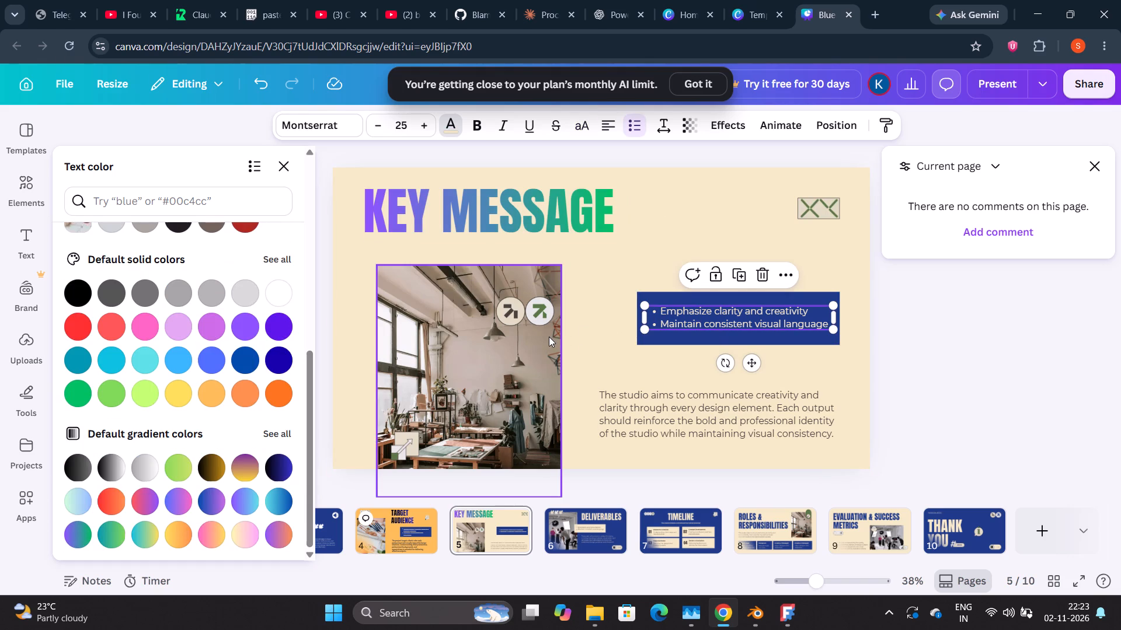
click(141, 463)
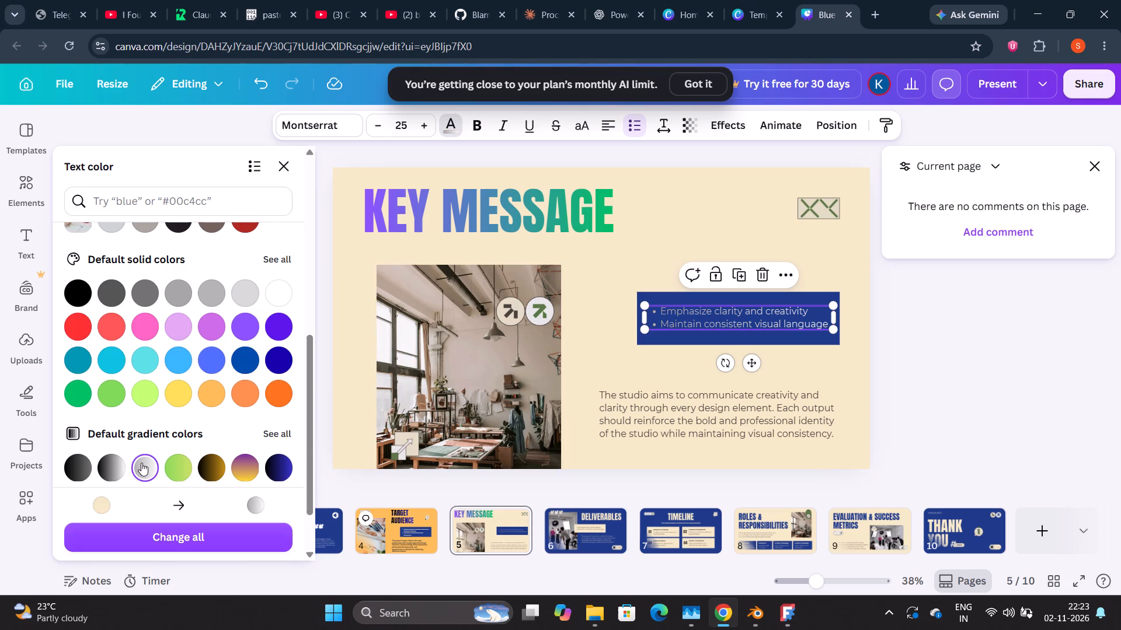
click(270, 302)
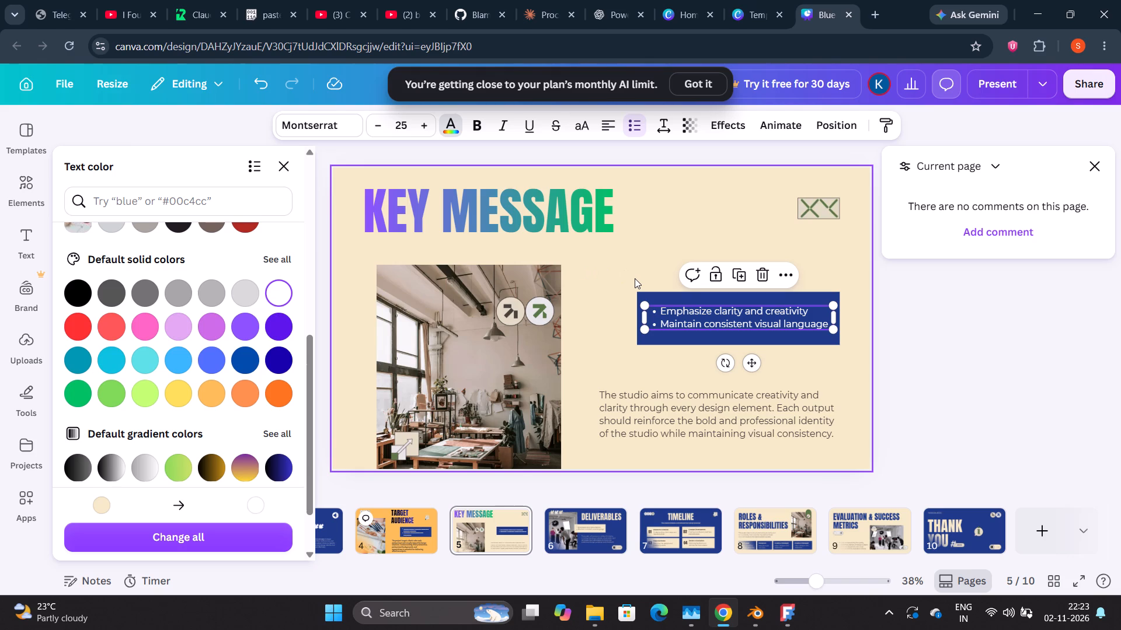
Shift the blue box behind the bullet text slightly to the right.
drag(654, 296, 658, 296)
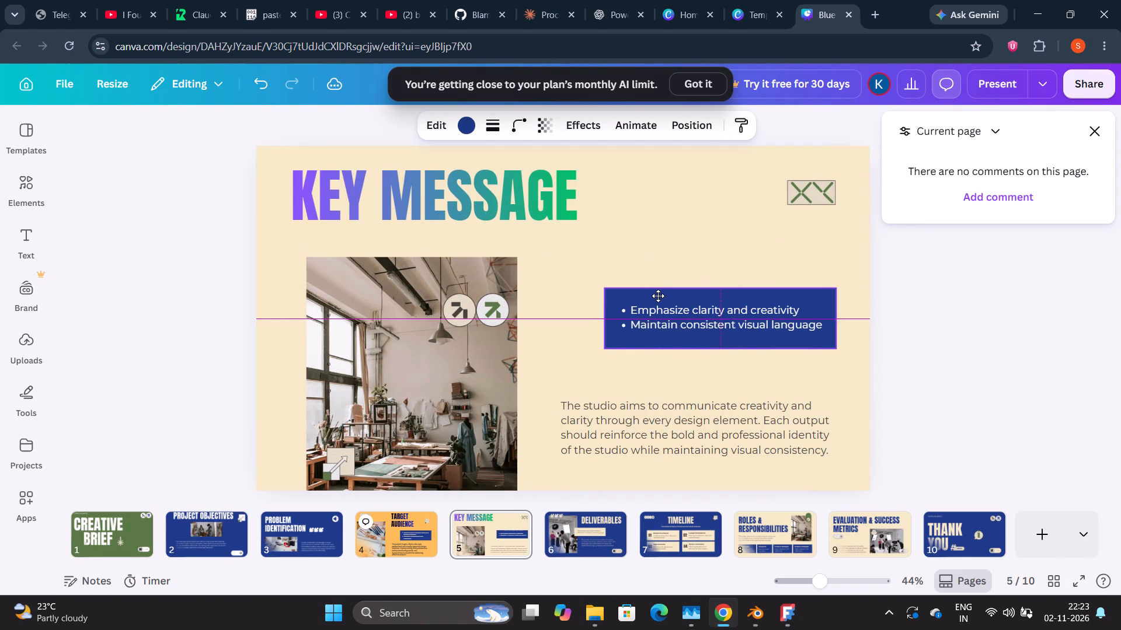
drag(658, 296, 665, 297)
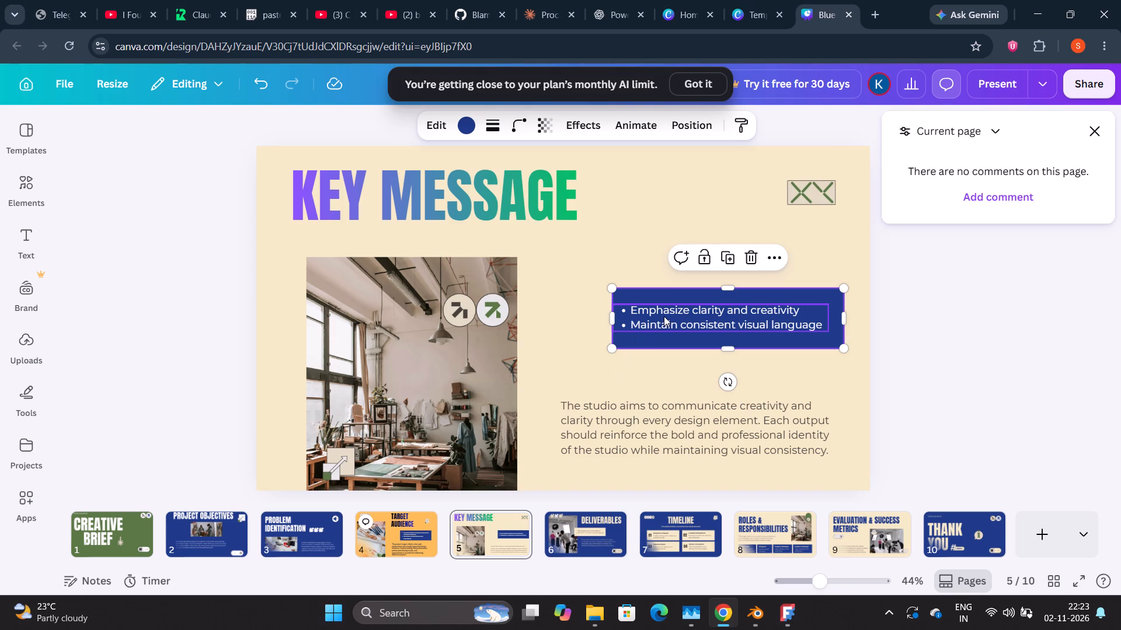
click(635, 290)
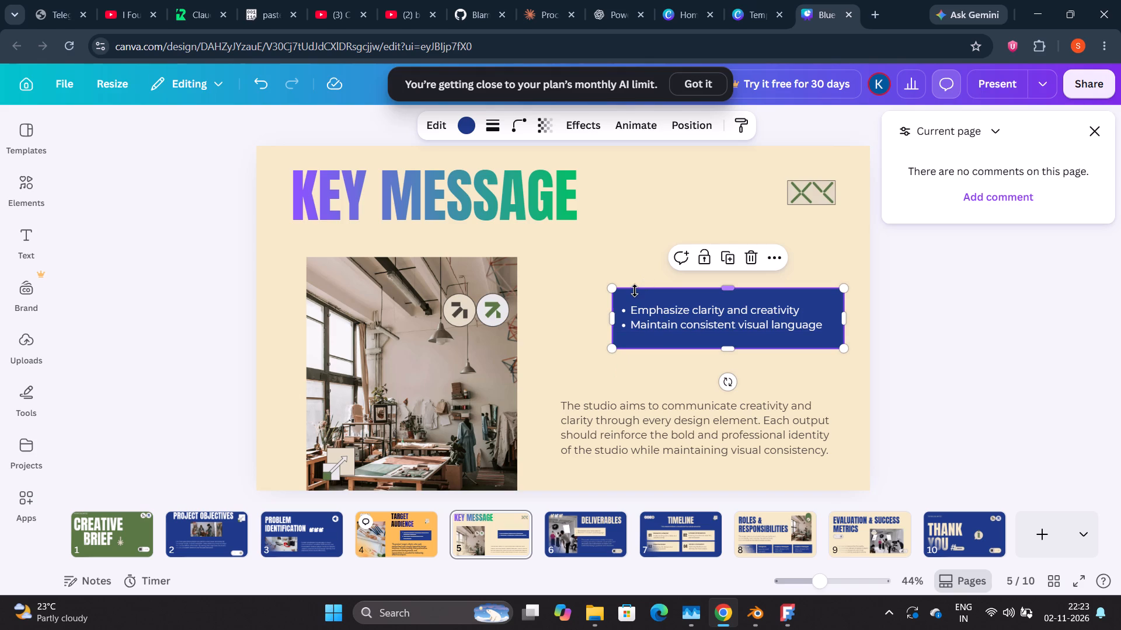
Reposition the studio photo a little below the KEY MESSAGE title, nearly aligned with the title's left edge.
drag(440, 349, 427, 324)
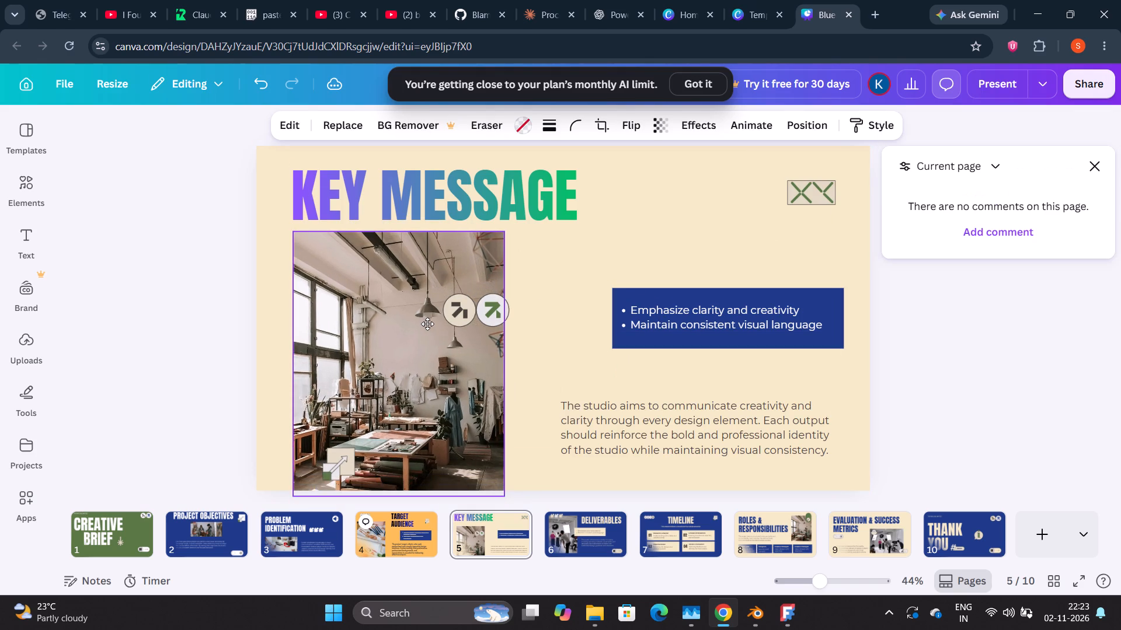
drag(427, 324, 412, 426)
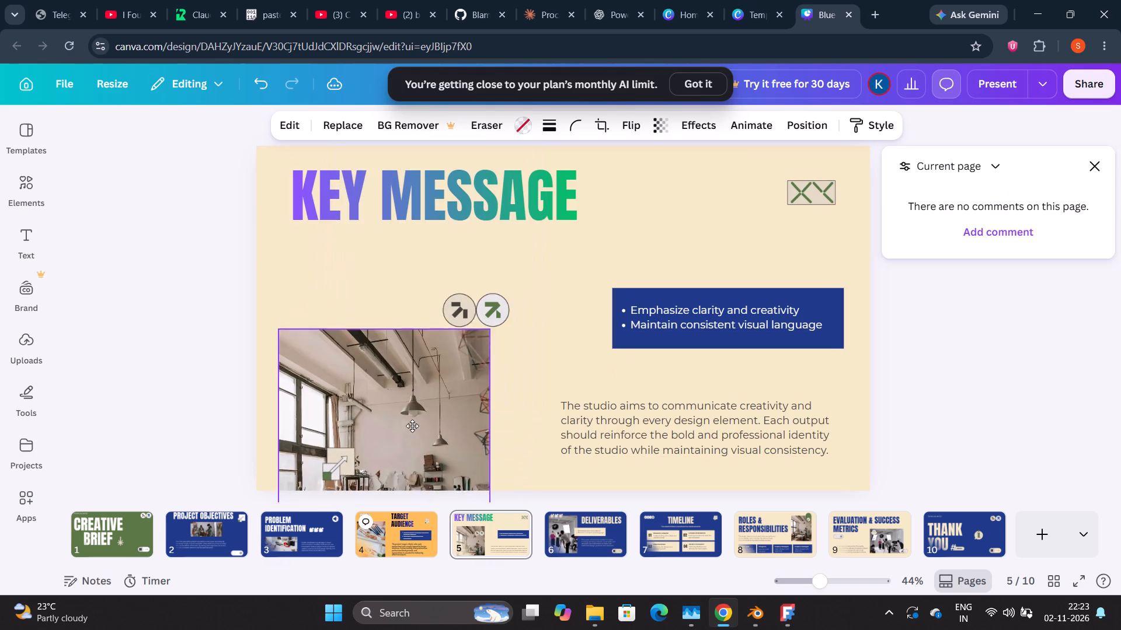
drag(412, 426, 425, 324)
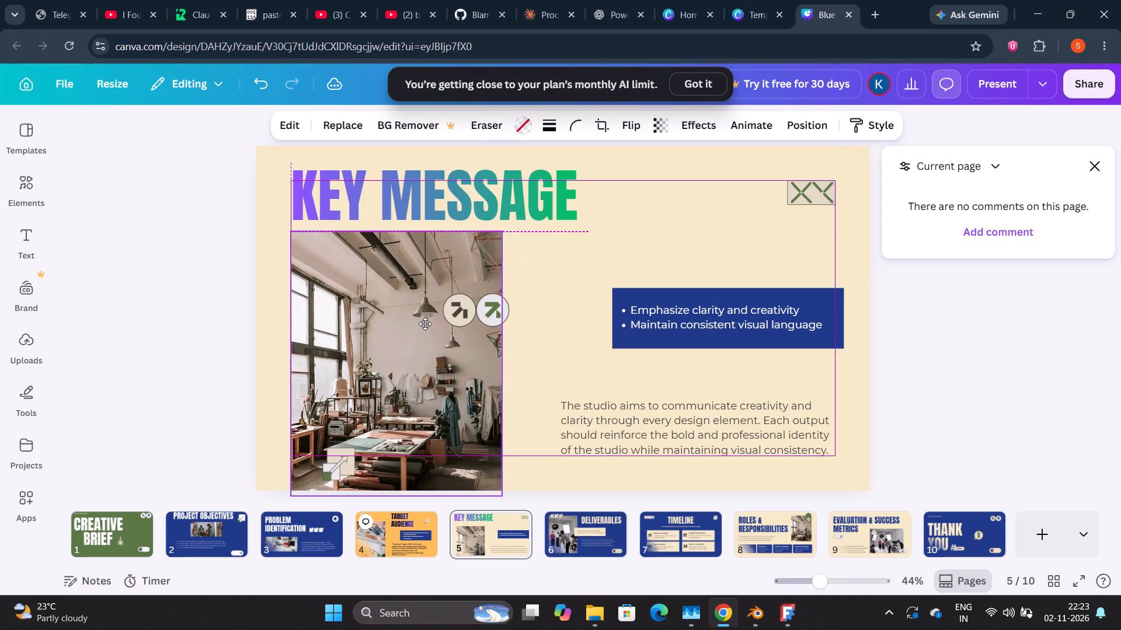
drag(425, 324, 431, 352)
right_click(429, 351)
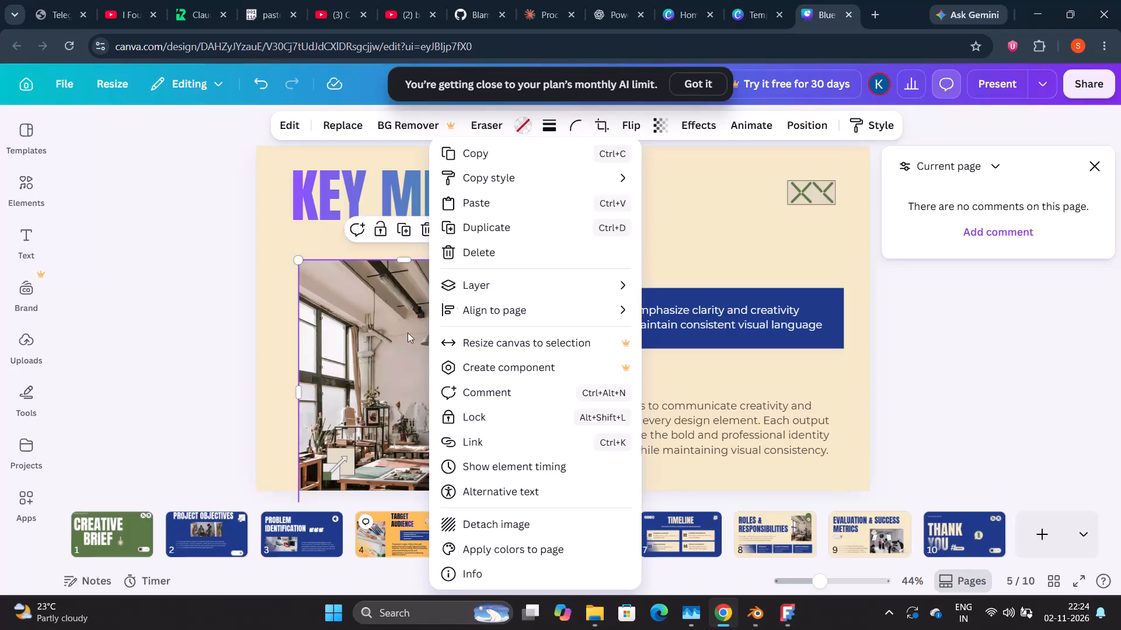
click(325, 379)
click(358, 356)
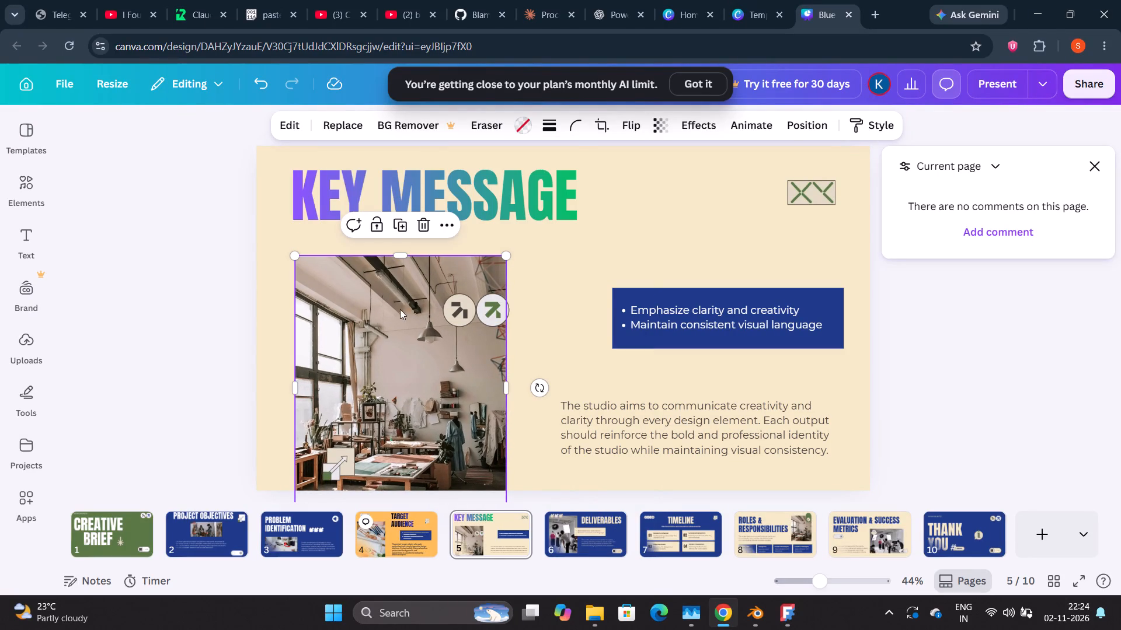
Lock the studio photo on the Key Message slide.
right_click(372, 327)
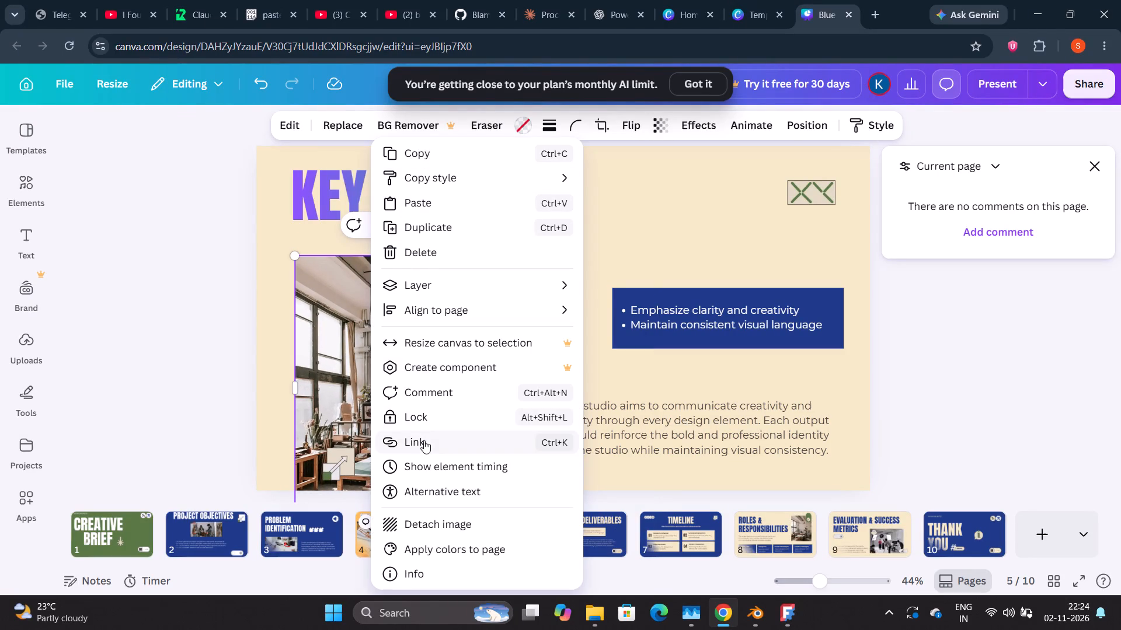
click(440, 422)
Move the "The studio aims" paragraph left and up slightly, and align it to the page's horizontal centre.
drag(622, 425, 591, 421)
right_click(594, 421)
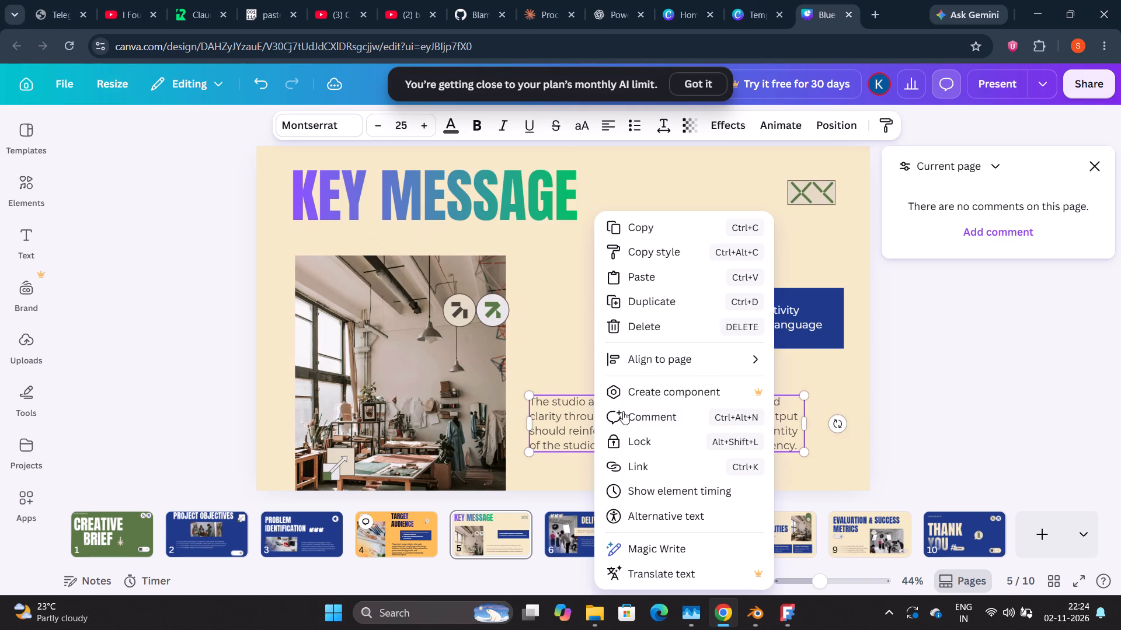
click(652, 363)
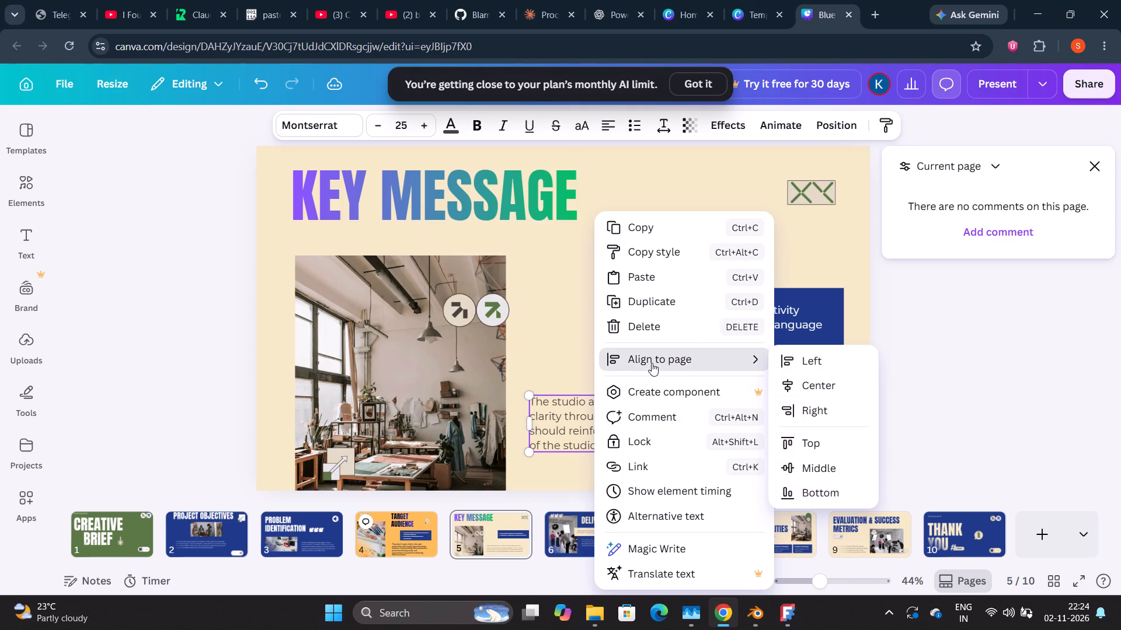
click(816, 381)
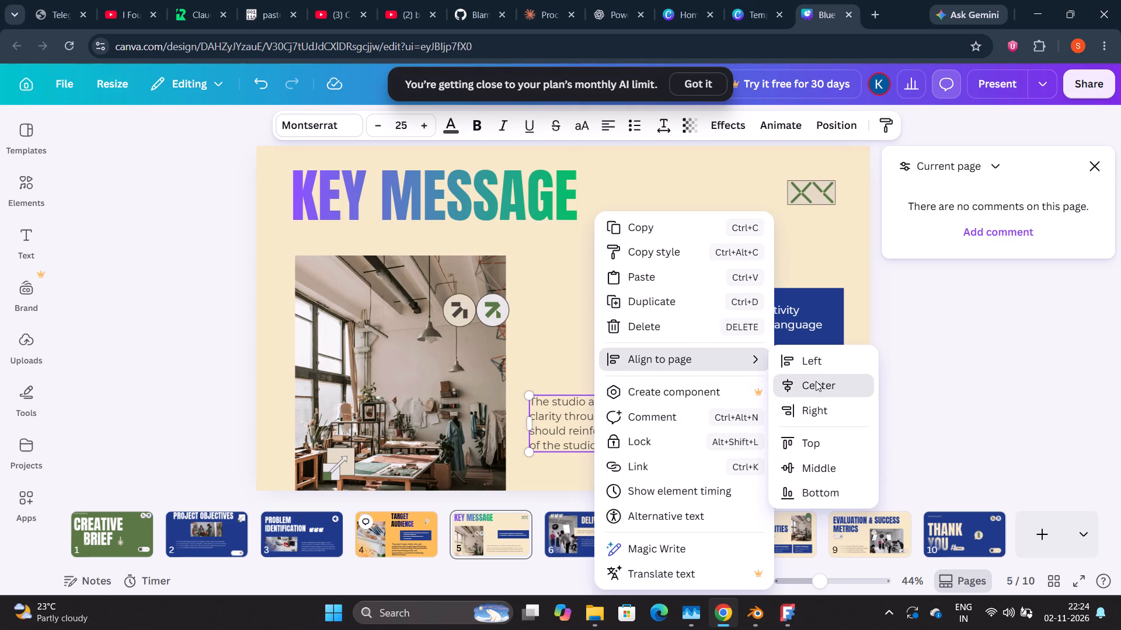
Place the "The studio aims" paragraph to the right of the photo, below the blue bullet box.
drag(633, 430, 734, 402)
right_click(710, 404)
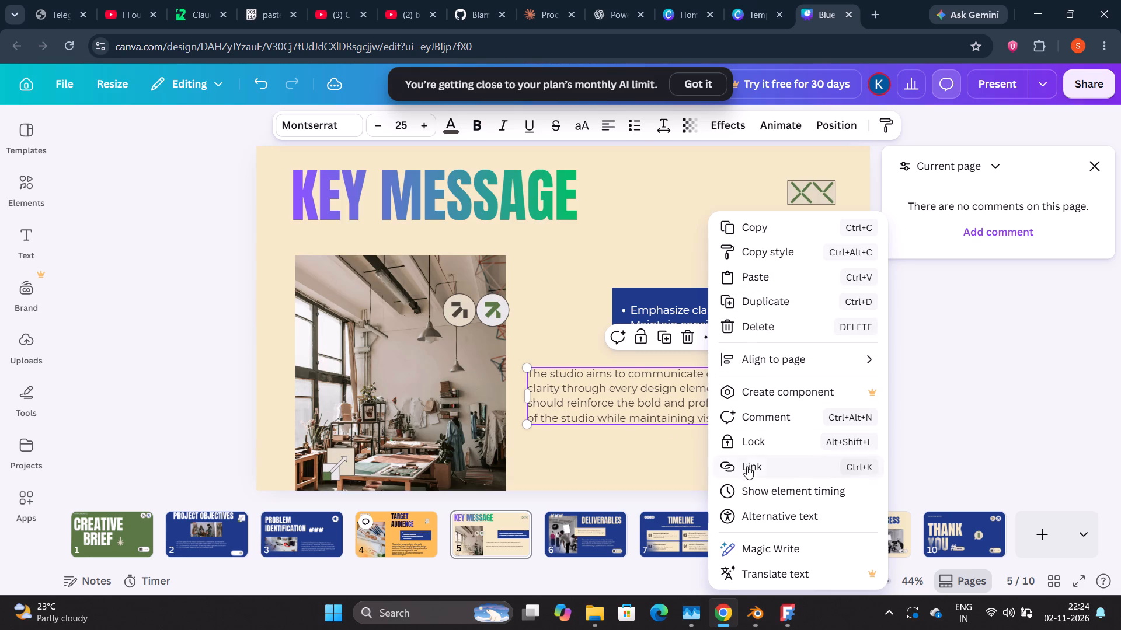
click(632, 382)
drag(642, 387, 647, 426)
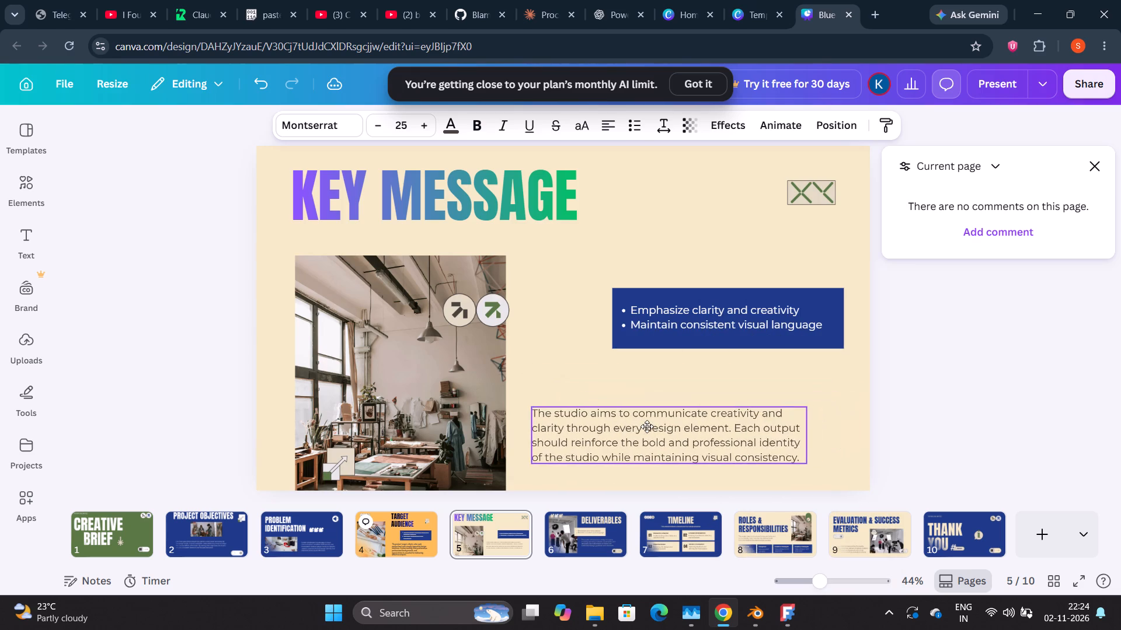
drag(647, 426, 644, 418)
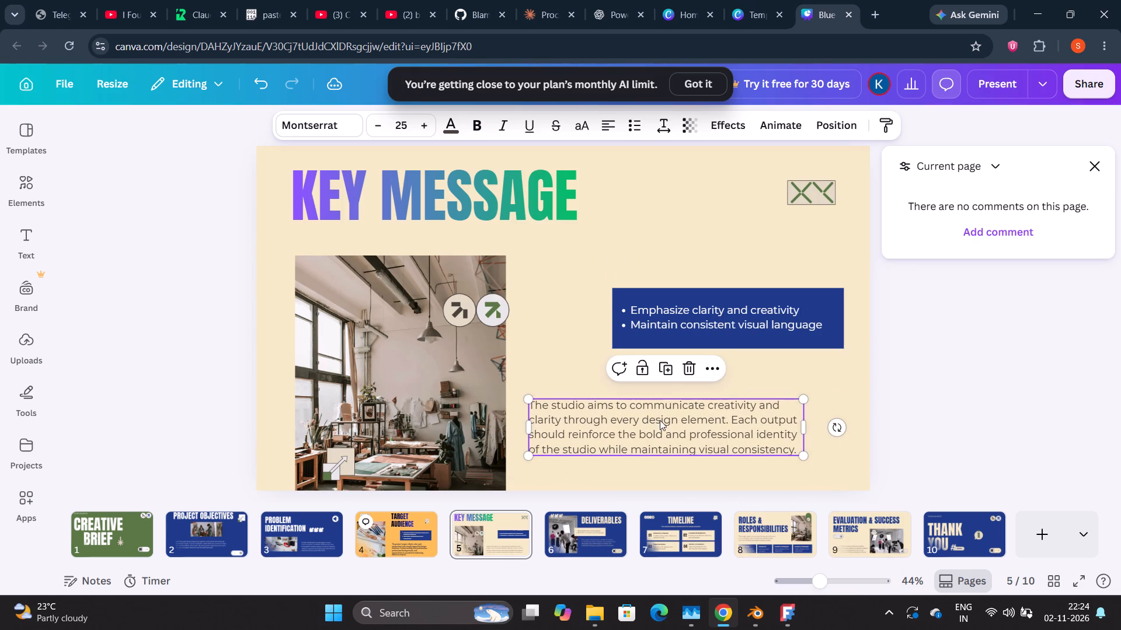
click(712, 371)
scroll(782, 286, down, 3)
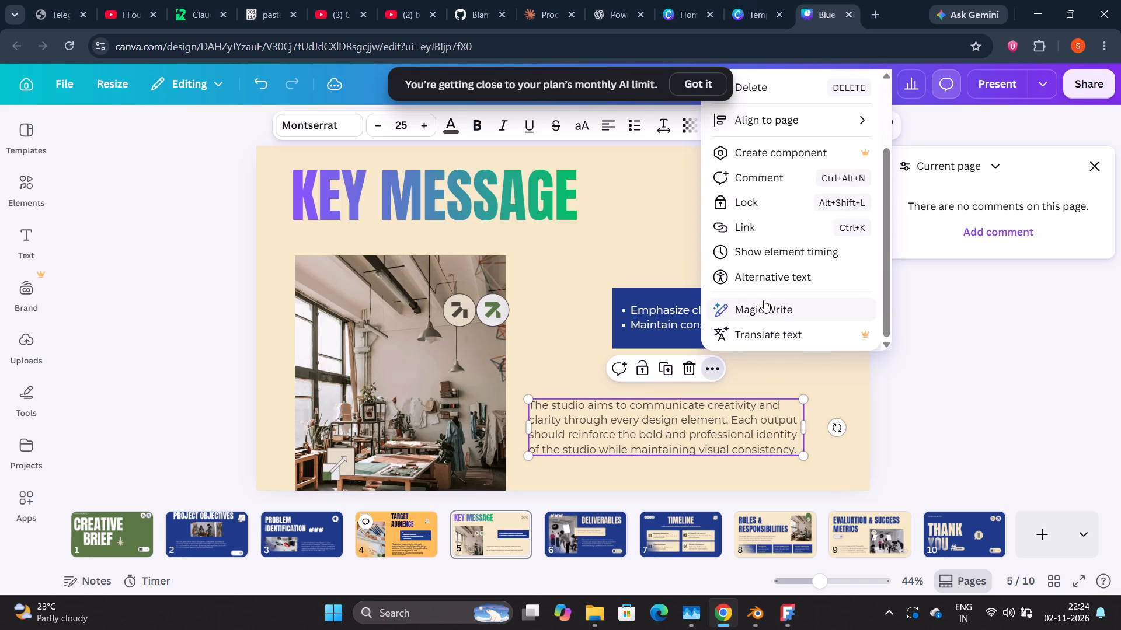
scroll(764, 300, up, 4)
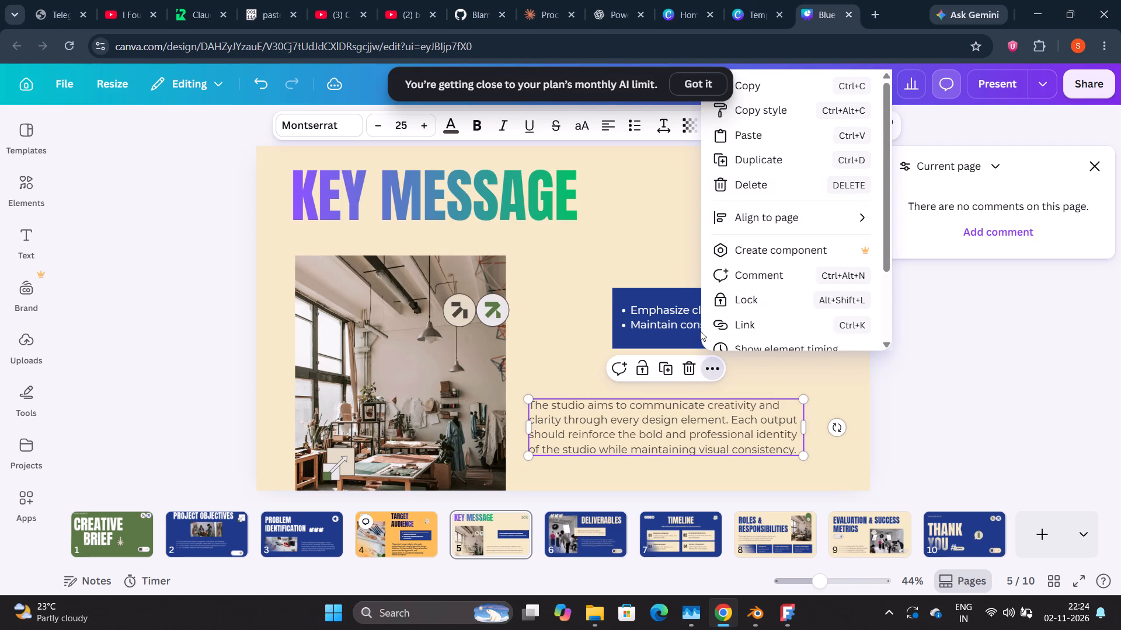
Change the "The studio aims" paragraph on the Key Message slide to the near-black design colour and make it bold.
click(460, 128)
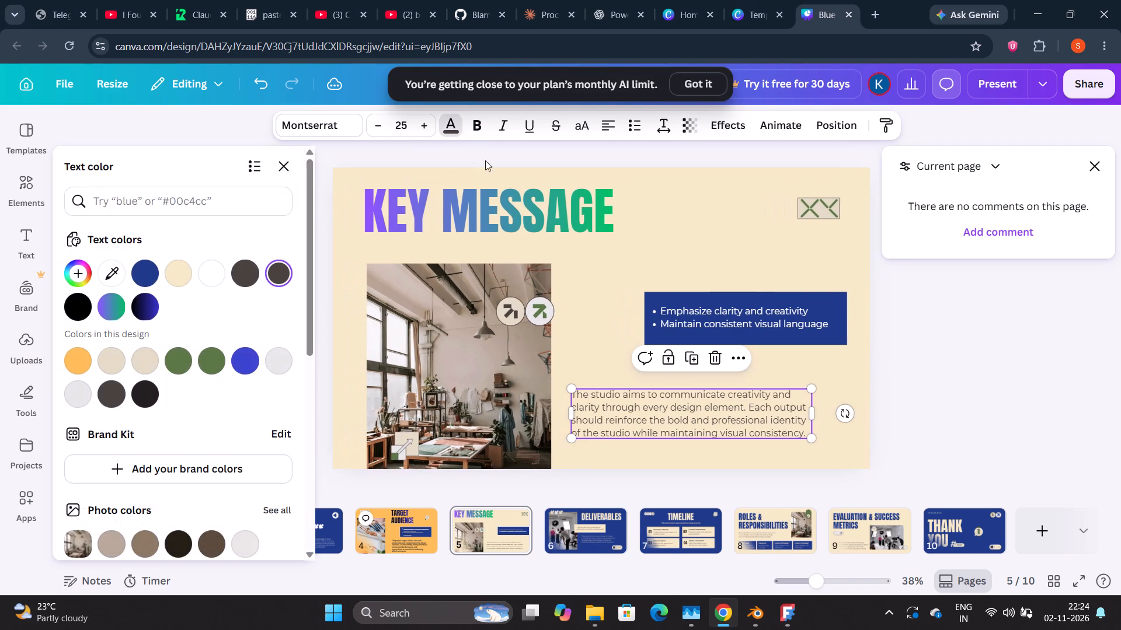
click(144, 401)
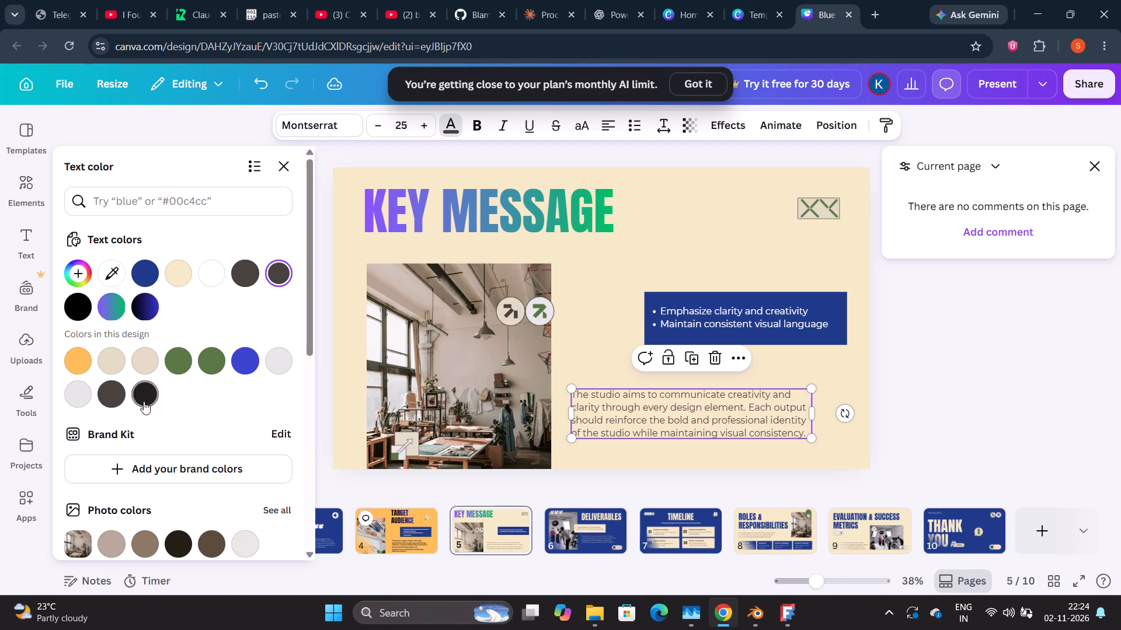
click(474, 134)
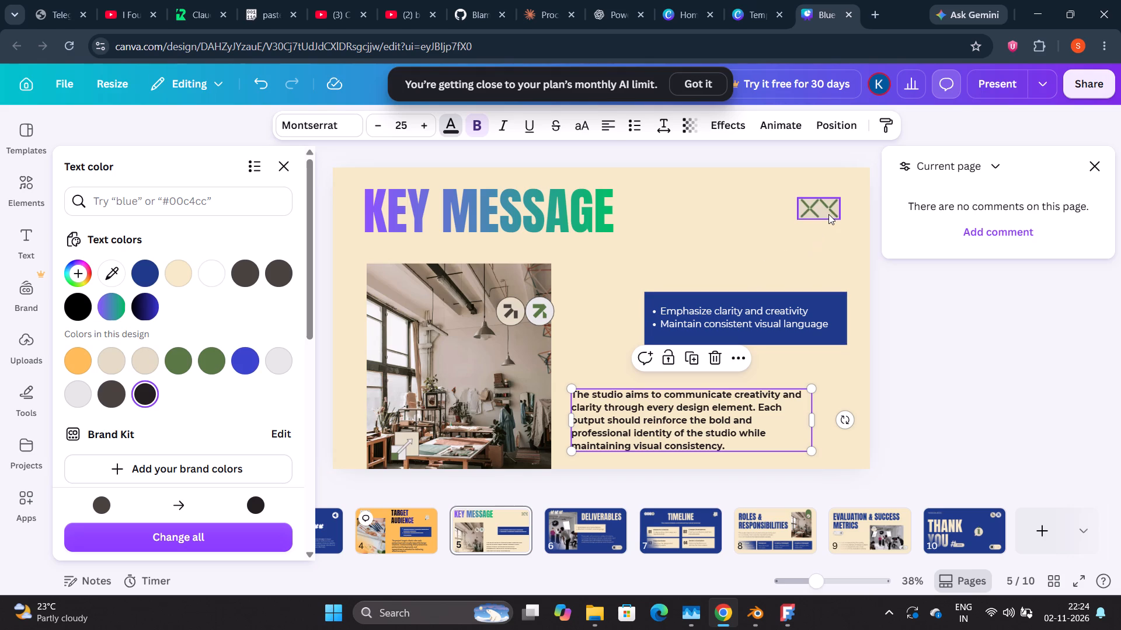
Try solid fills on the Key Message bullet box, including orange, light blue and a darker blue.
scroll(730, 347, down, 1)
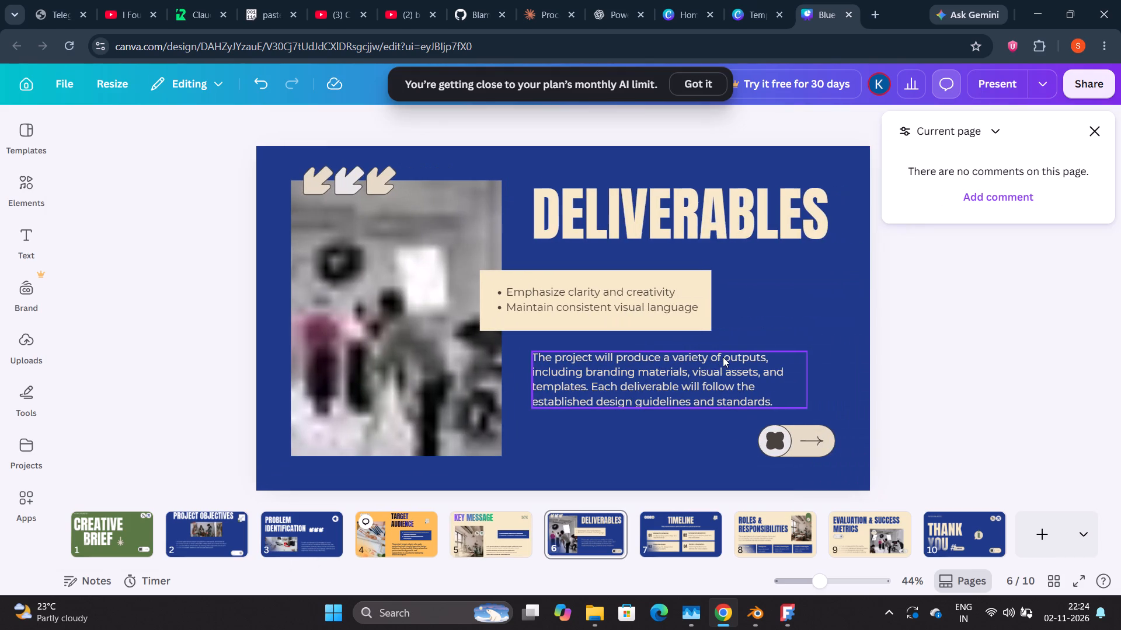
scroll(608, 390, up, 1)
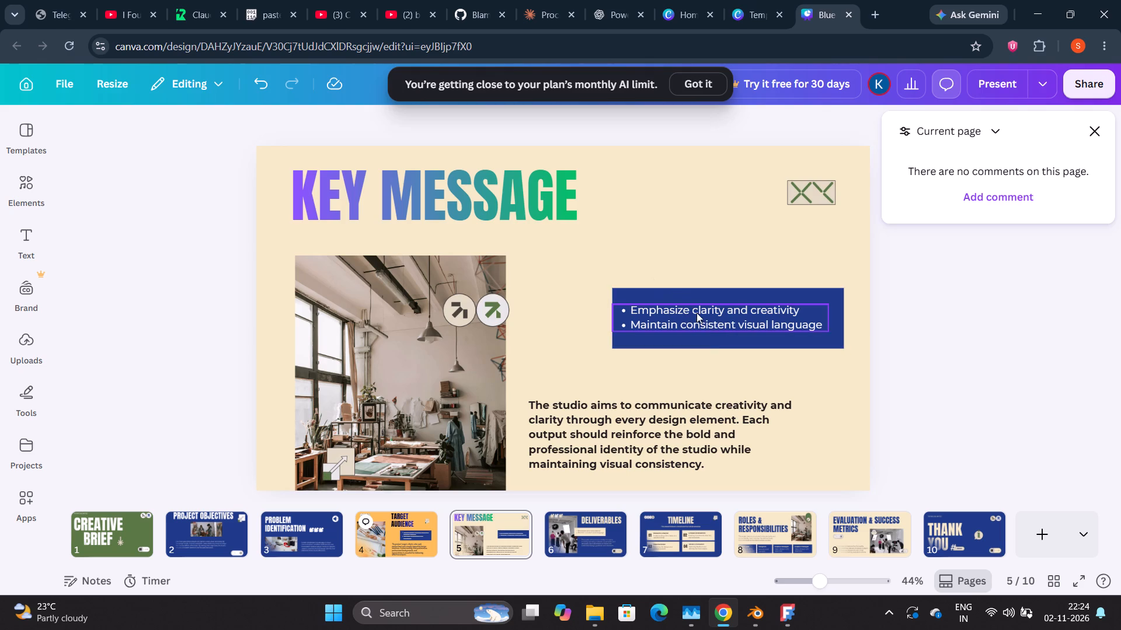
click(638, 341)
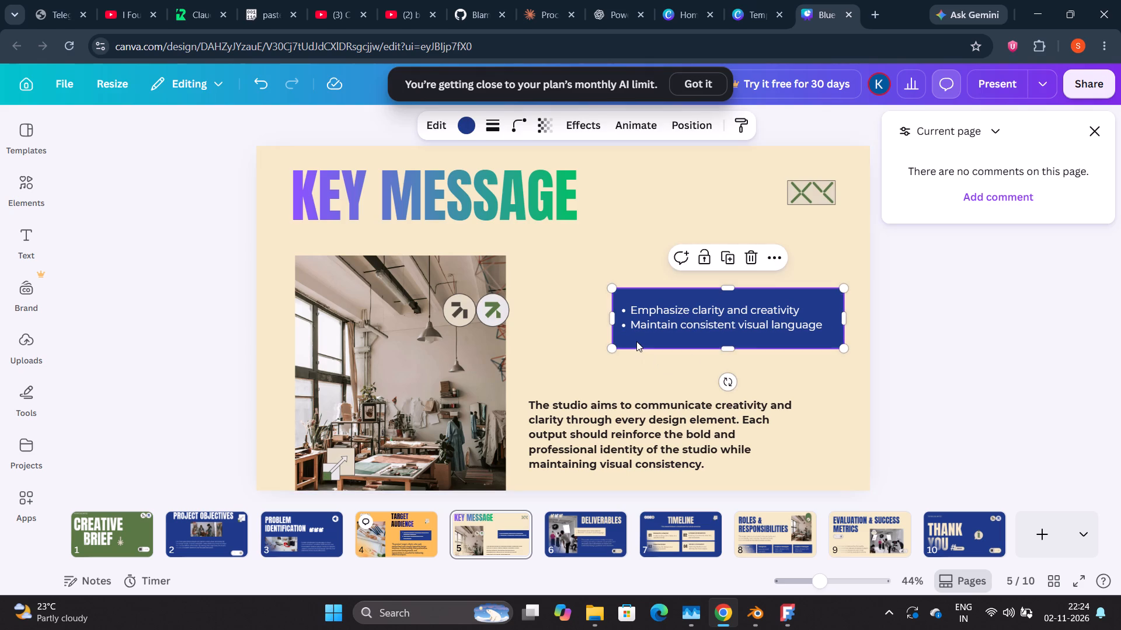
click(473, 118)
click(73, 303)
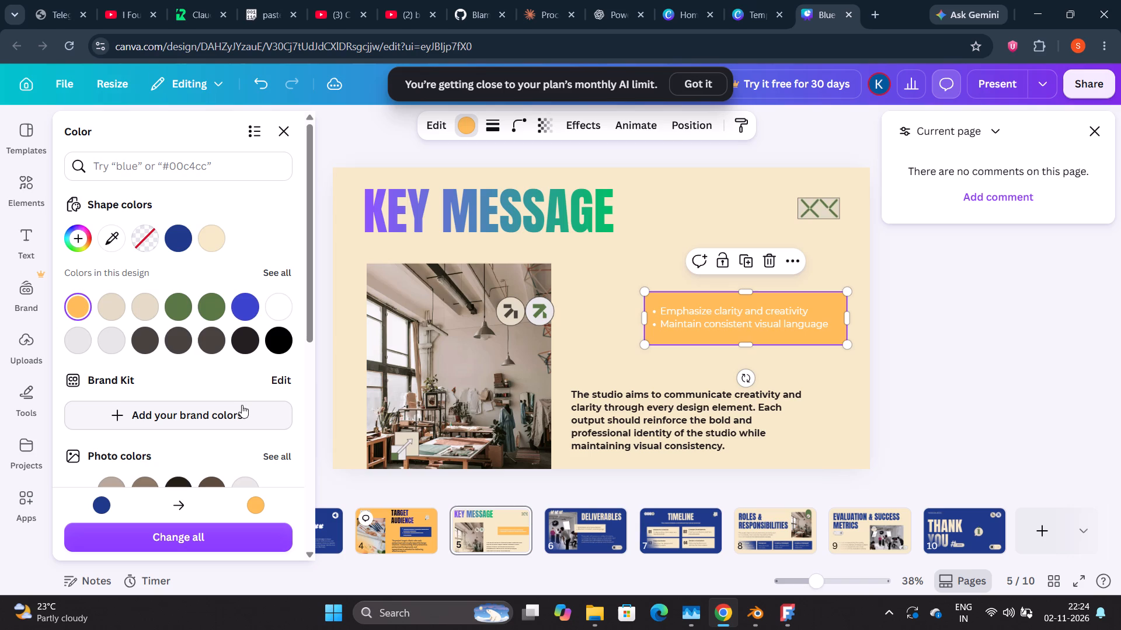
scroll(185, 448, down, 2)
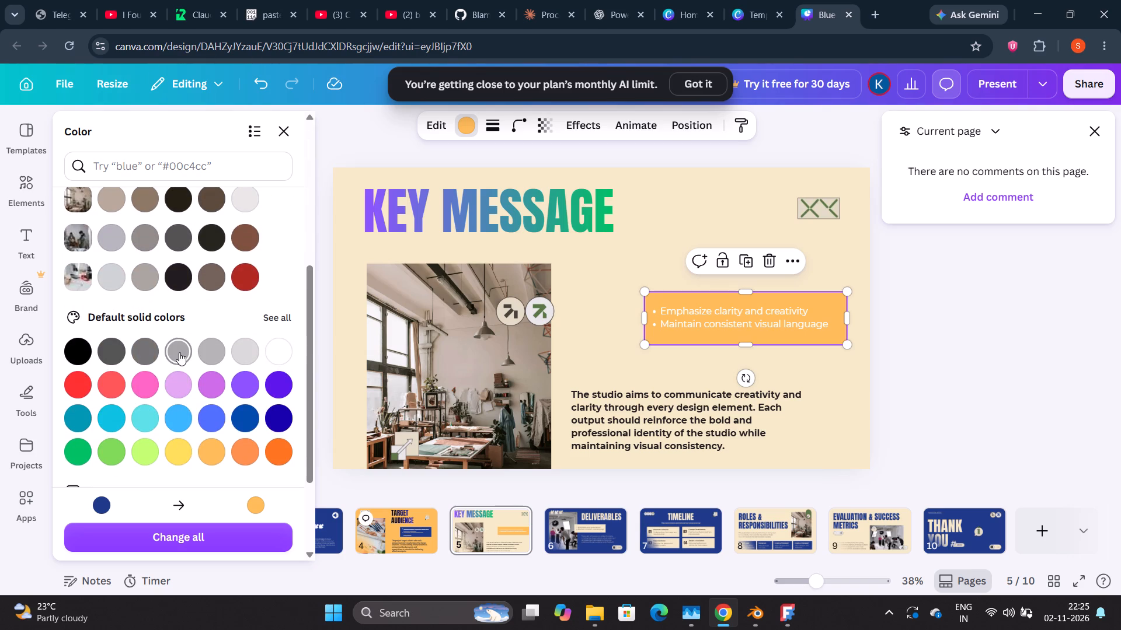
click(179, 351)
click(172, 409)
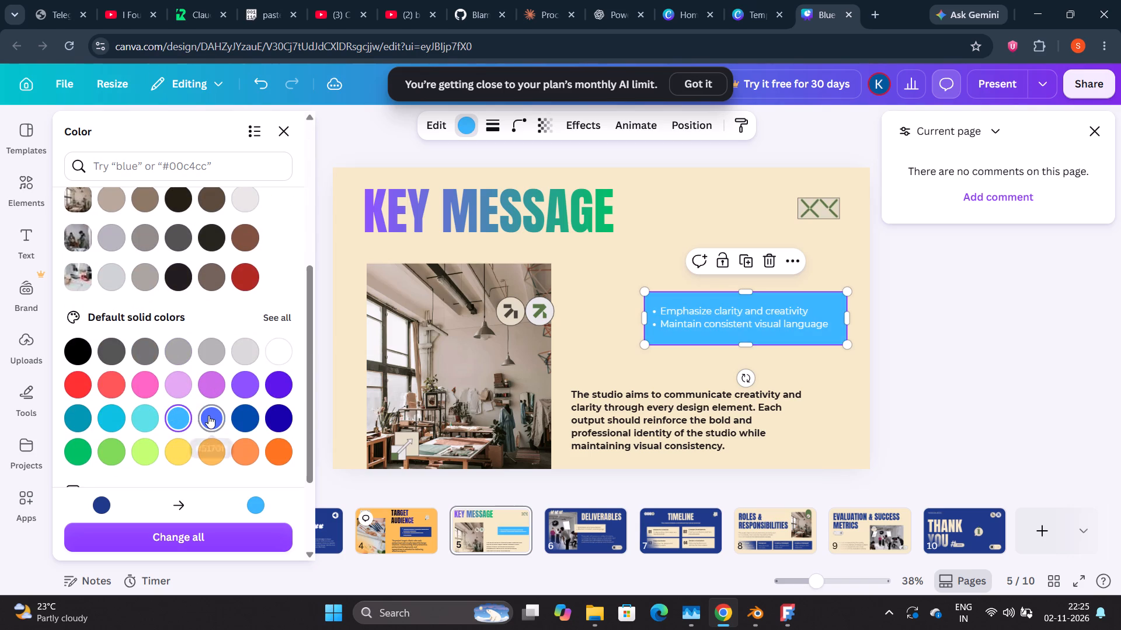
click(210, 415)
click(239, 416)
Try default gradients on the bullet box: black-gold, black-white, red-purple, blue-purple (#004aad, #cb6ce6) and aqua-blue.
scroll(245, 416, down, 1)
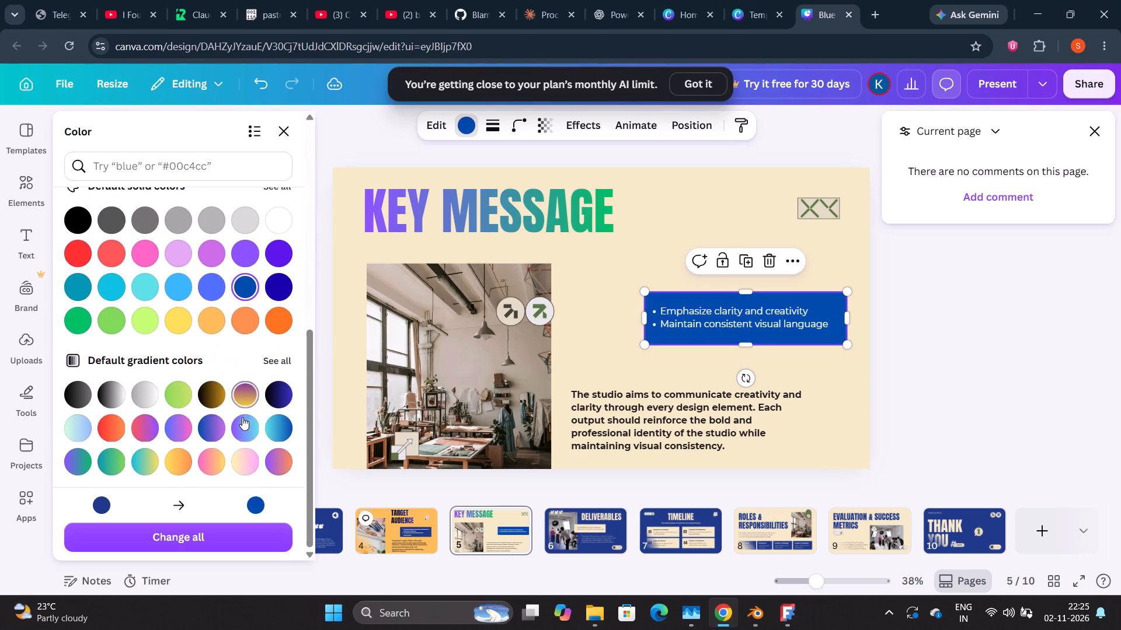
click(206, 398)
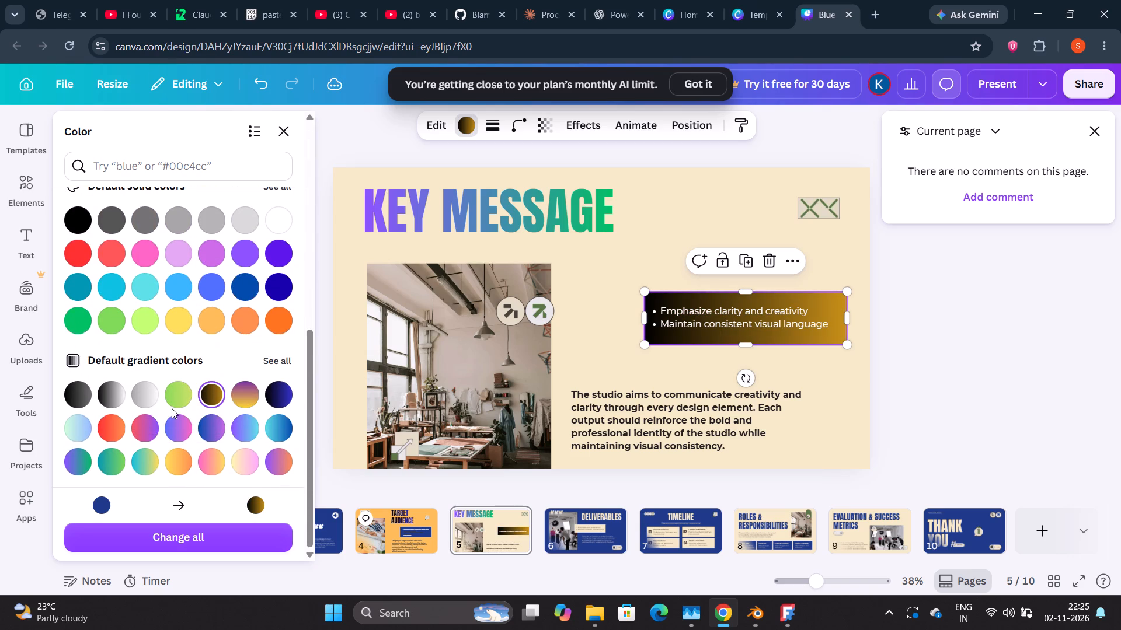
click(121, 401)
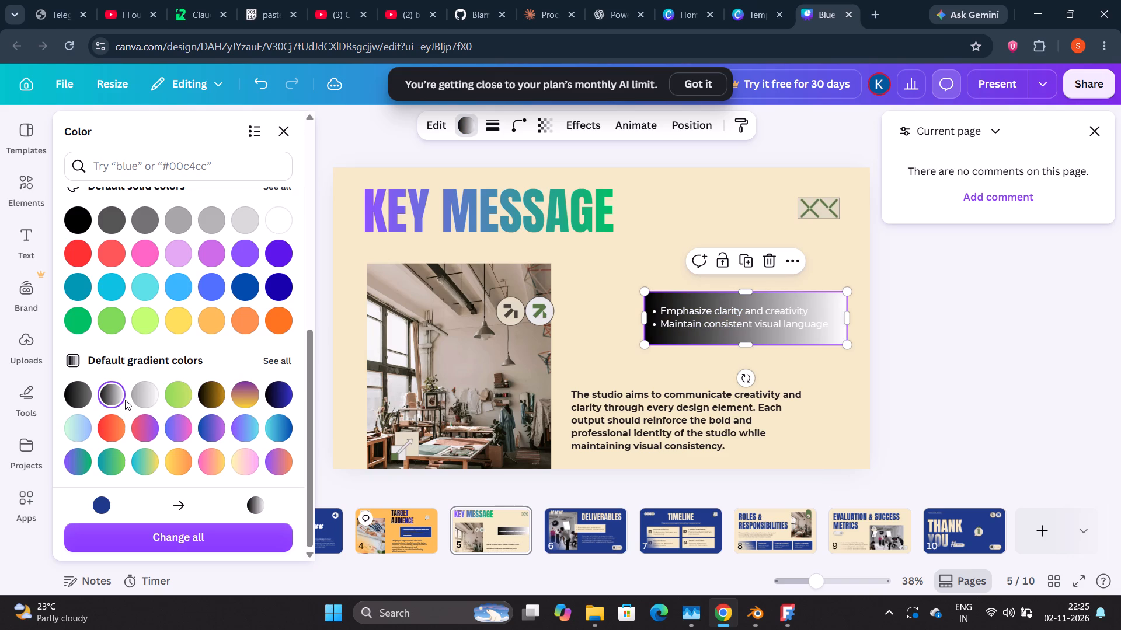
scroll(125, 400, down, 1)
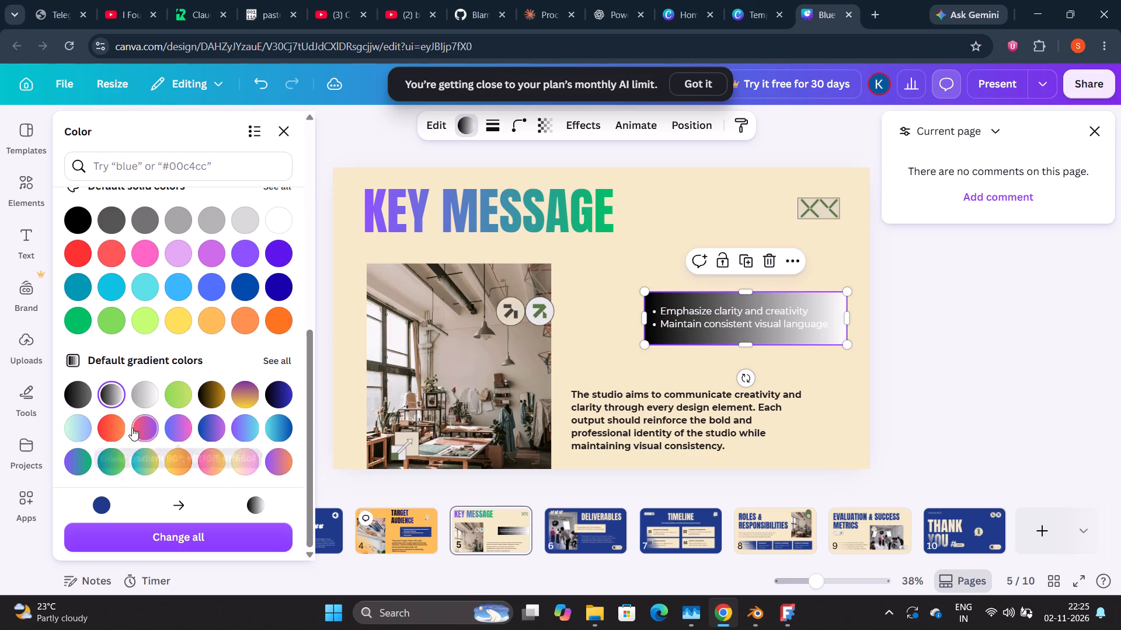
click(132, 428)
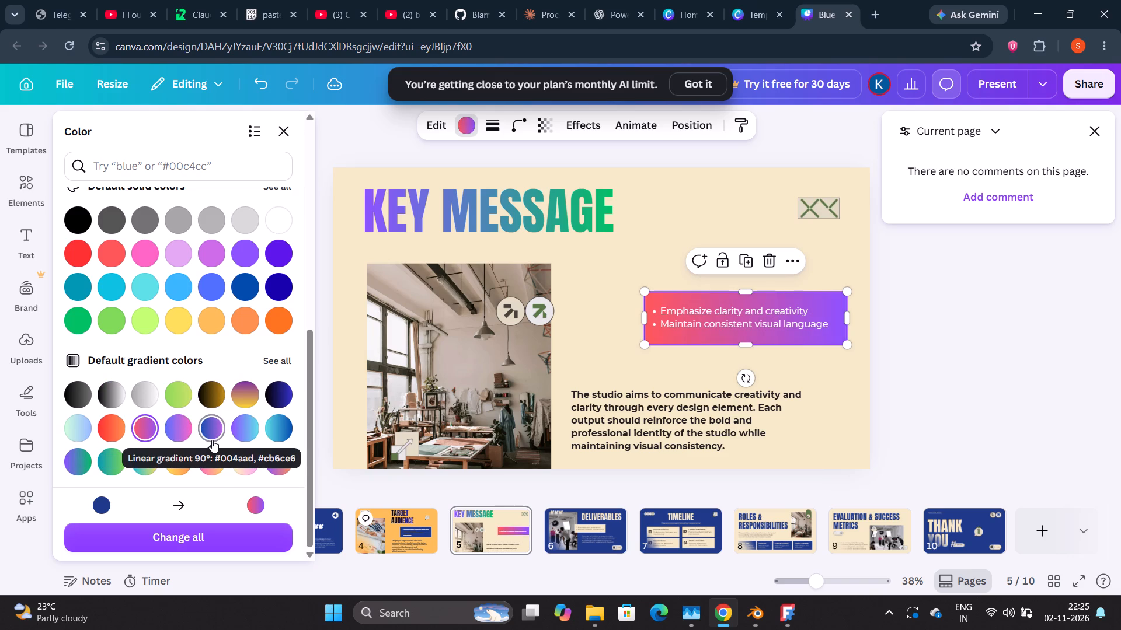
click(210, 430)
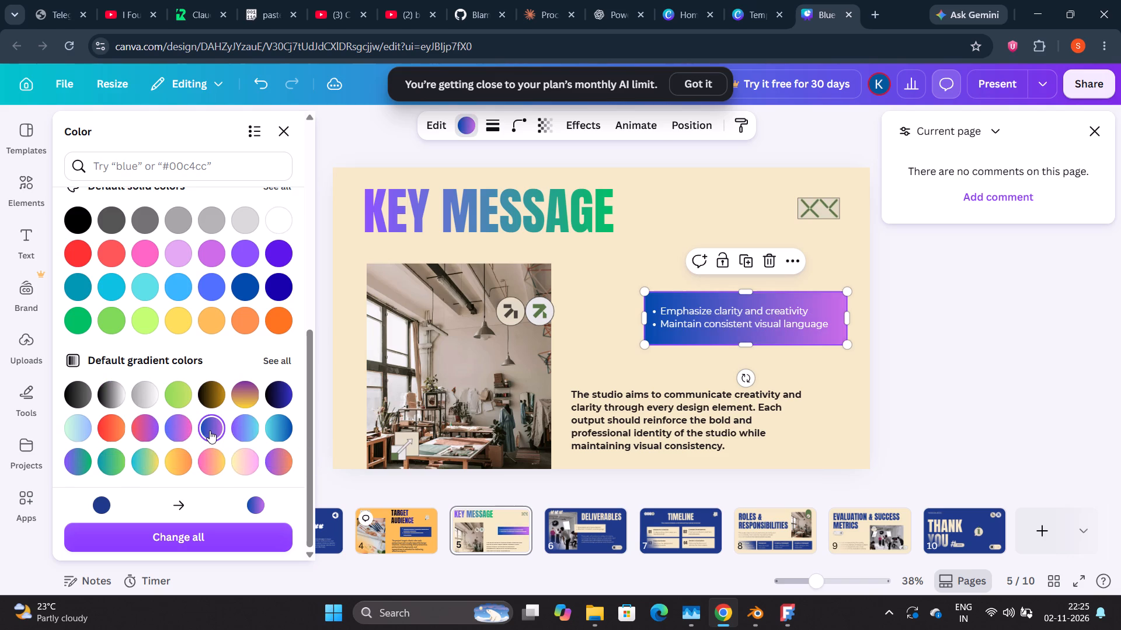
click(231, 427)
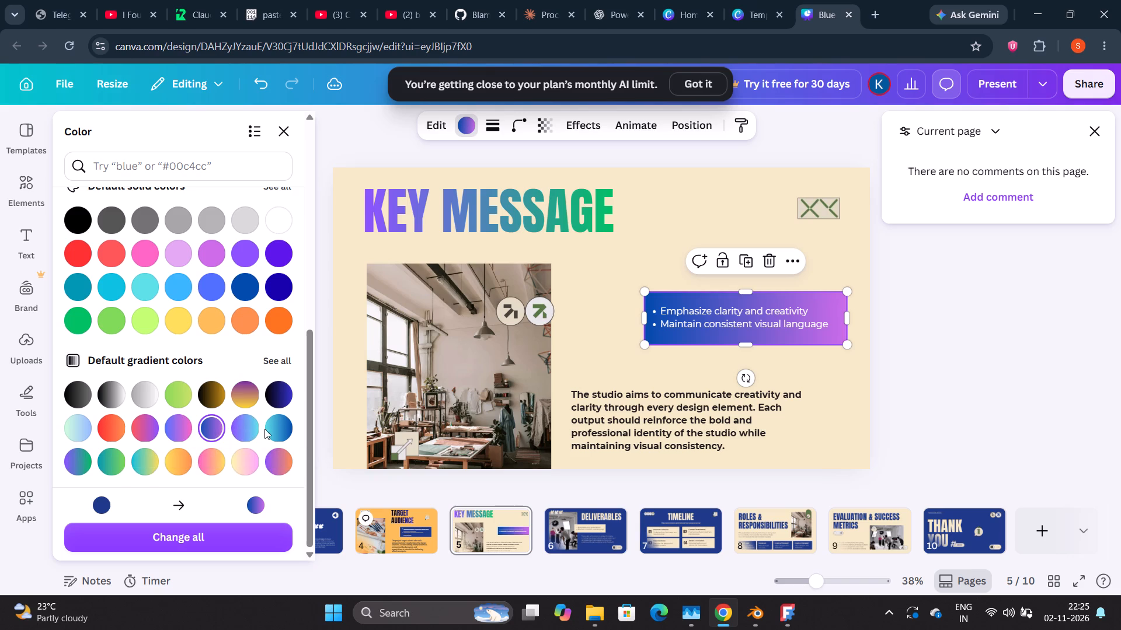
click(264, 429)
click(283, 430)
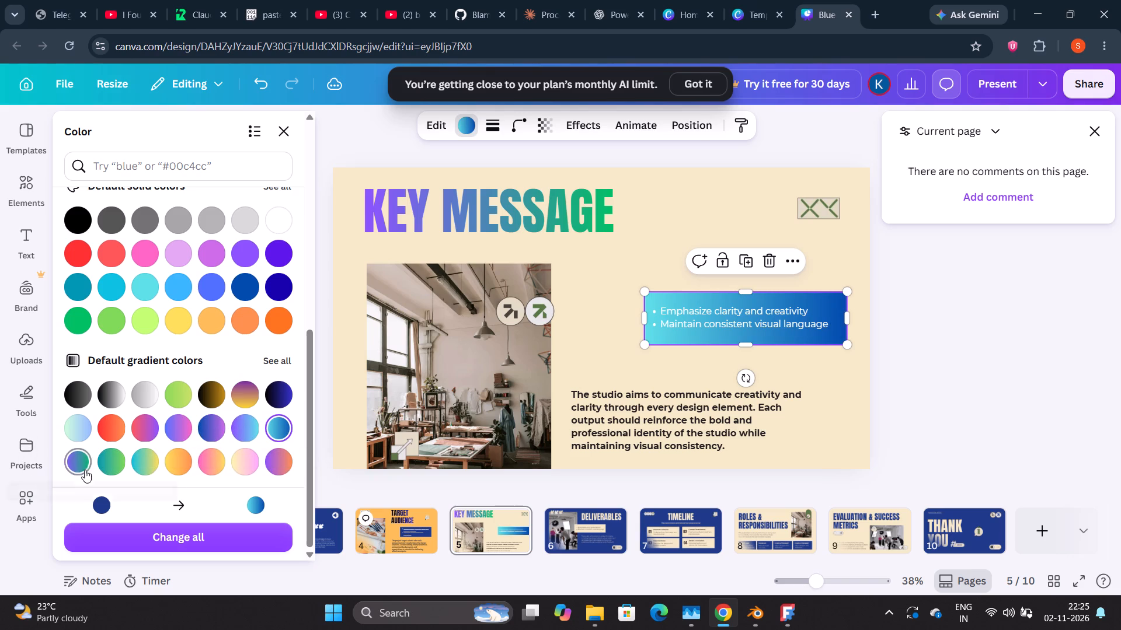
Fill the Key Message bullet box with the default teal-to-green linear gradient.
click(82, 461)
click(106, 464)
click(162, 467)
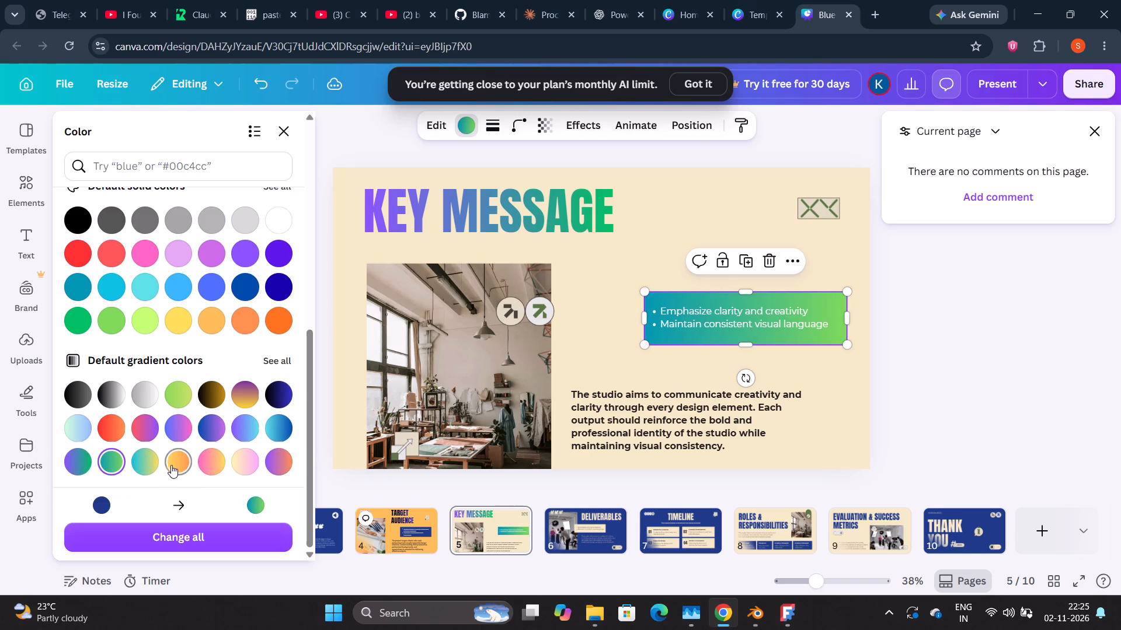
Make the bullet text in the gradient box bold and shift it slightly up and to the right within the box.
click(699, 316)
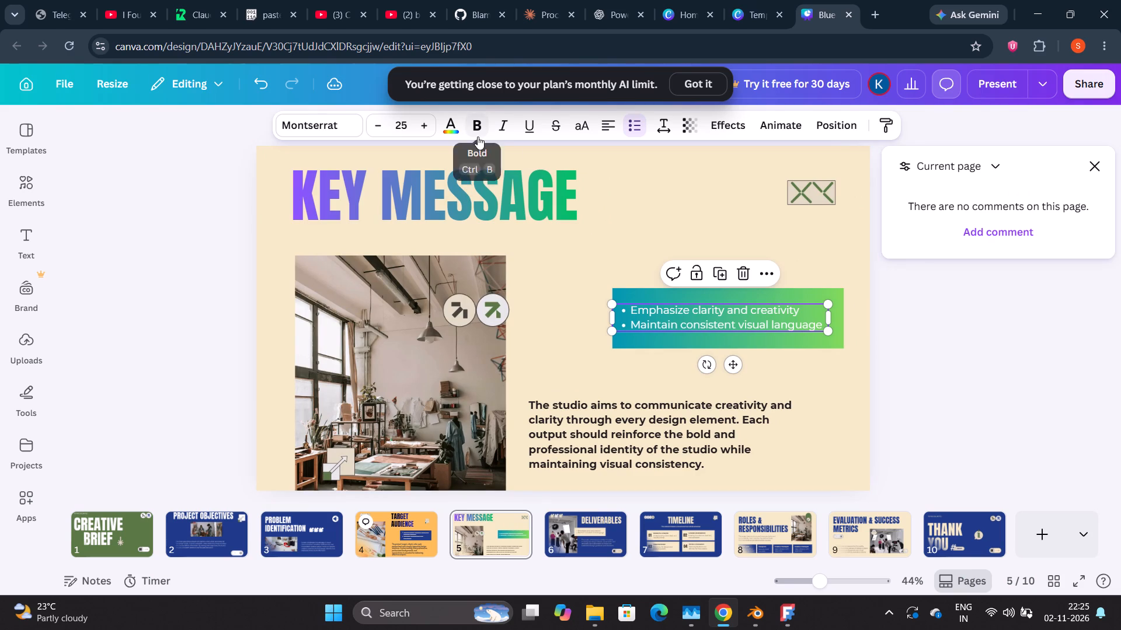
click(478, 132)
drag(735, 322, 736, 323)
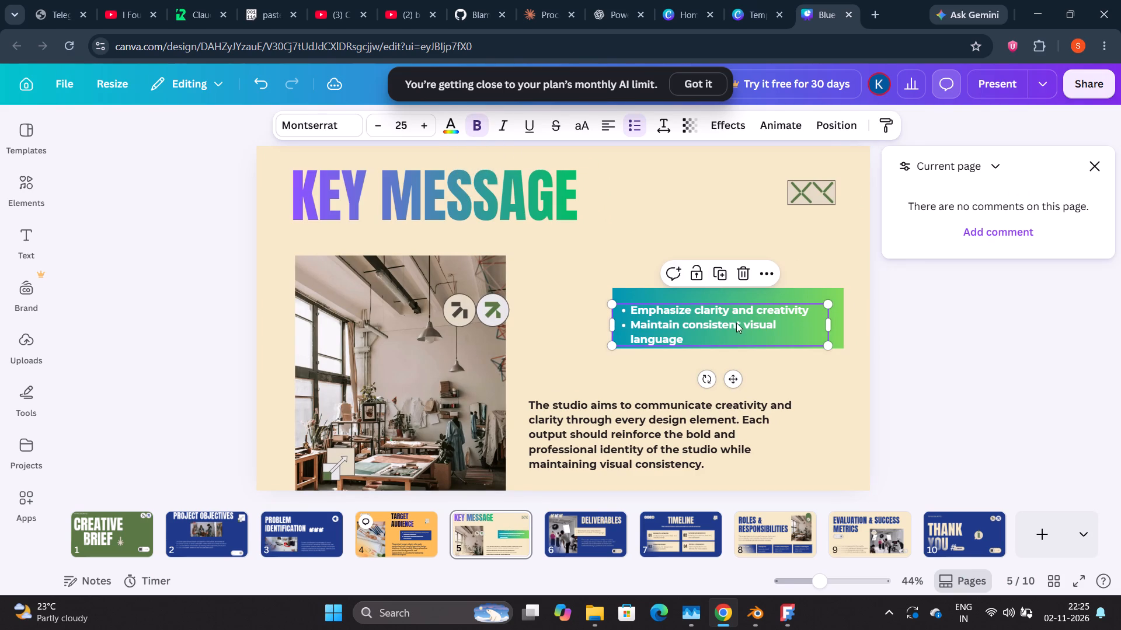
drag(736, 323, 744, 315)
click(796, 384)
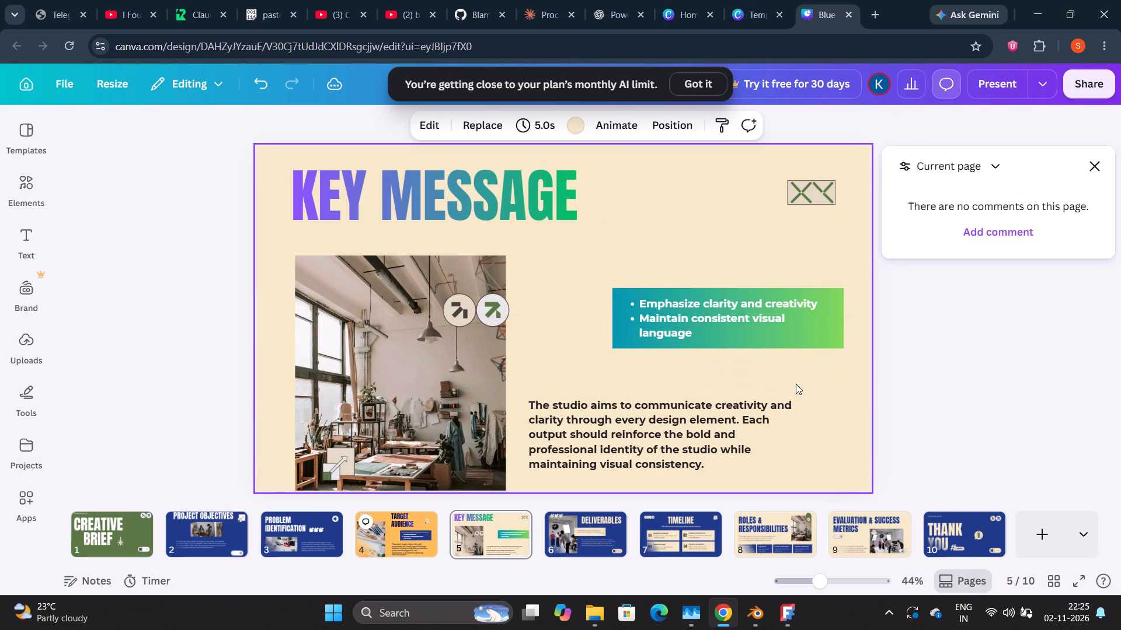
Move the pair of round arrow icons off the studio photo to the bottom-right corner of the Key Message slide.
drag(473, 310, 601, 267)
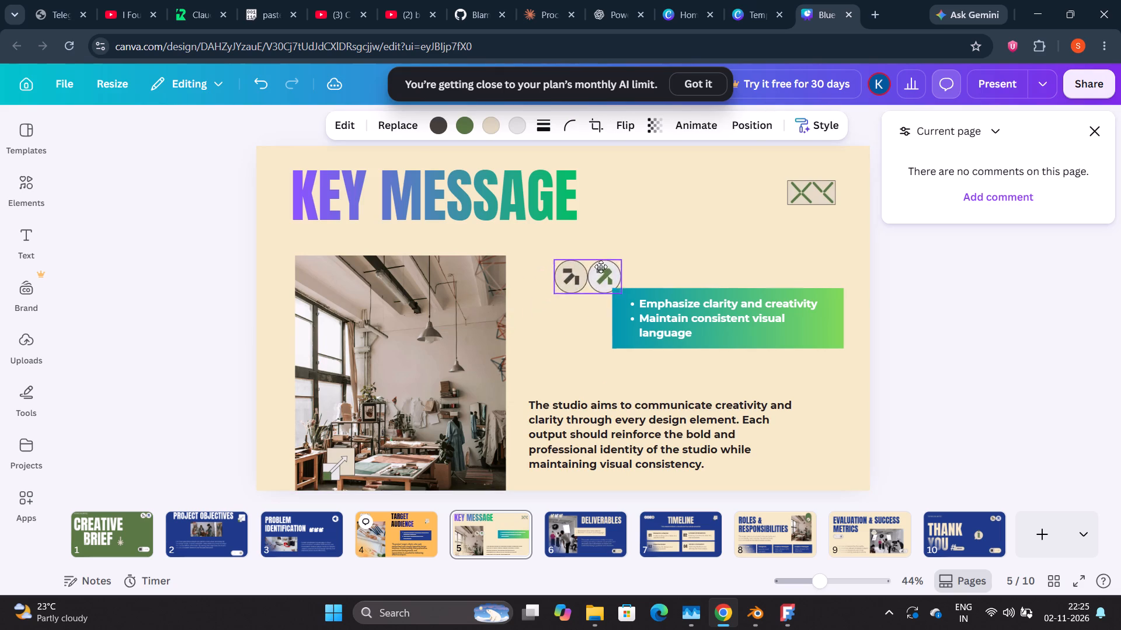
drag(601, 267, 639, 256)
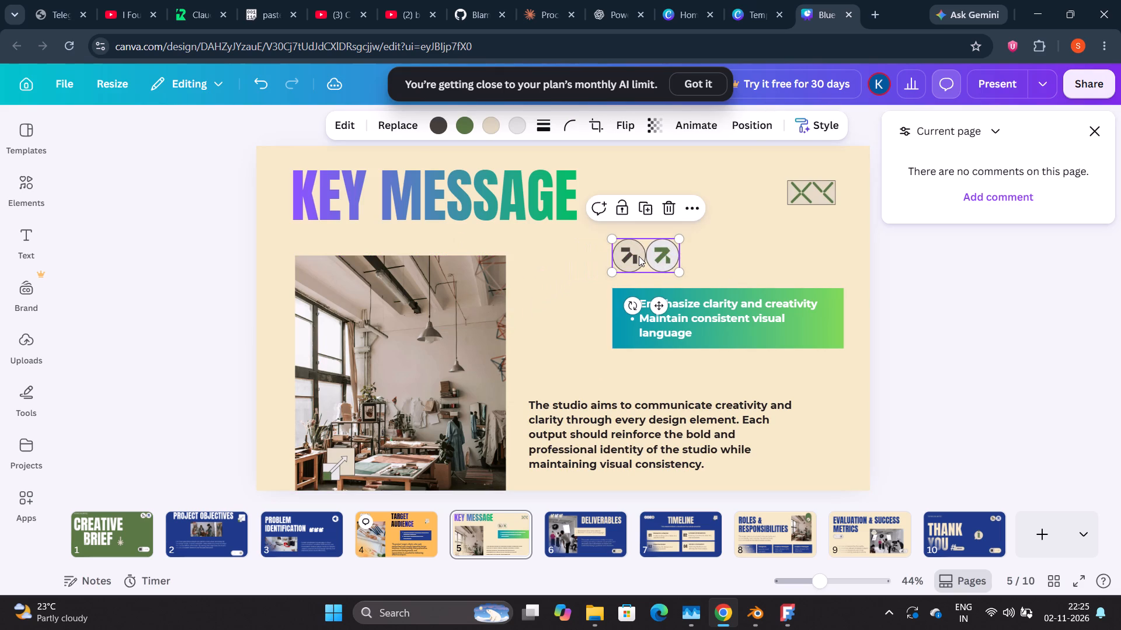
drag(640, 255, 582, 258)
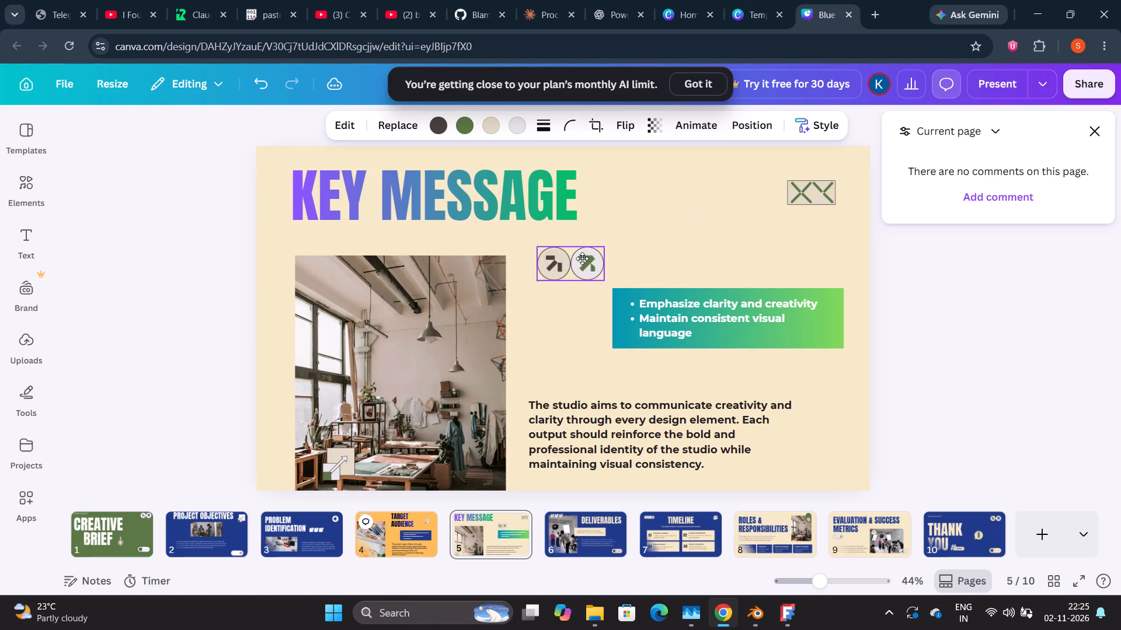
drag(582, 258, 820, 468)
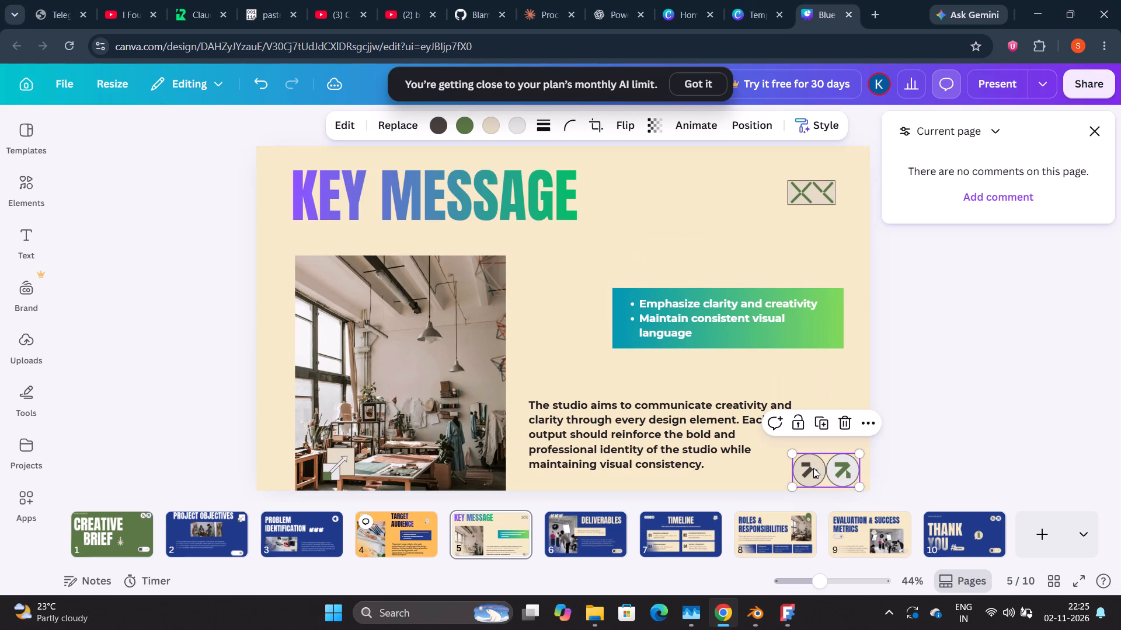
Move the green double-X graphic up and right, closer to the Key Message slide's top-right corner.
drag(808, 198, 831, 173)
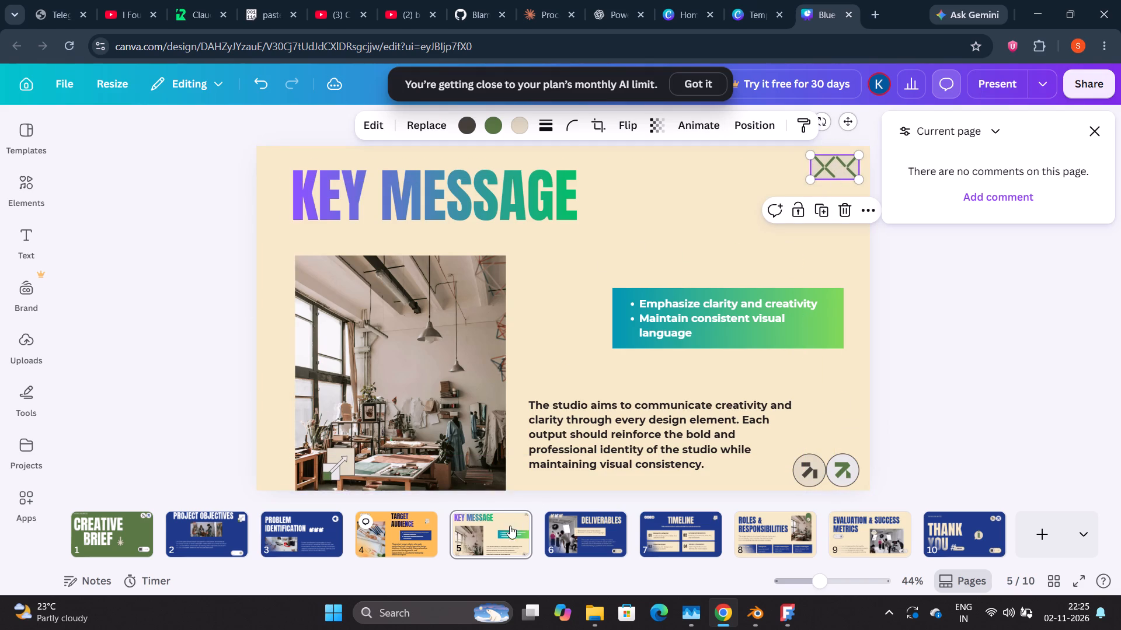
Set the Deliverables slide background to the purple-to-green linear gradient (#8c52ff, #00bf63) already used in the design.
click(593, 545)
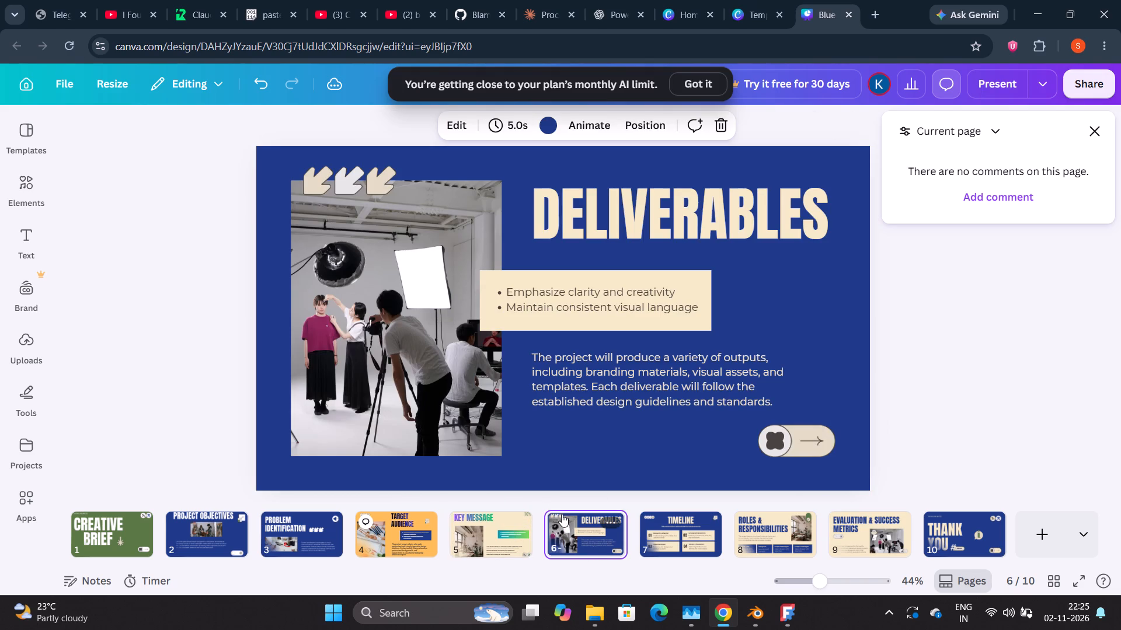
click(570, 440)
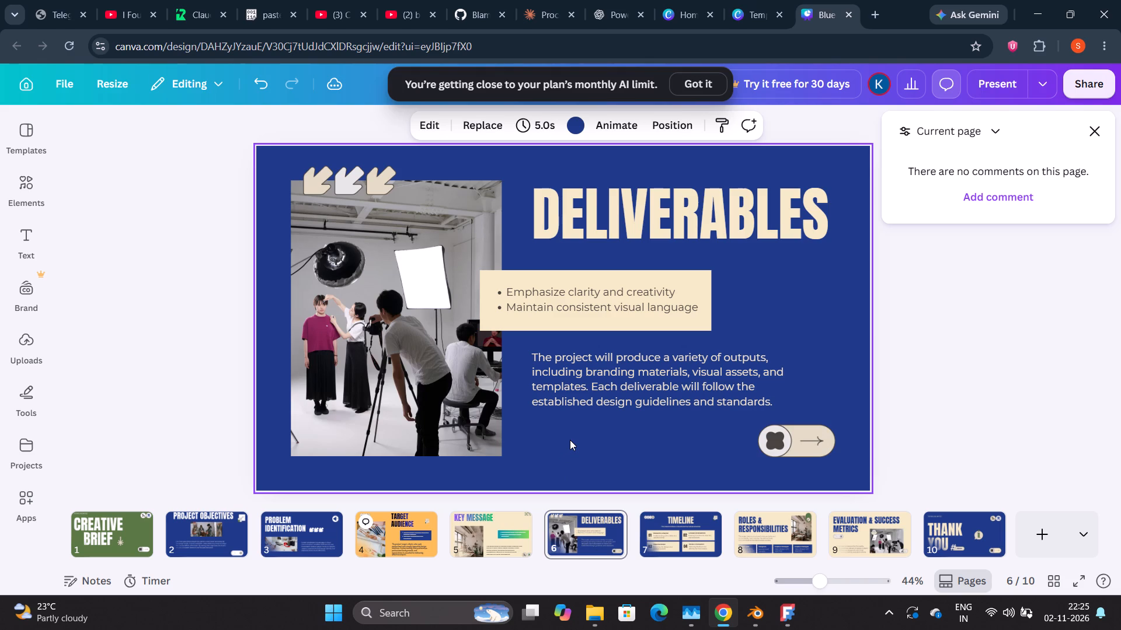
click(580, 134)
click(238, 341)
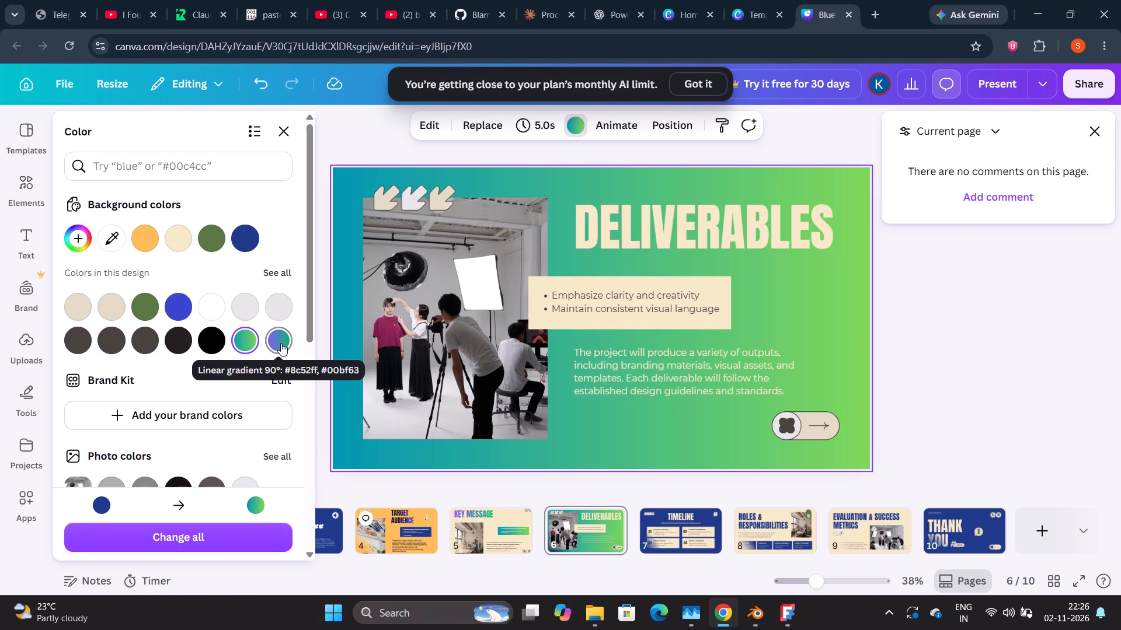
click(277, 339)
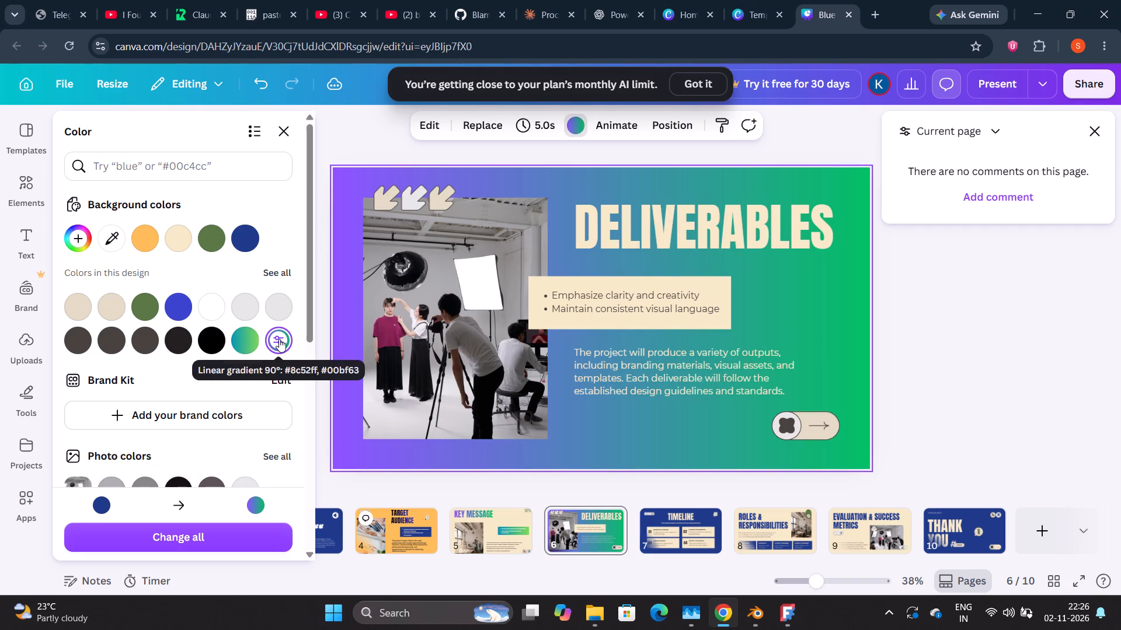
drag(280, 339, 296, 340)
click(300, 342)
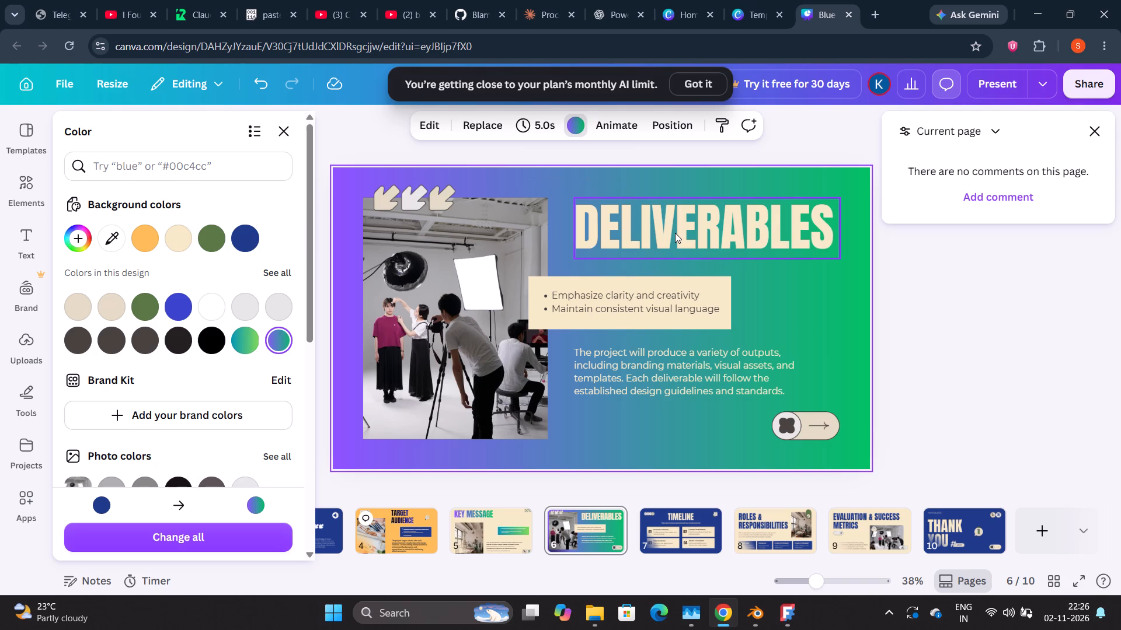
Recolour the "DELIVERABLES" title with the peach-orange already used in the design.
click(648, 220)
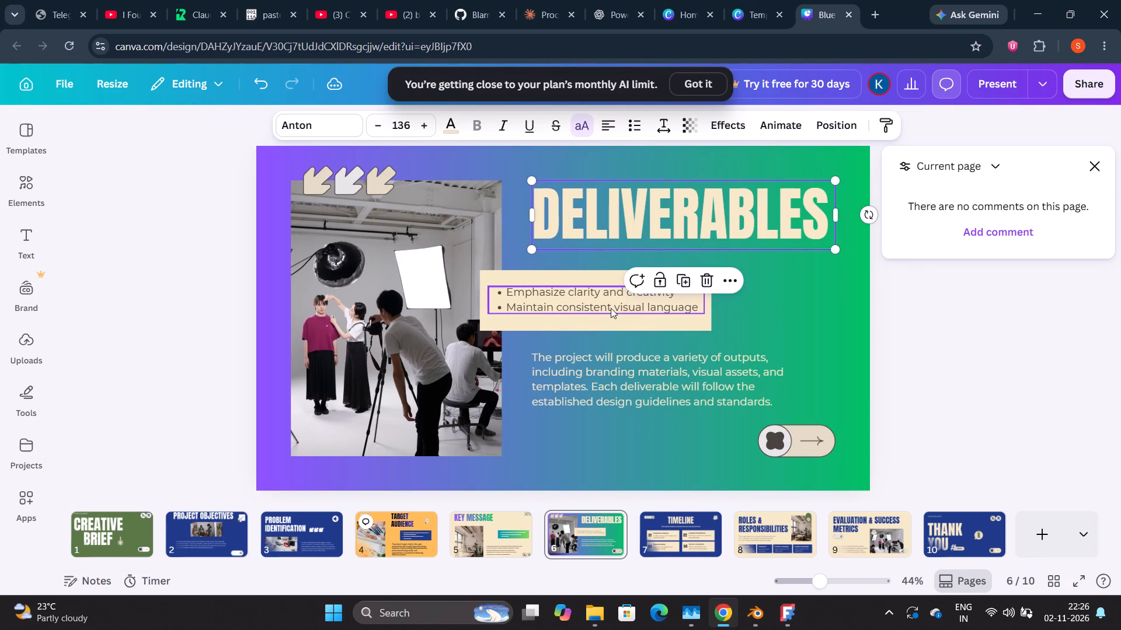
click(449, 121)
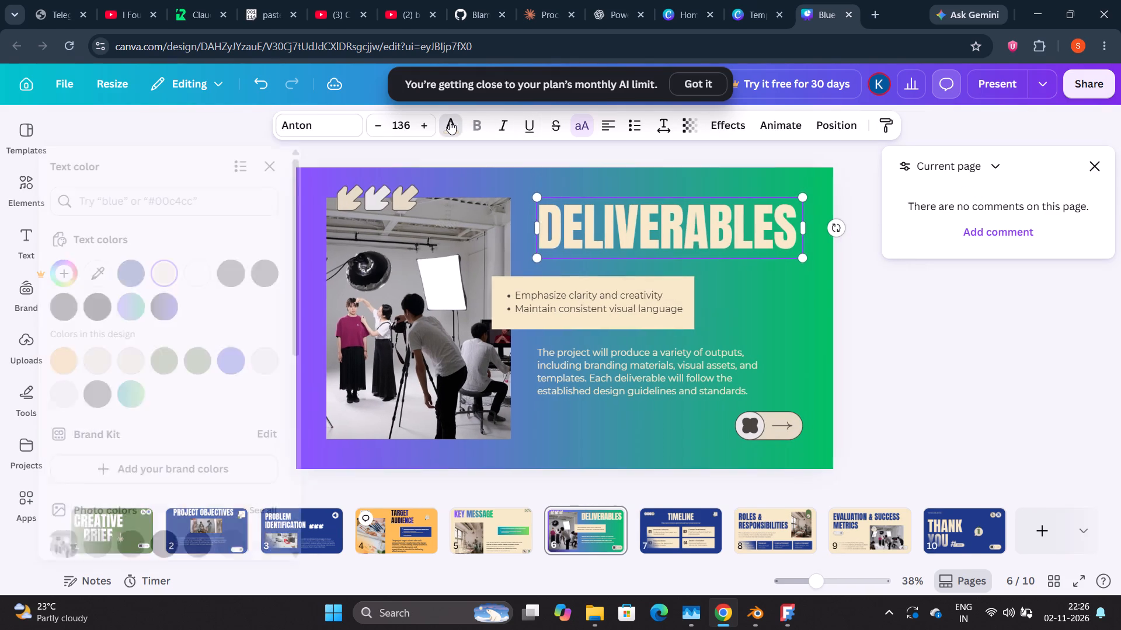
click(248, 353)
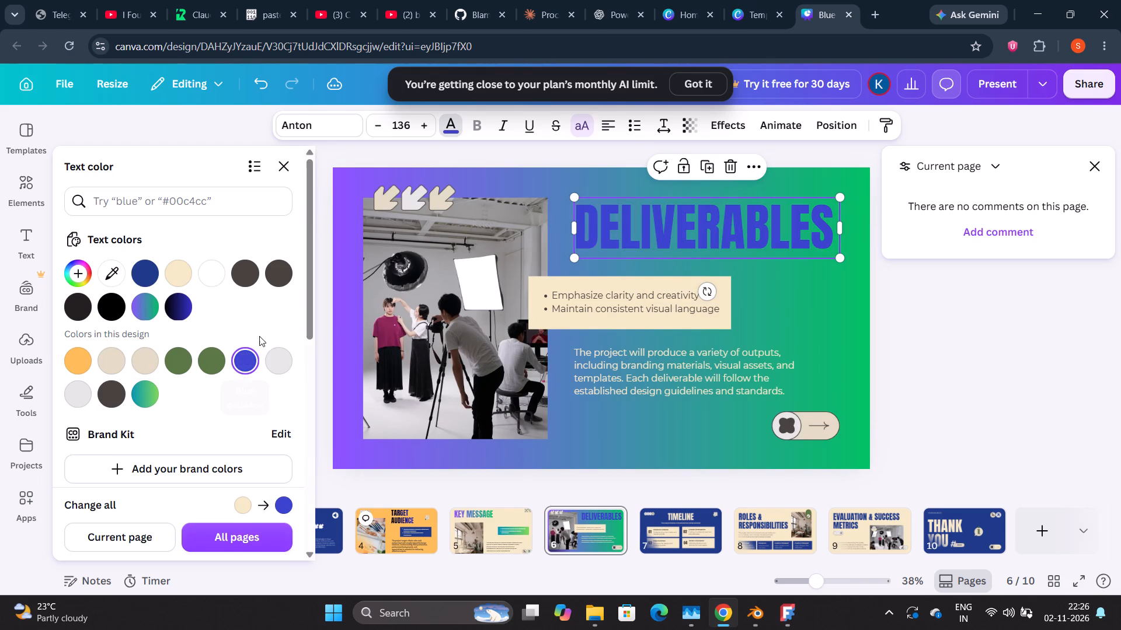
click(206, 358)
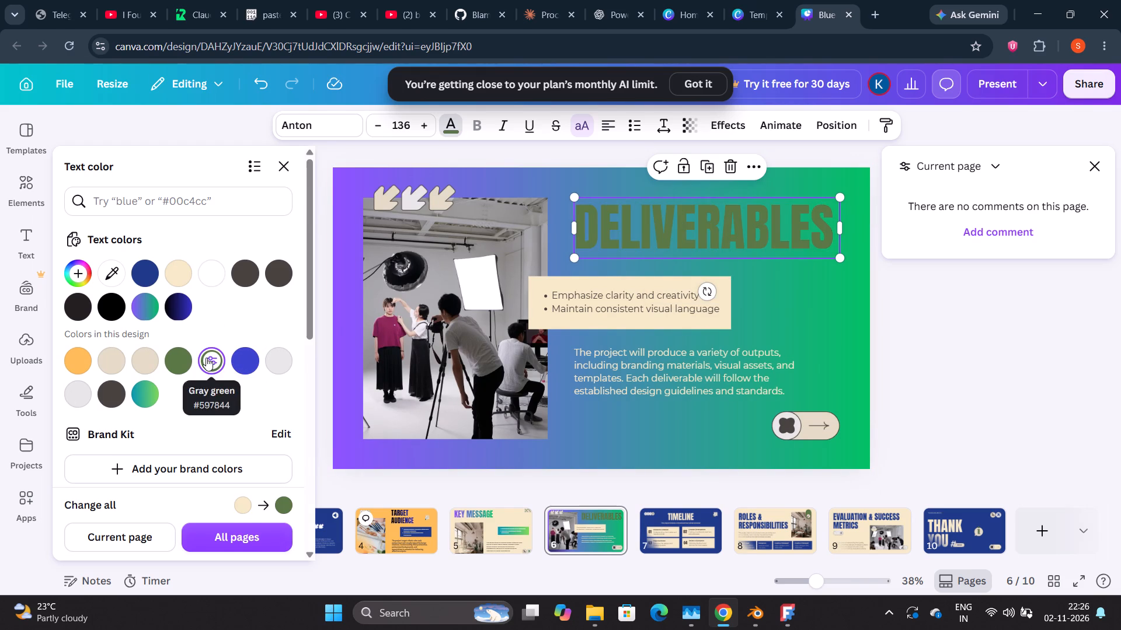
click(148, 397)
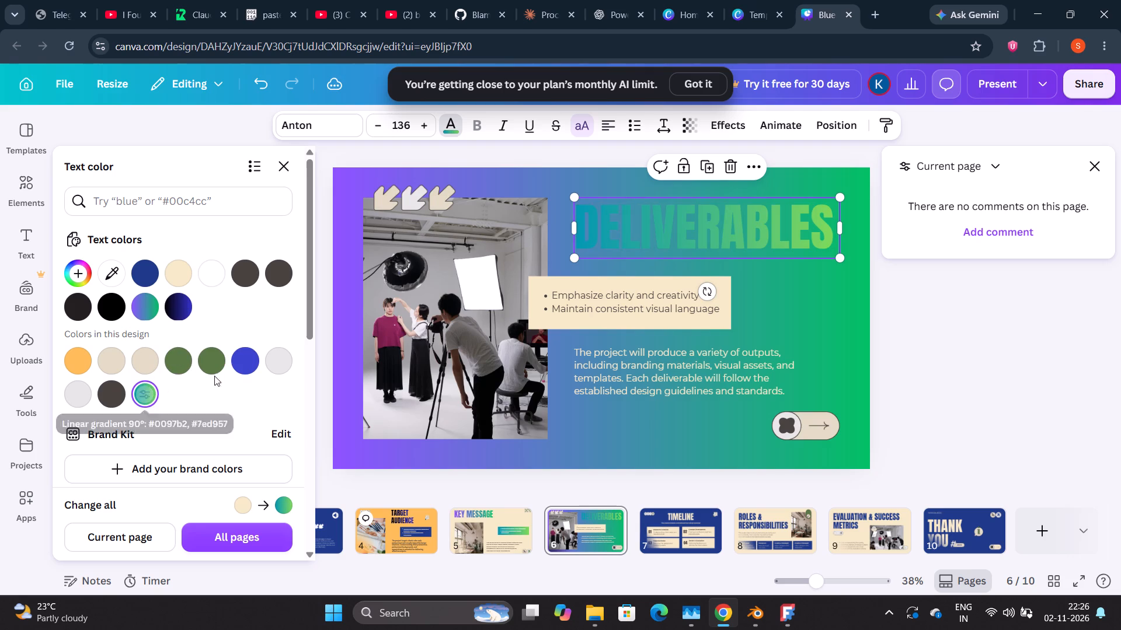
click(885, 607)
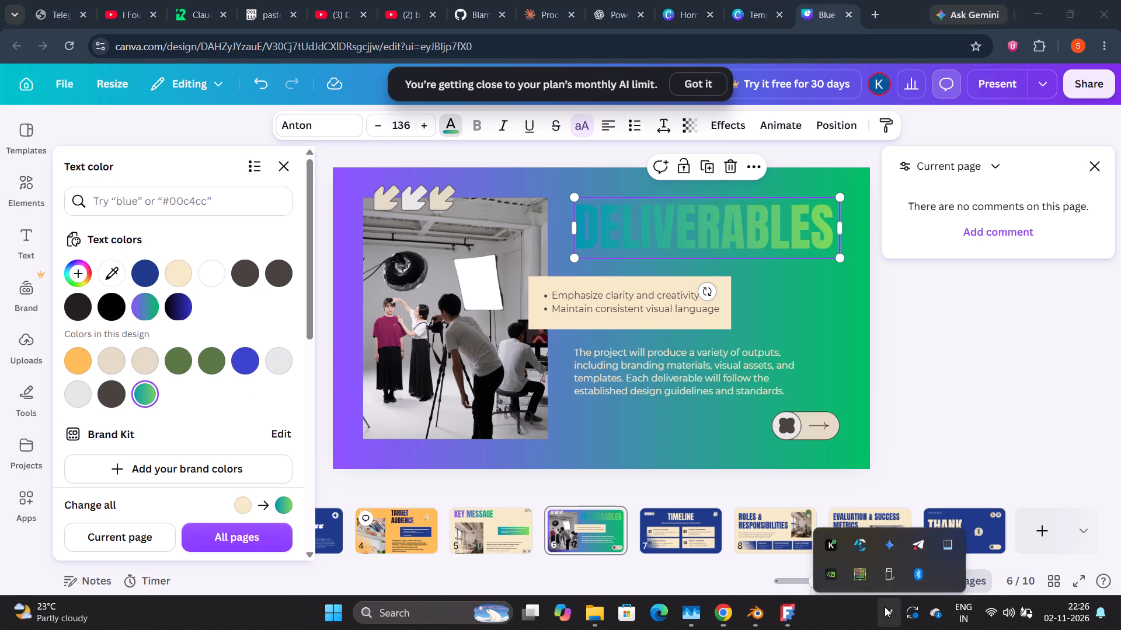
click(885, 607)
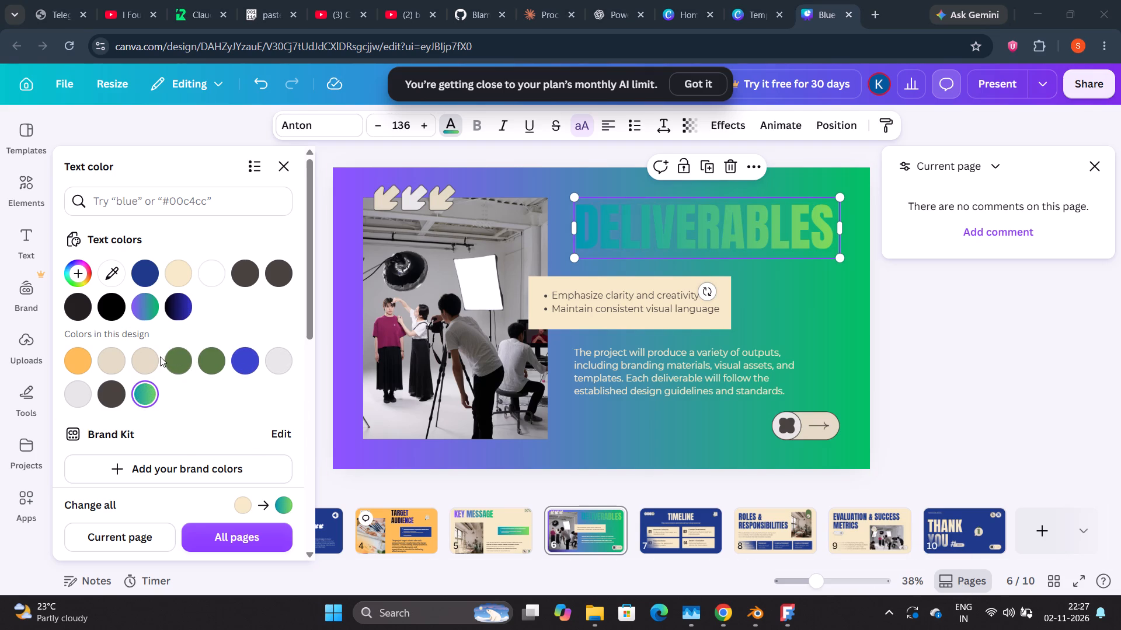
click(112, 393)
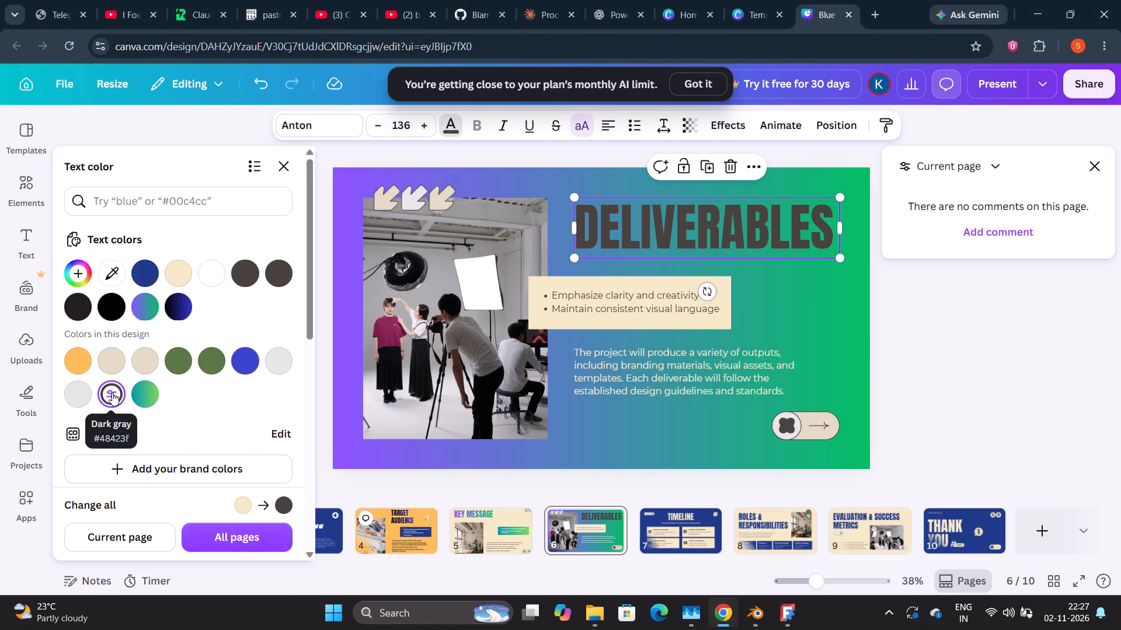
click(69, 370)
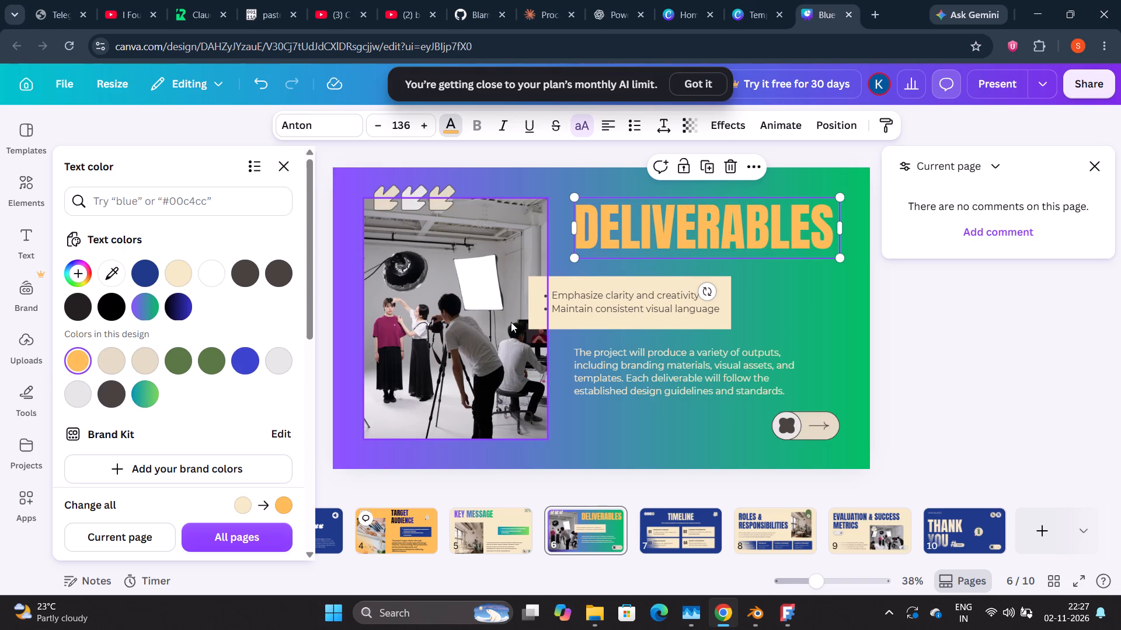
Make the bullet text in the cream box on the Deliverables slide bold and shift it slightly up within the box.
click(601, 293)
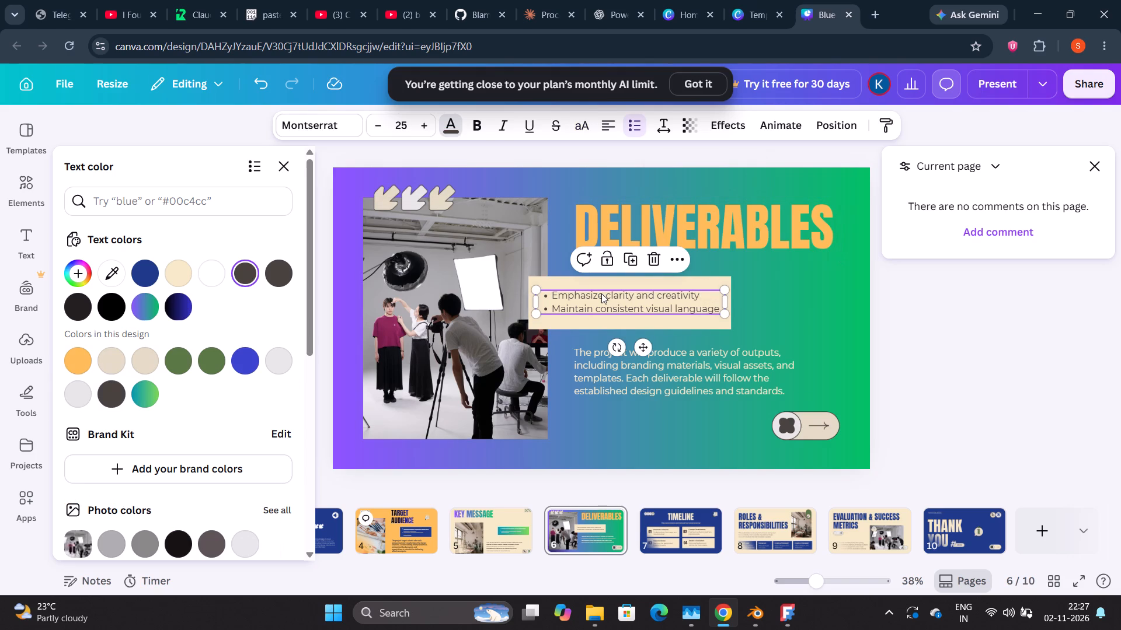
click(471, 124)
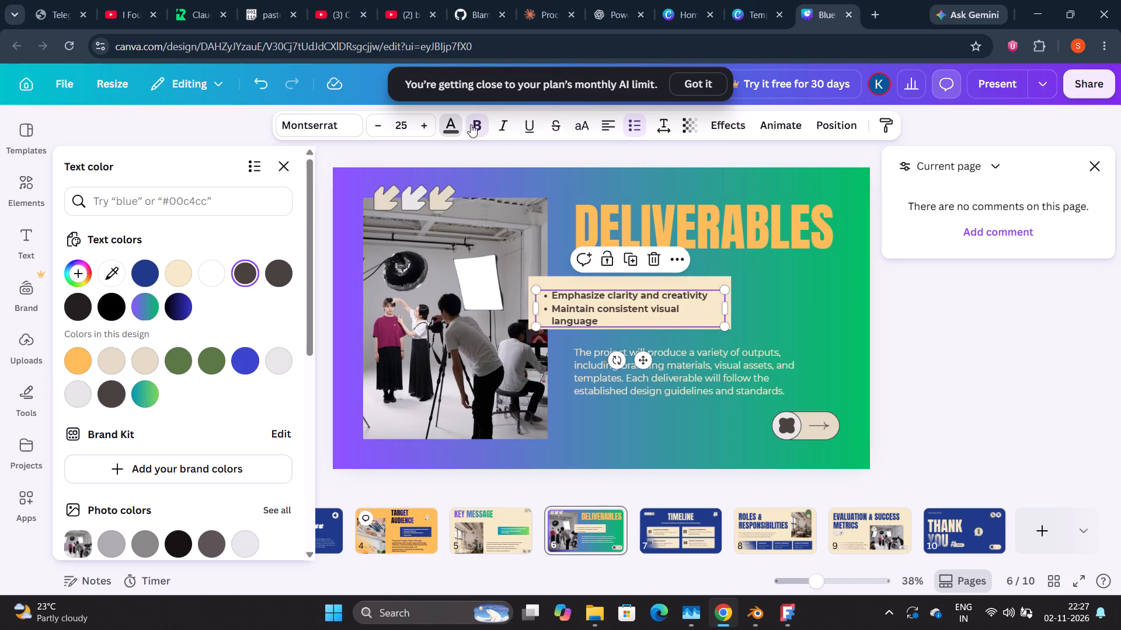
drag(628, 307, 635, 299)
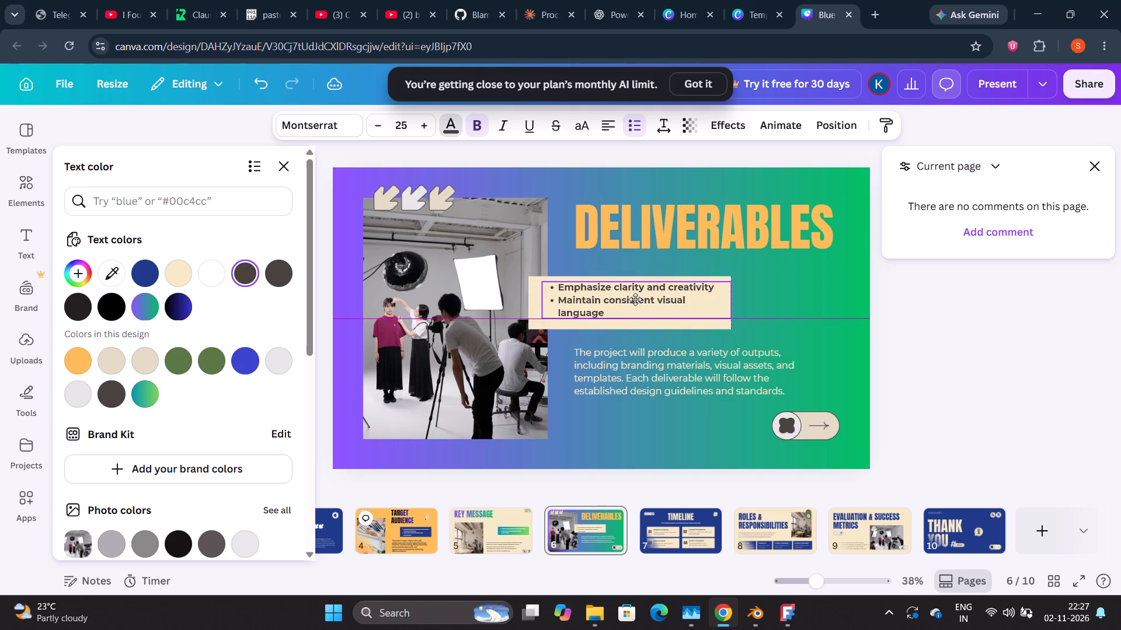
drag(635, 299, 629, 300)
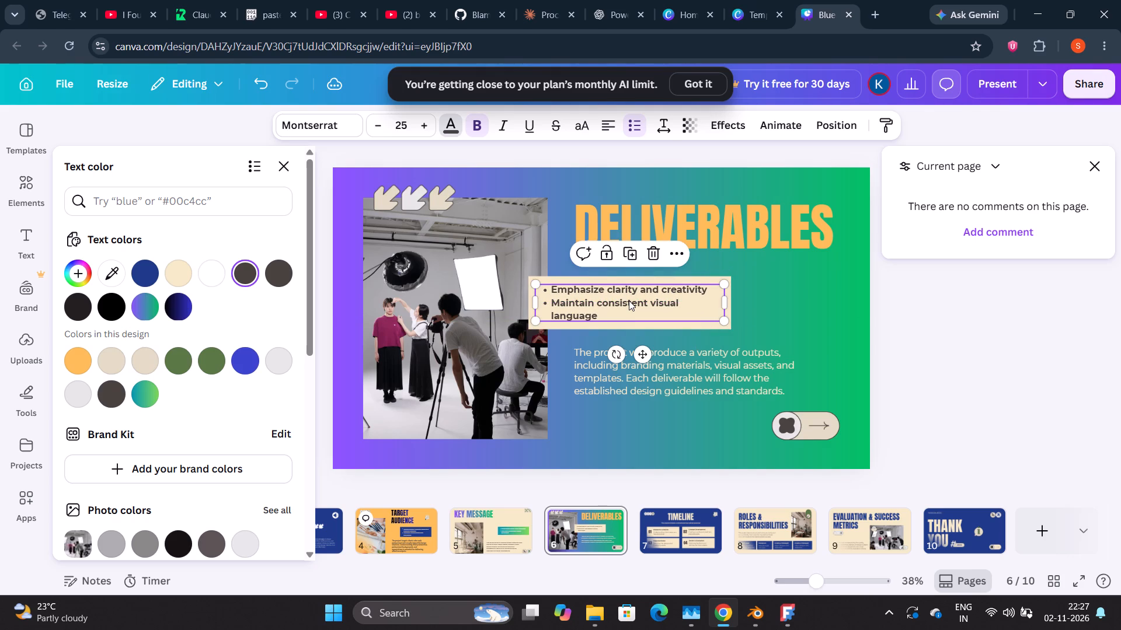
Make the paragraph about project outputs bold and solid white, and move it slightly down on the Deliverables slide.
click(727, 360)
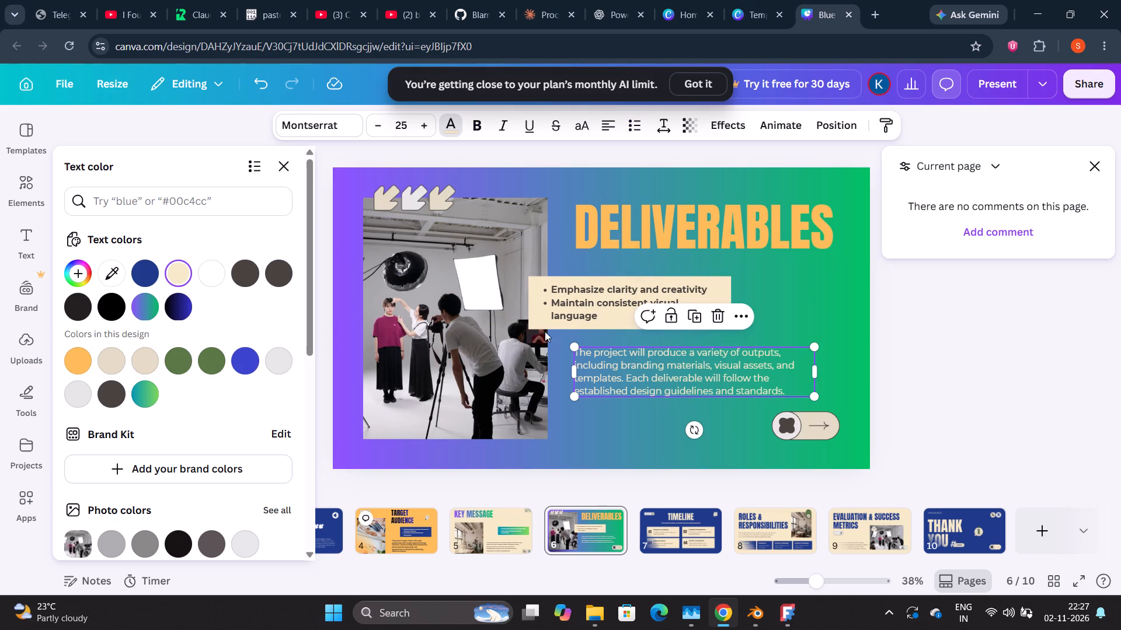
click(173, 301)
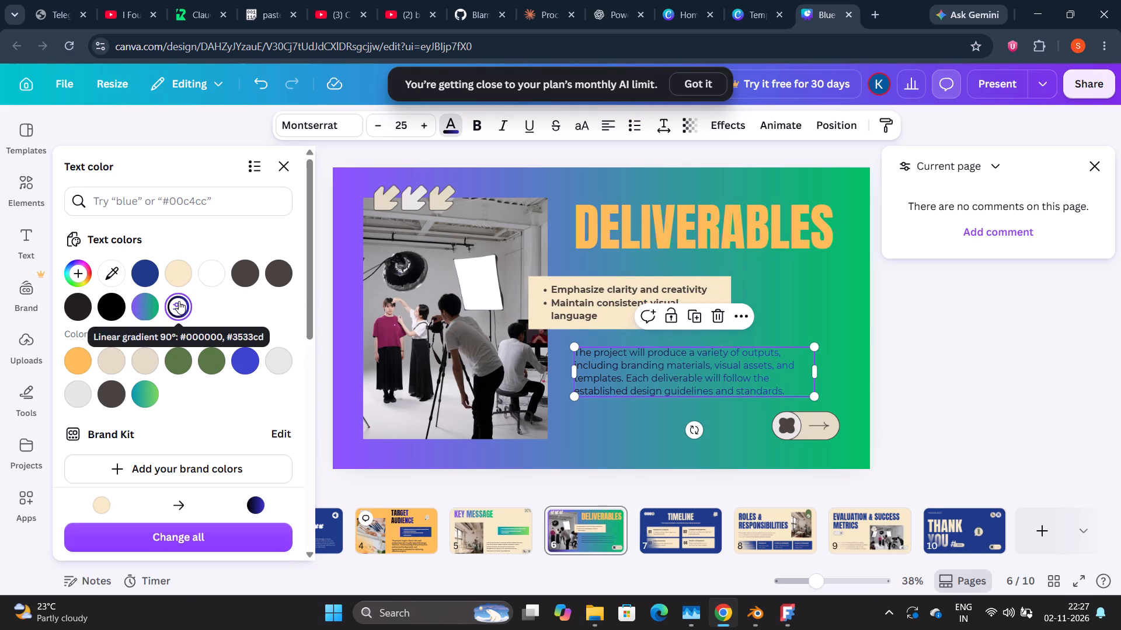
scroll(172, 365, down, 3)
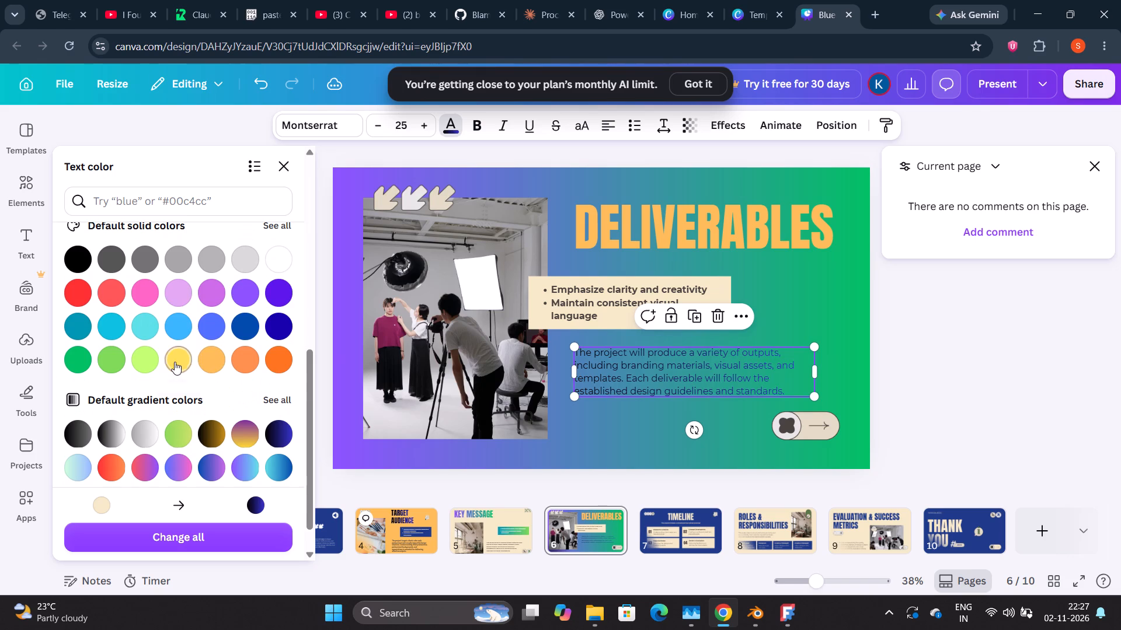
click(175, 362)
click(75, 289)
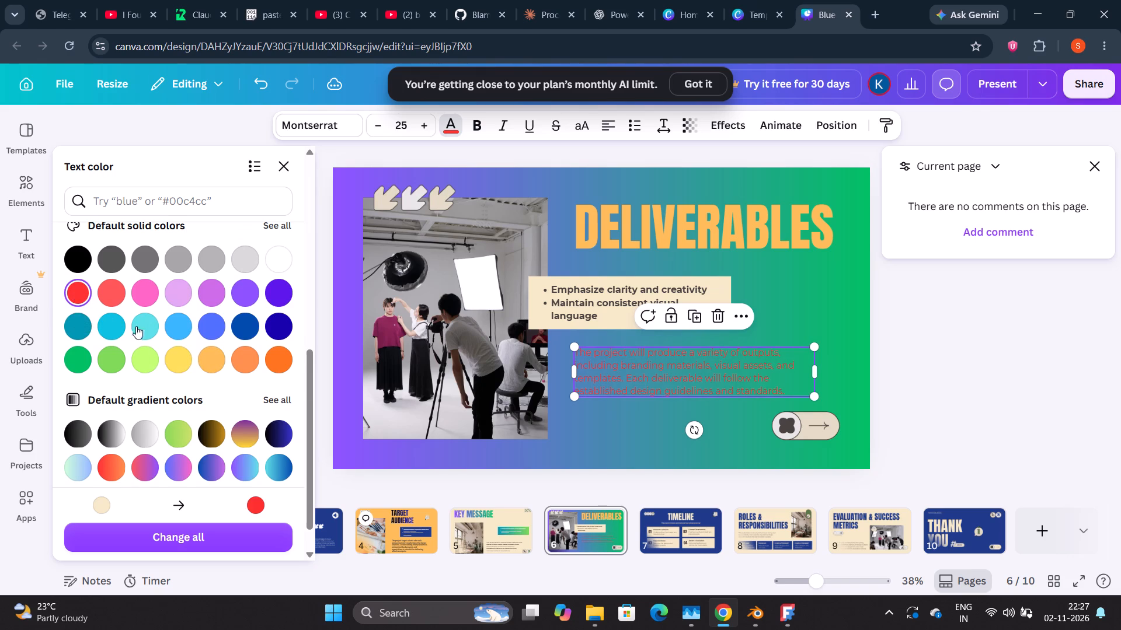
scroll(173, 367, down, 2)
click(146, 395)
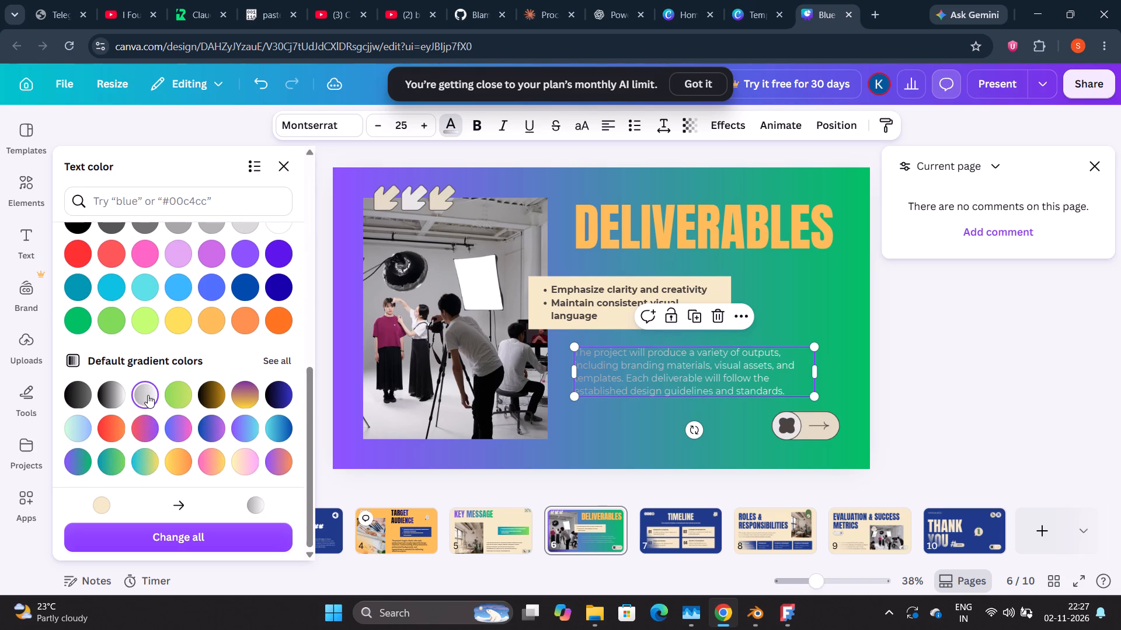
click(471, 128)
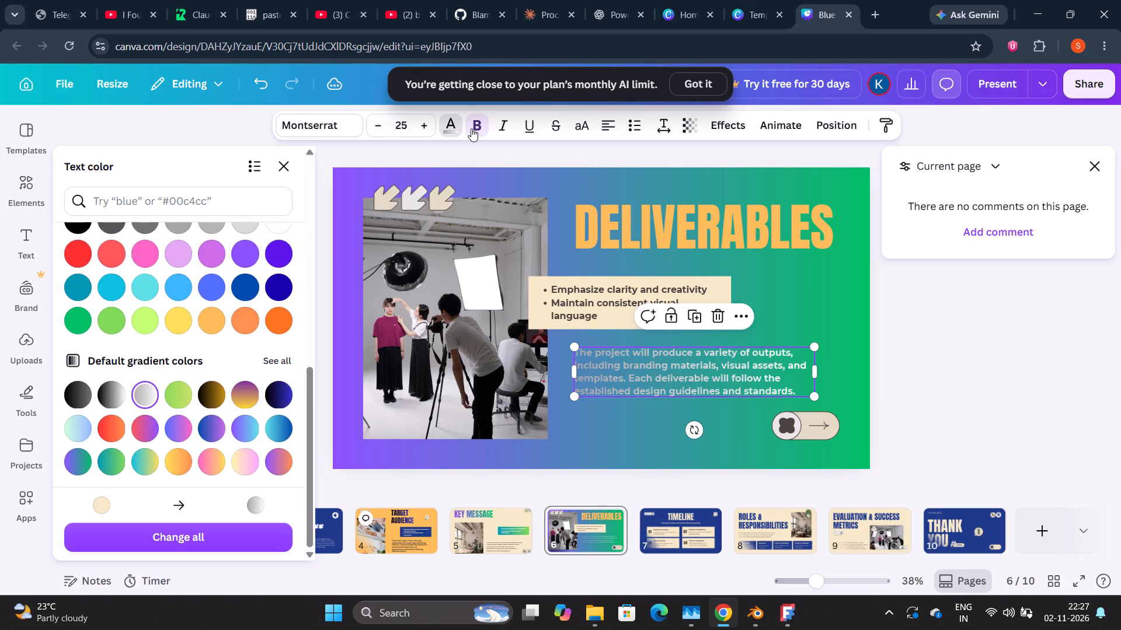
scroll(108, 419, up, 1)
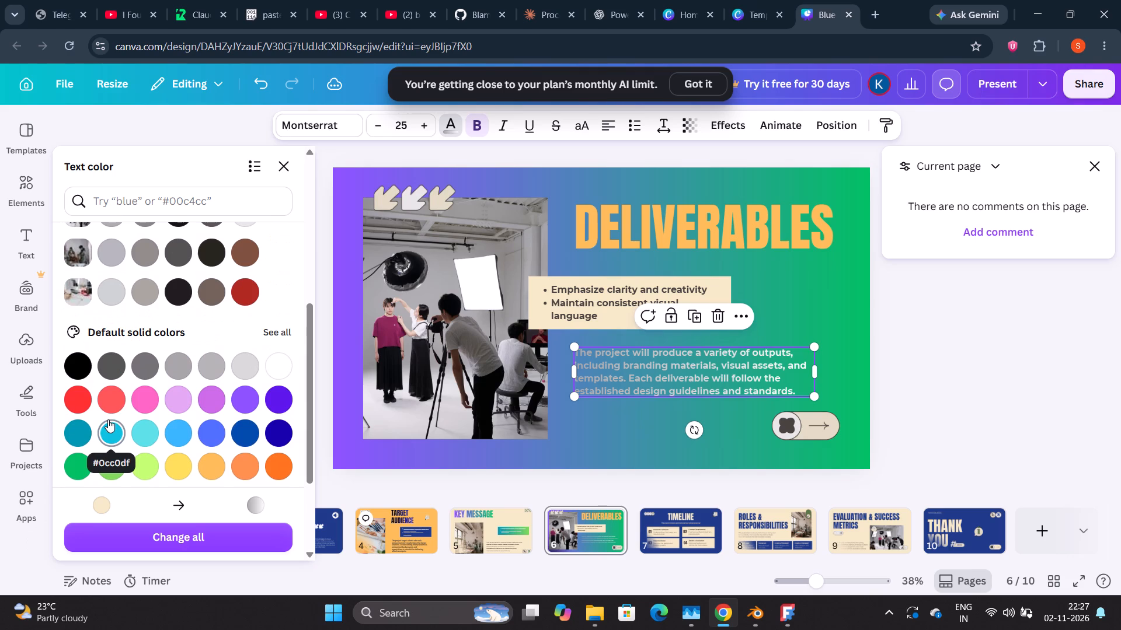
click(281, 361)
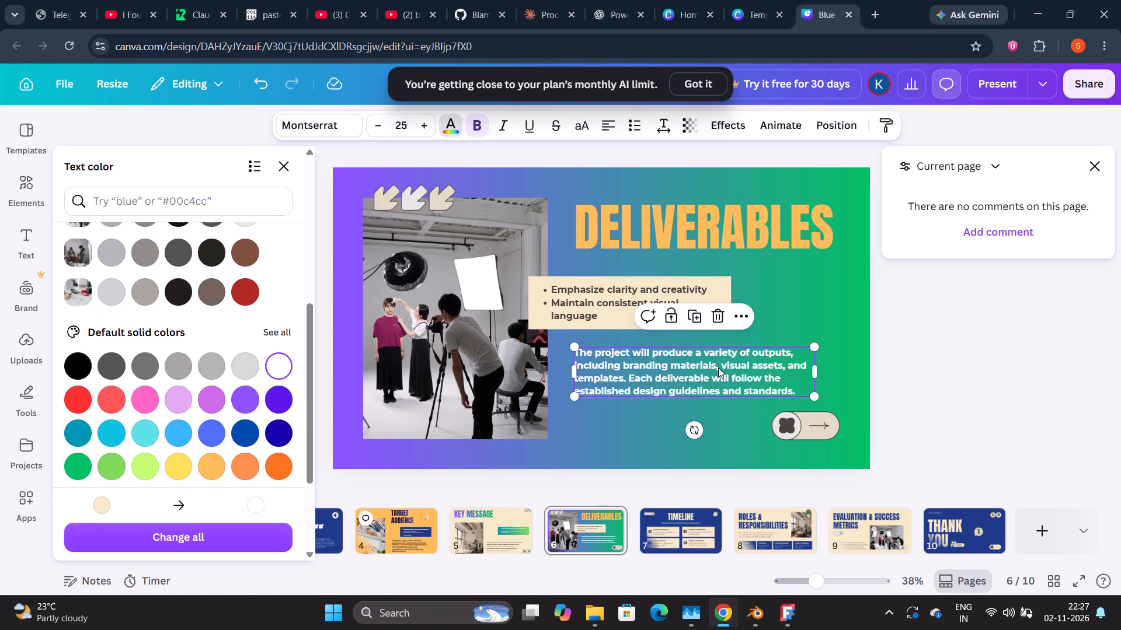
drag(718, 367, 714, 377)
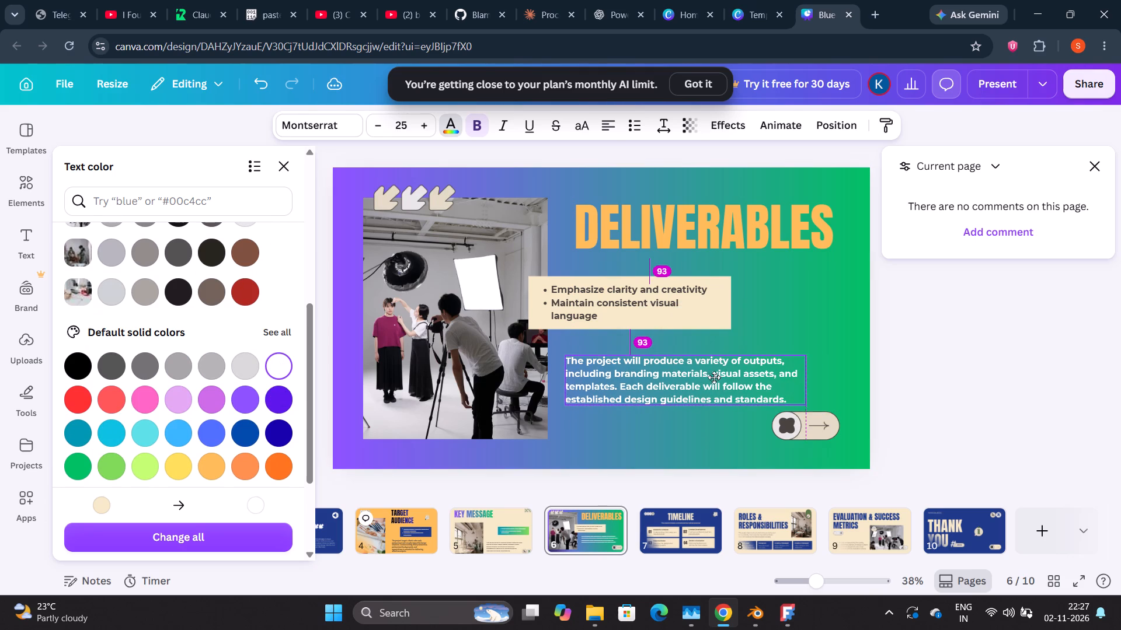
drag(714, 377, 721, 377)
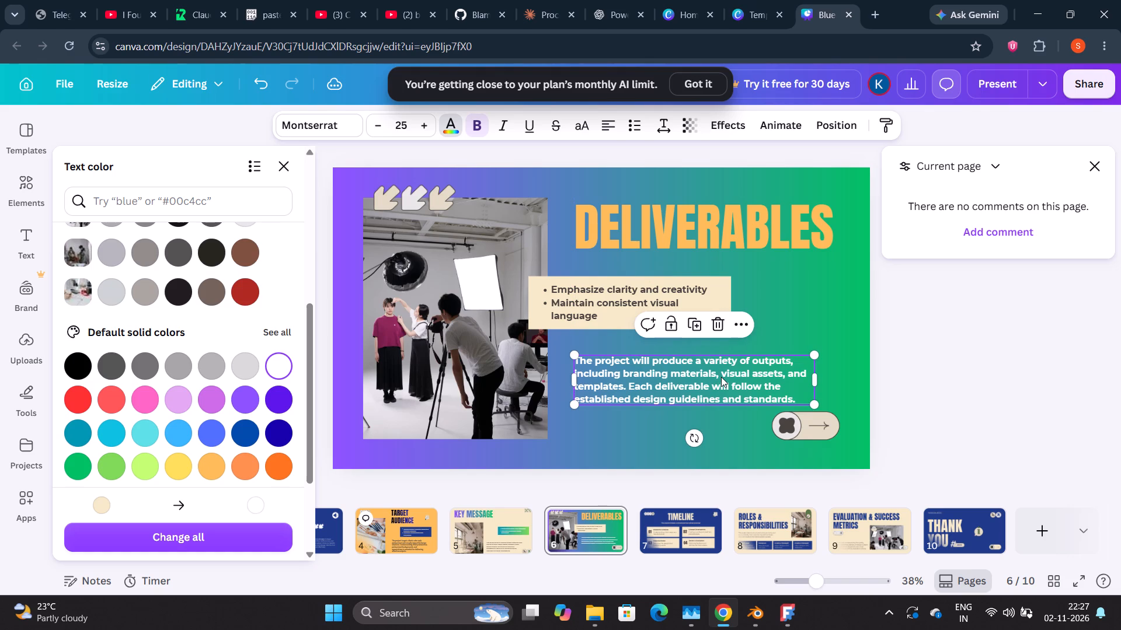
click(794, 316)
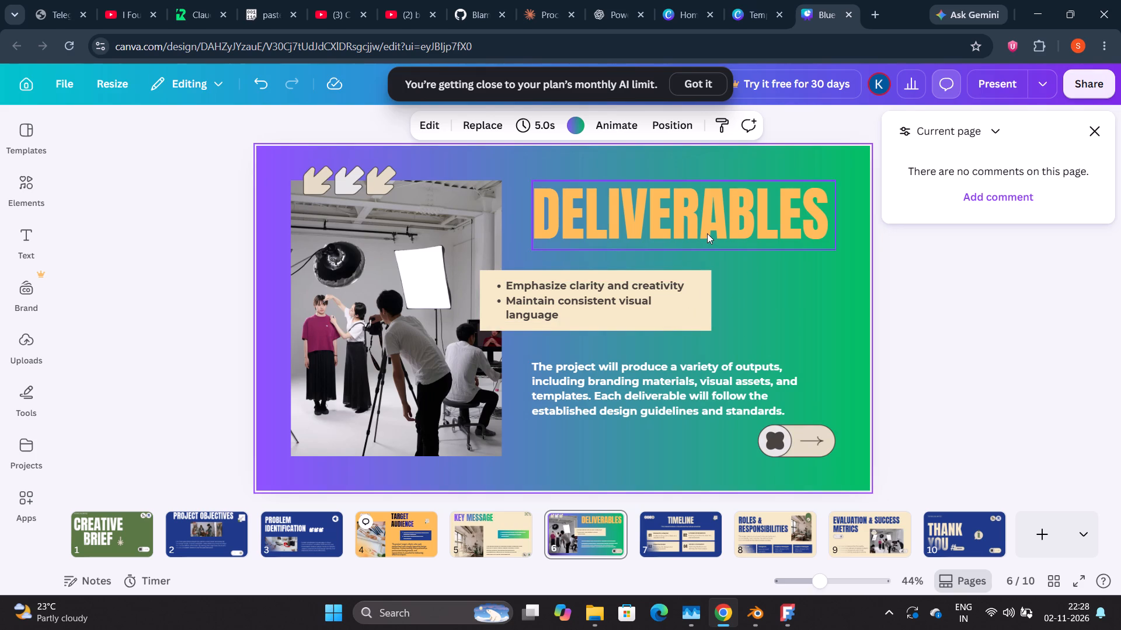
Change the dark gray colour of the three-arrow graphic above the studio photo to blue #5170ff.
click(373, 171)
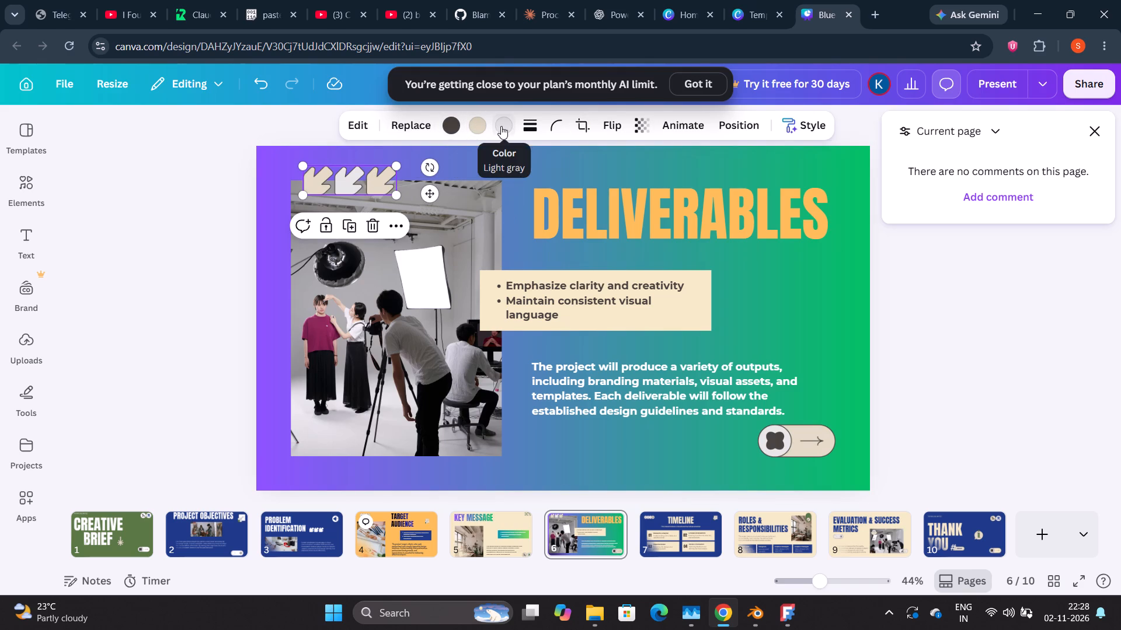
click(452, 131)
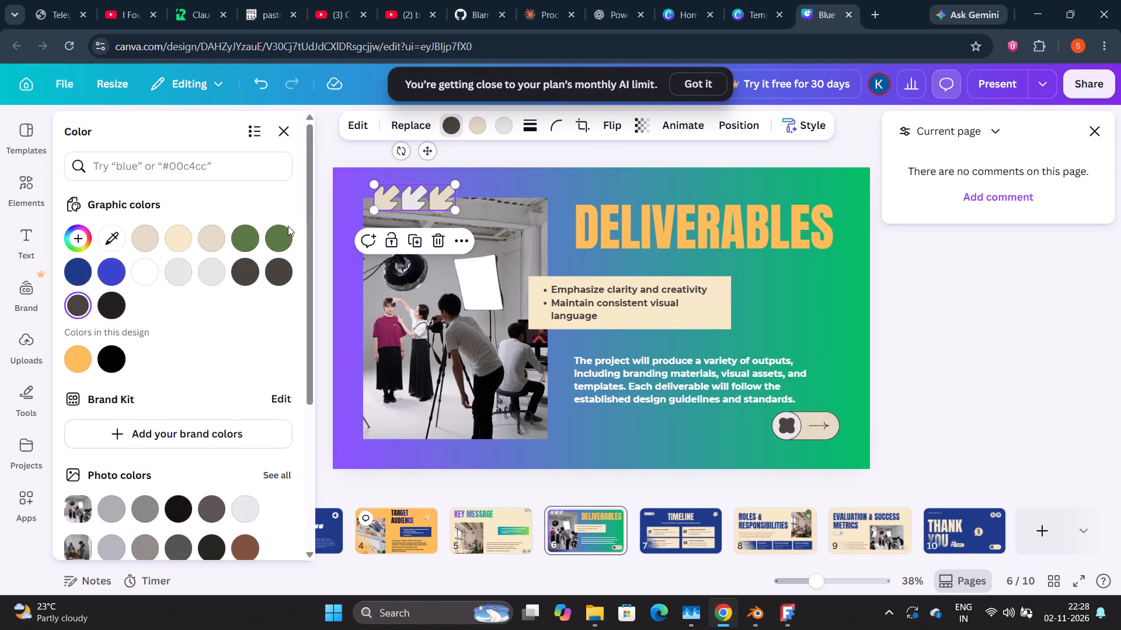
click(283, 234)
click(277, 266)
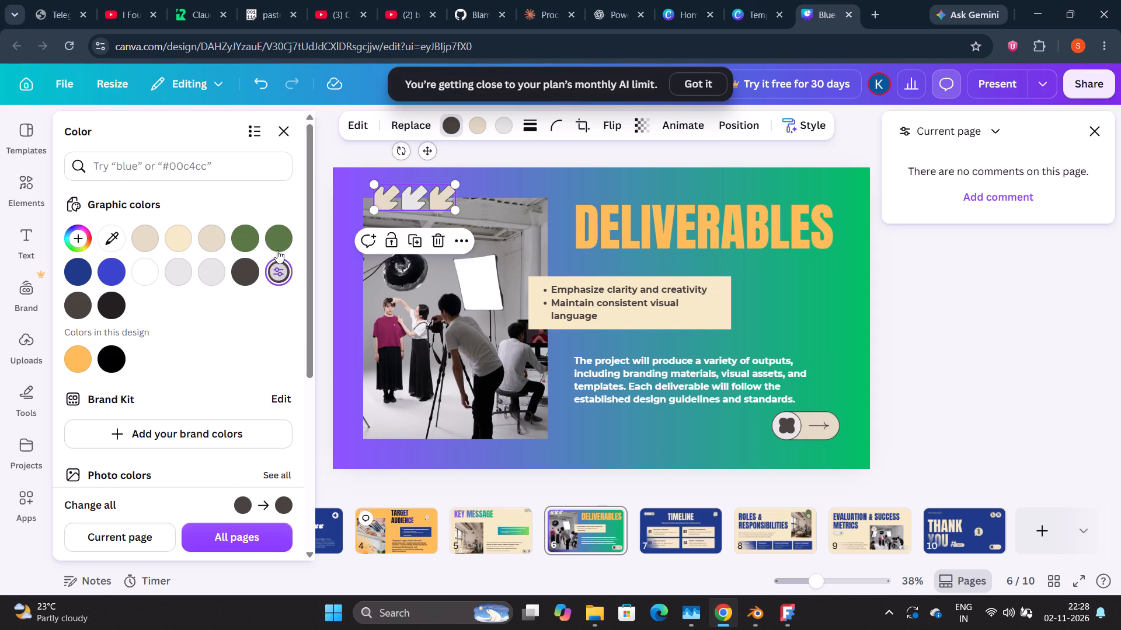
click(110, 276)
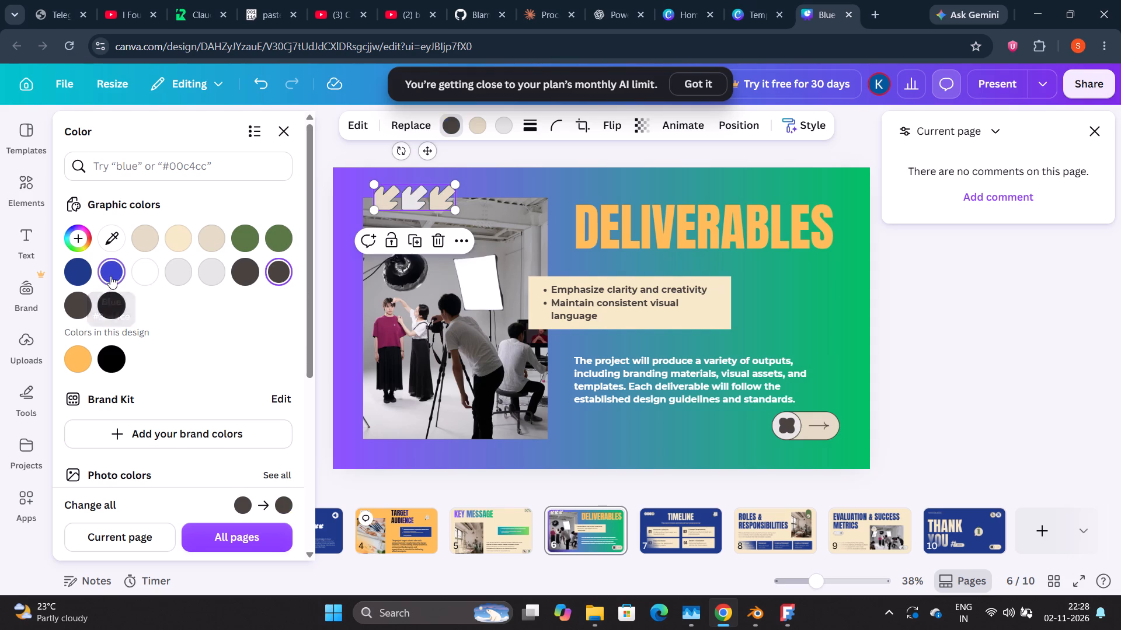
click(109, 304)
scroll(110, 304, down, 4)
click(245, 435)
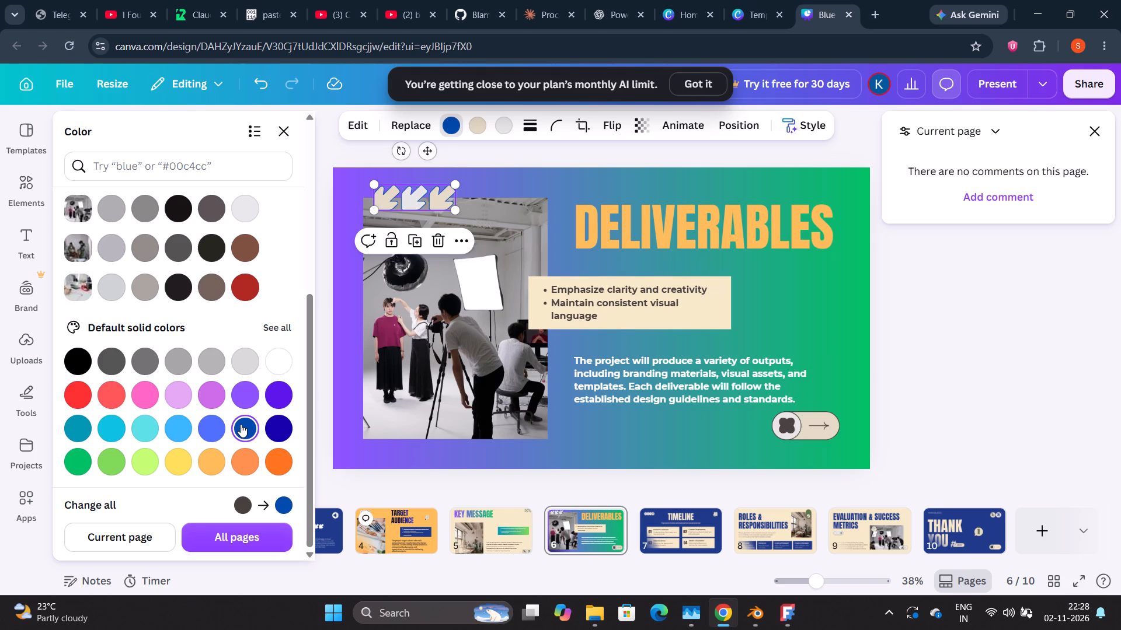
click(210, 427)
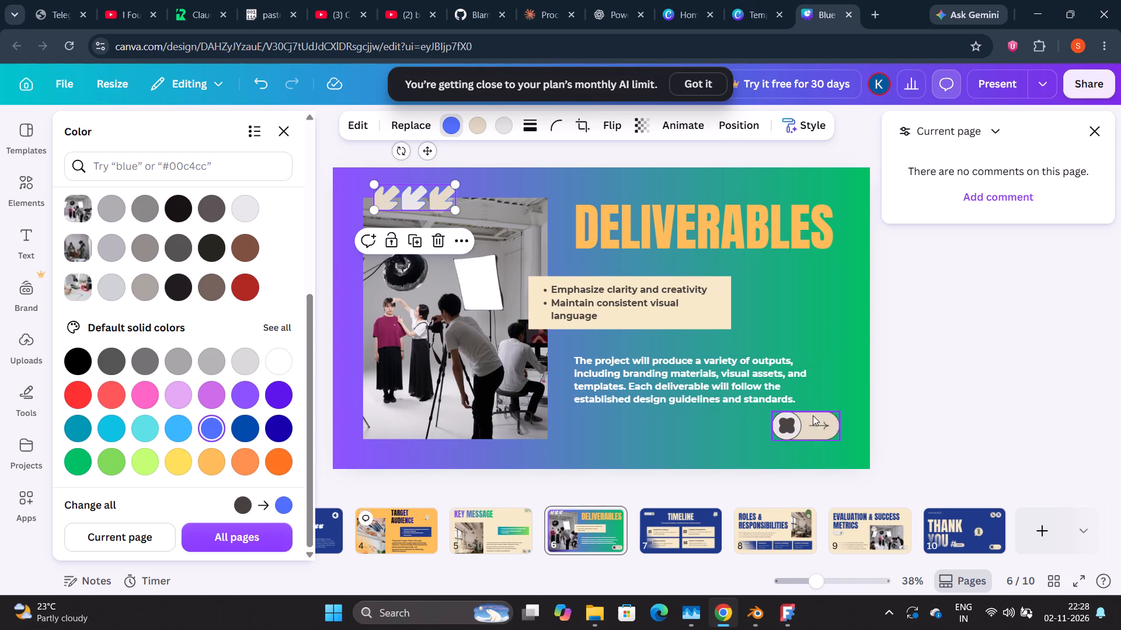
Move the pill-shaped arrow graphic closer to the Deliverables slide's bottom-right corner.
drag(816, 425, 834, 440)
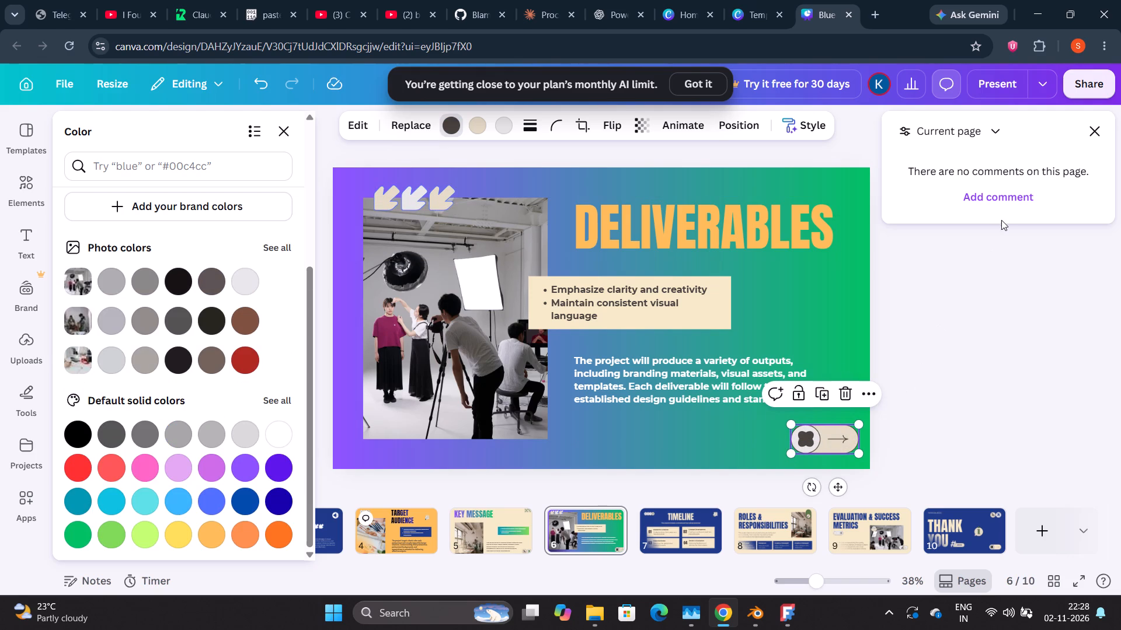
Set the Timeline slide background to peach (#ffbd59).
click(677, 535)
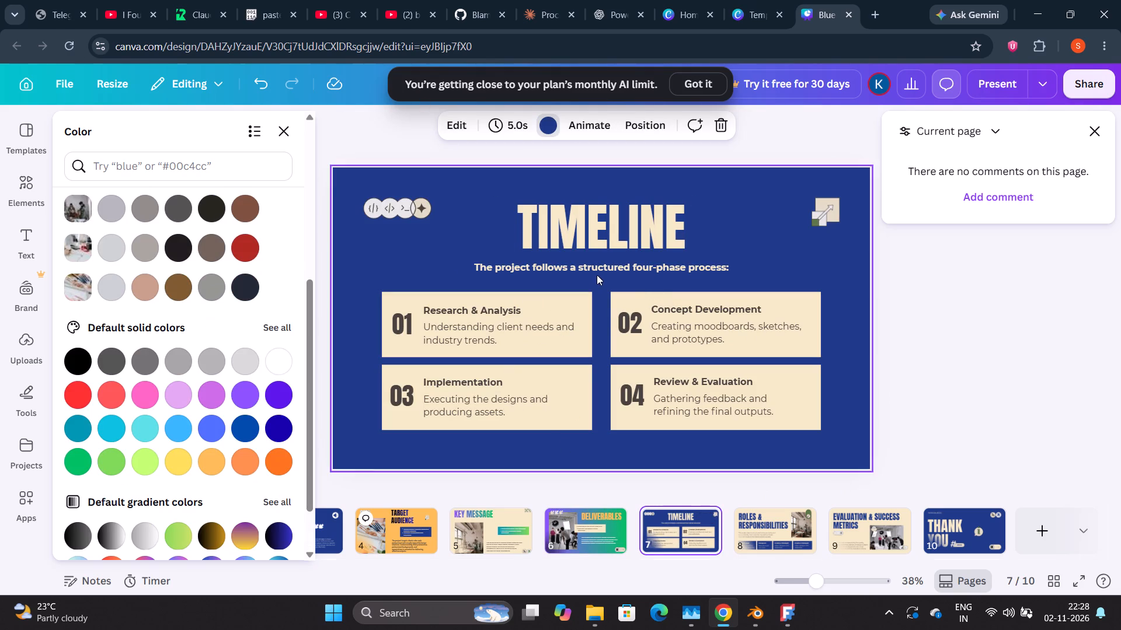
click(435, 224)
click(569, 116)
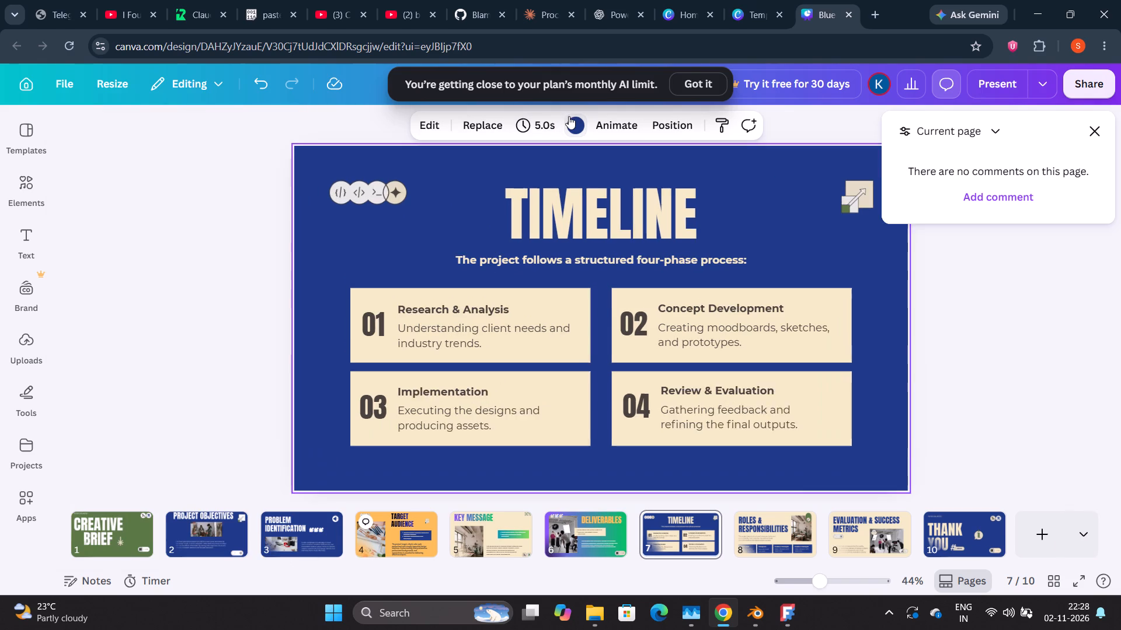
click(579, 131)
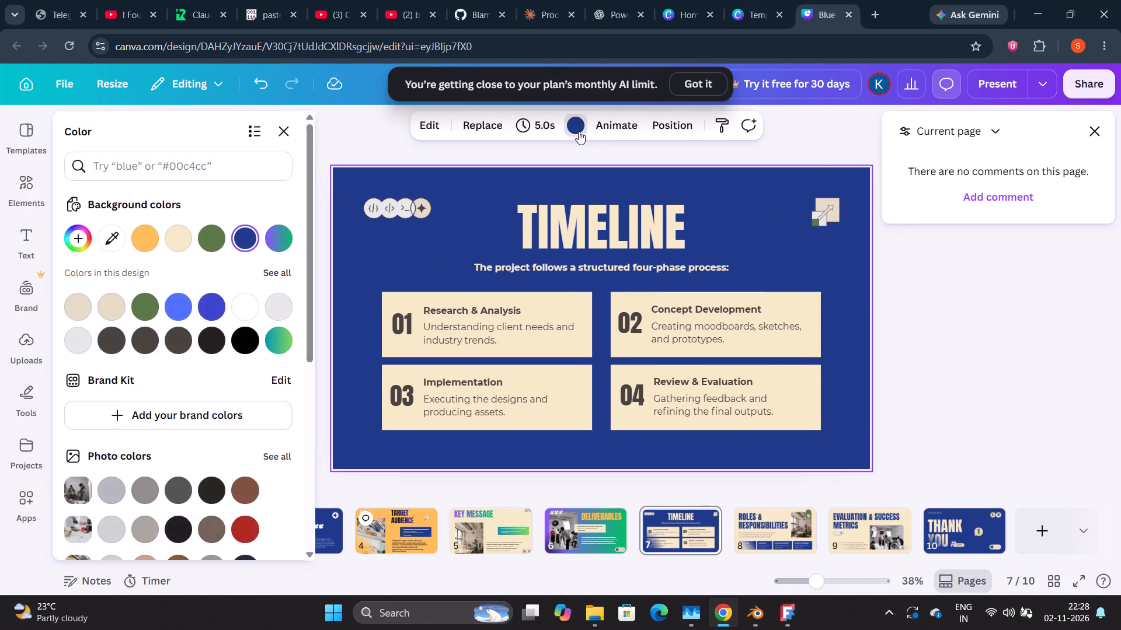
click(147, 238)
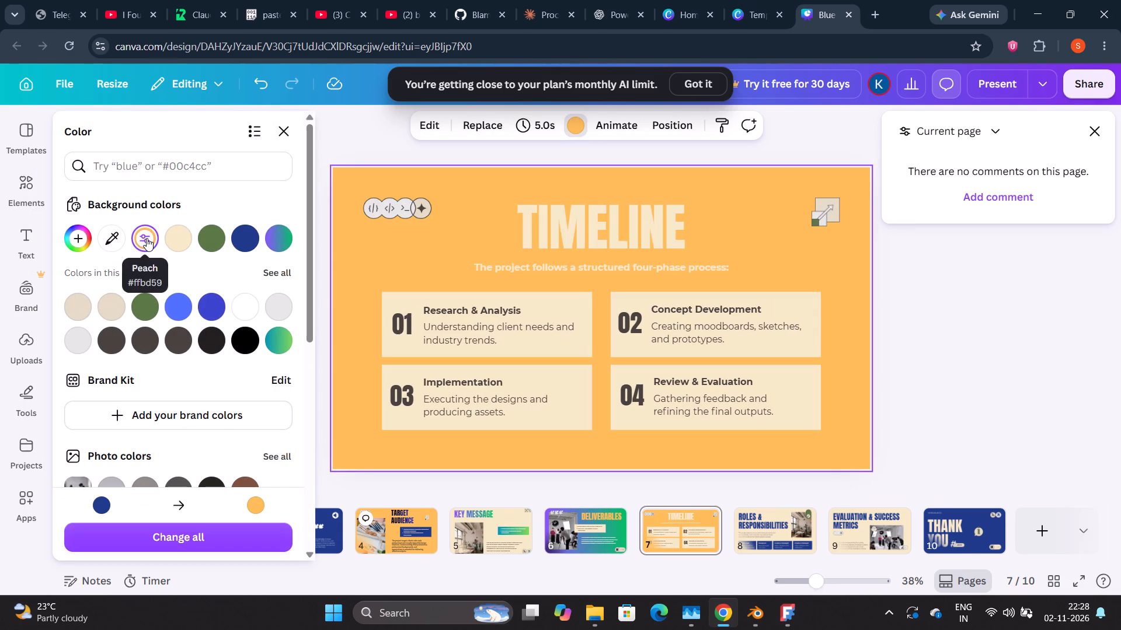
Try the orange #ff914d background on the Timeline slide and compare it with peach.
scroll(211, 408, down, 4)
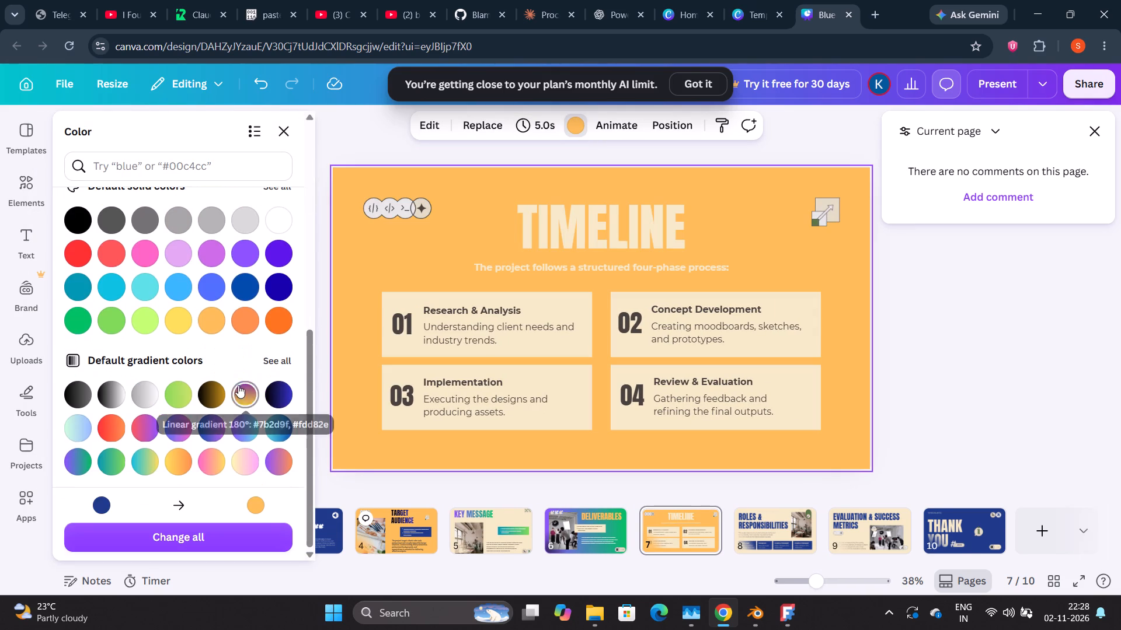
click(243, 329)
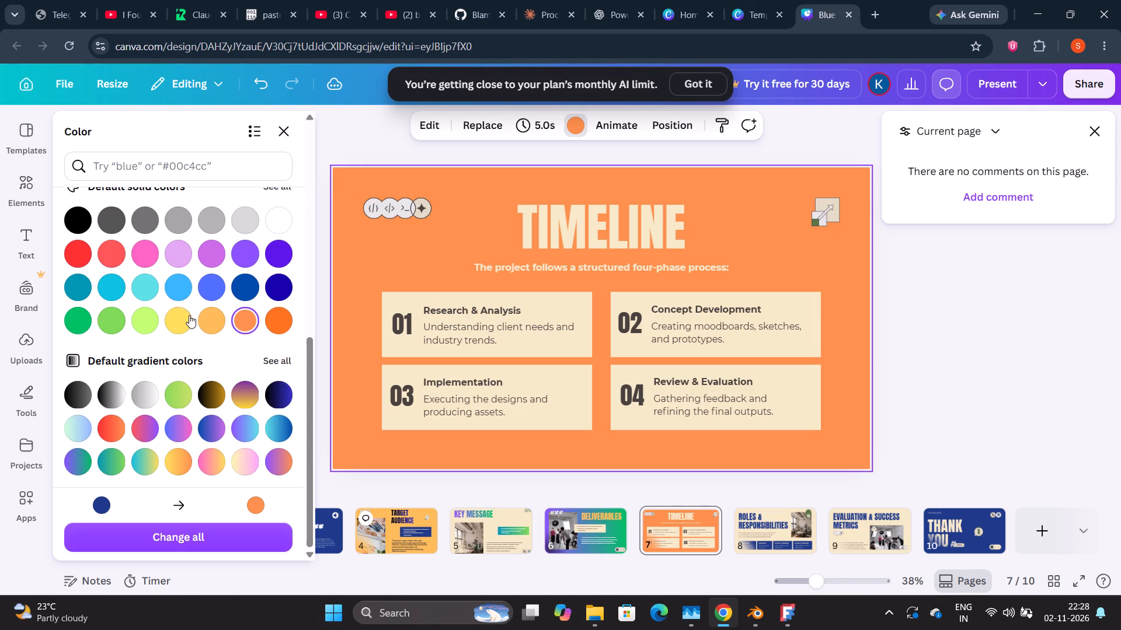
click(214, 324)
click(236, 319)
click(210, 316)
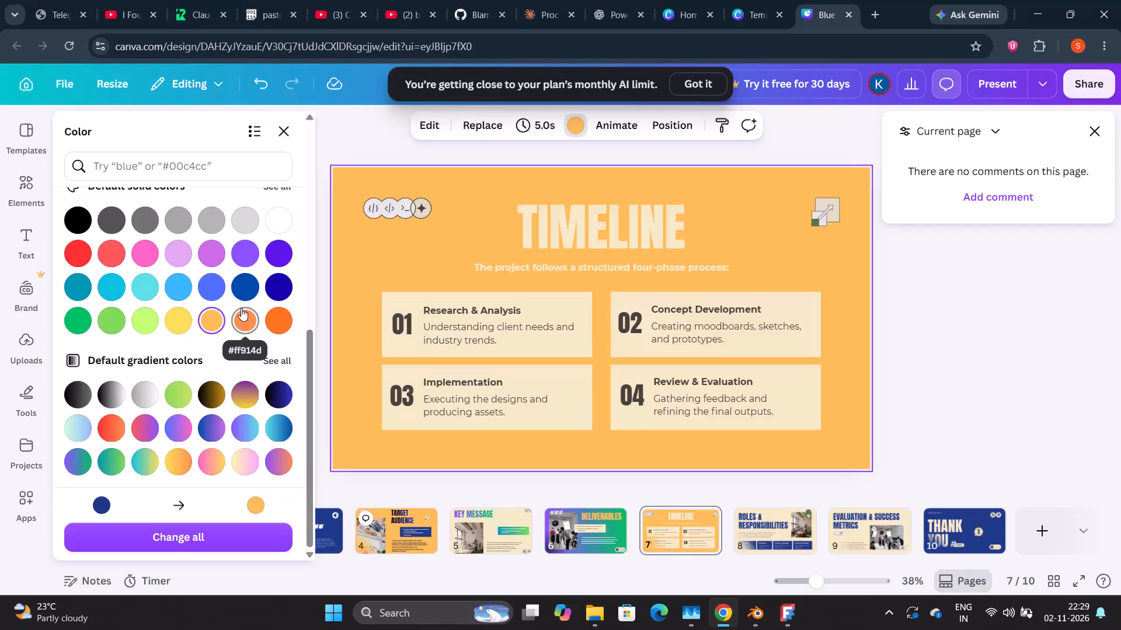
Set the Timeline slide background to the default linear gradient running from light cyan to dark blue.
scroll(210, 321, down, 2)
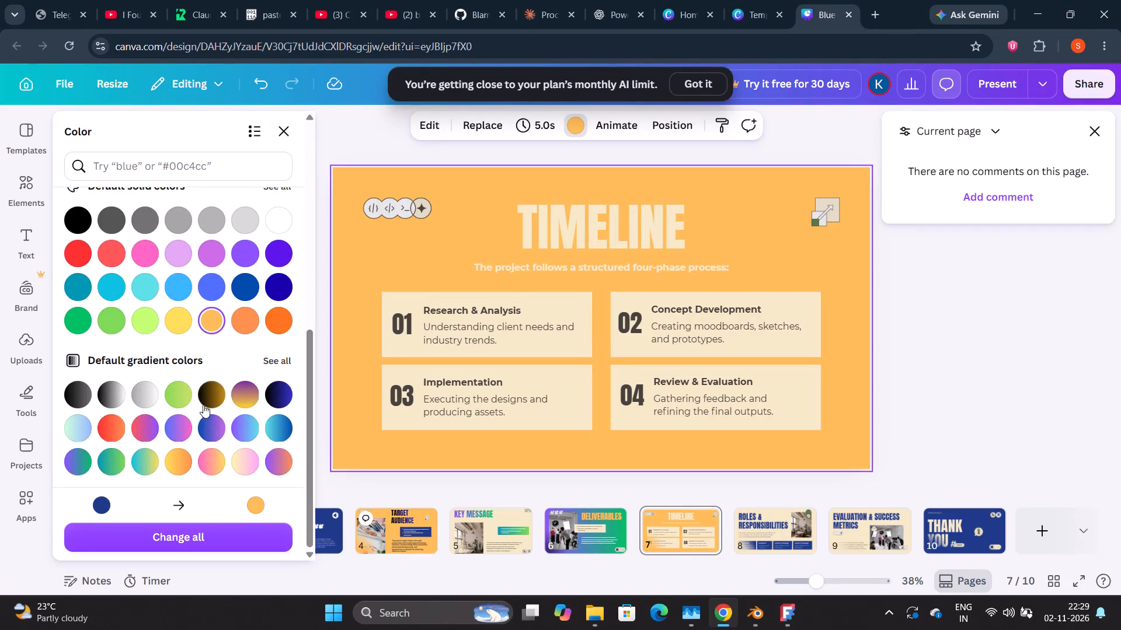
click(208, 407)
click(209, 385)
click(241, 391)
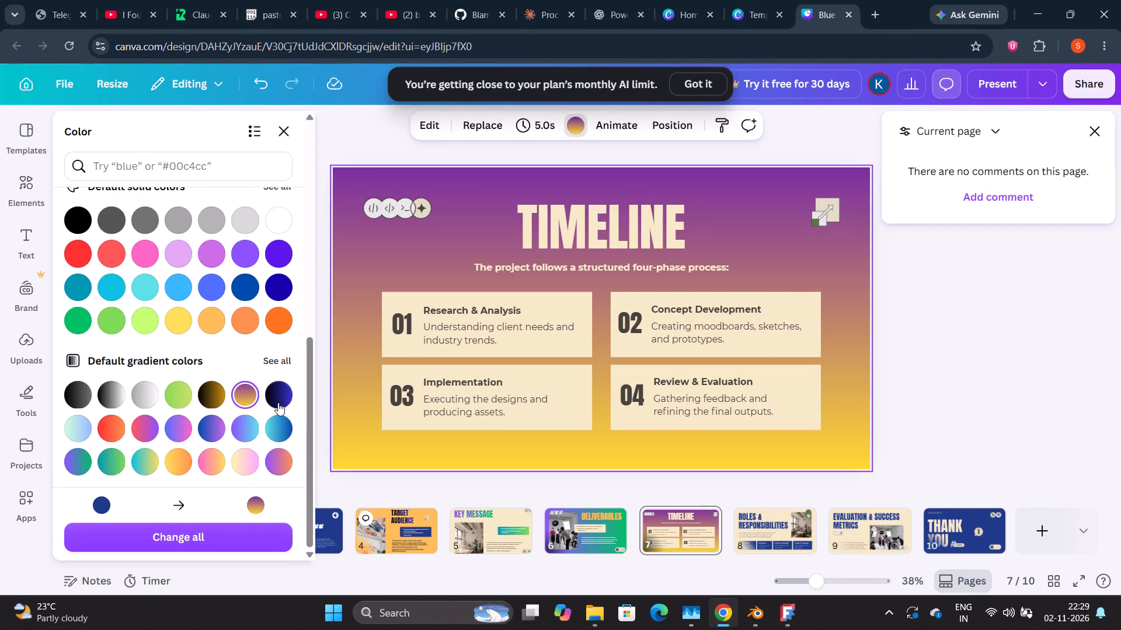
click(284, 429)
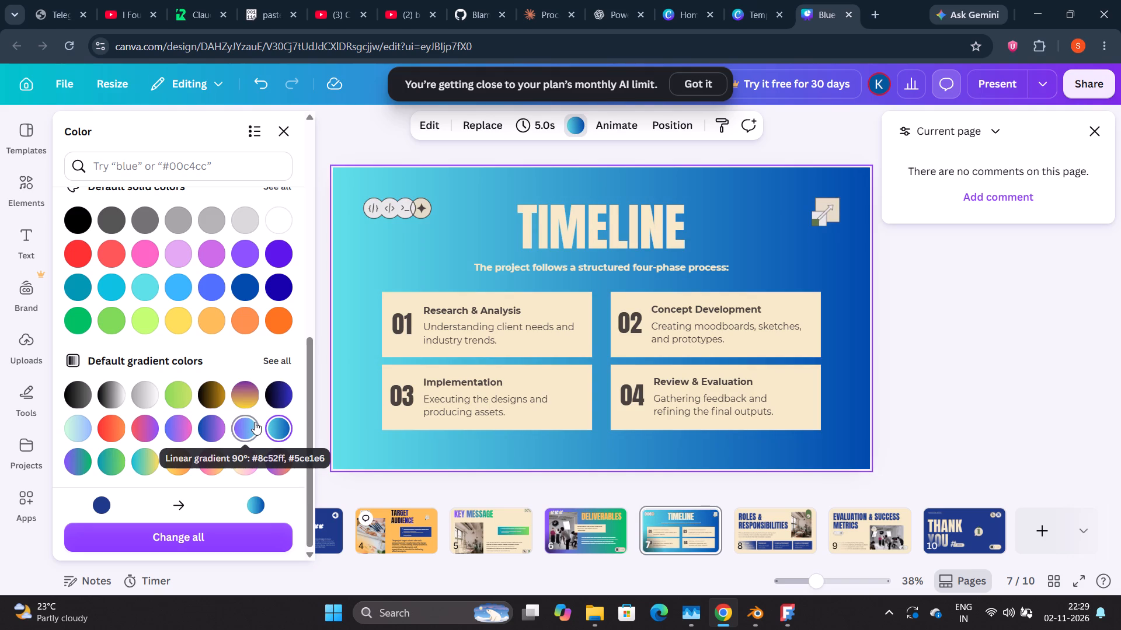
Enlarge the TIMELINE title to about size 189 and move it up so it sits centred above the subtitle.
click(574, 213)
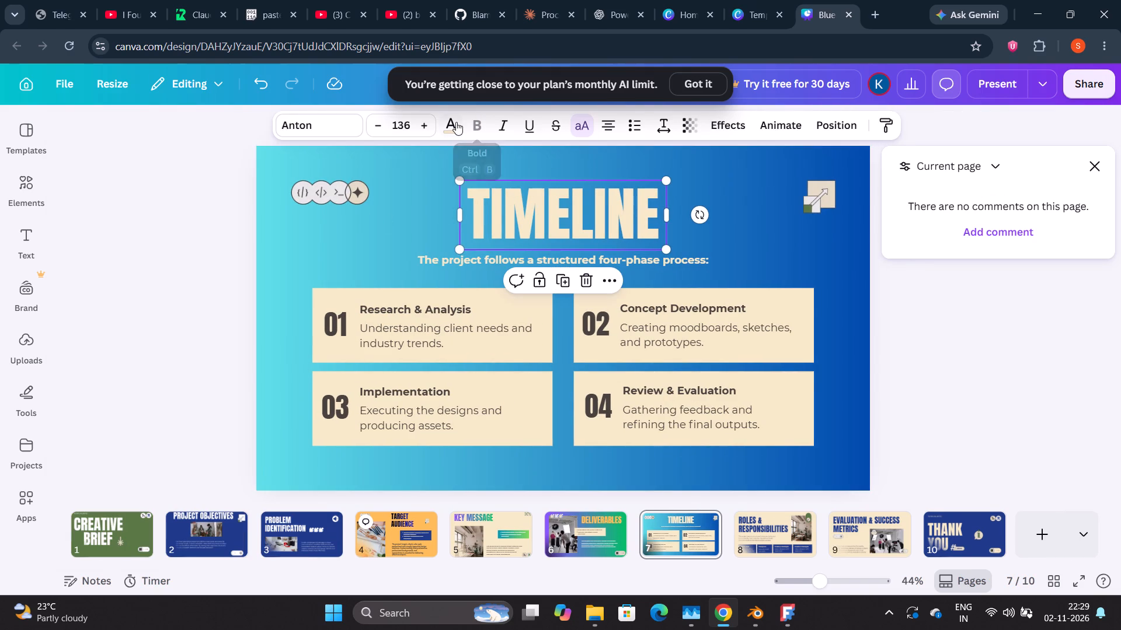
click(456, 122)
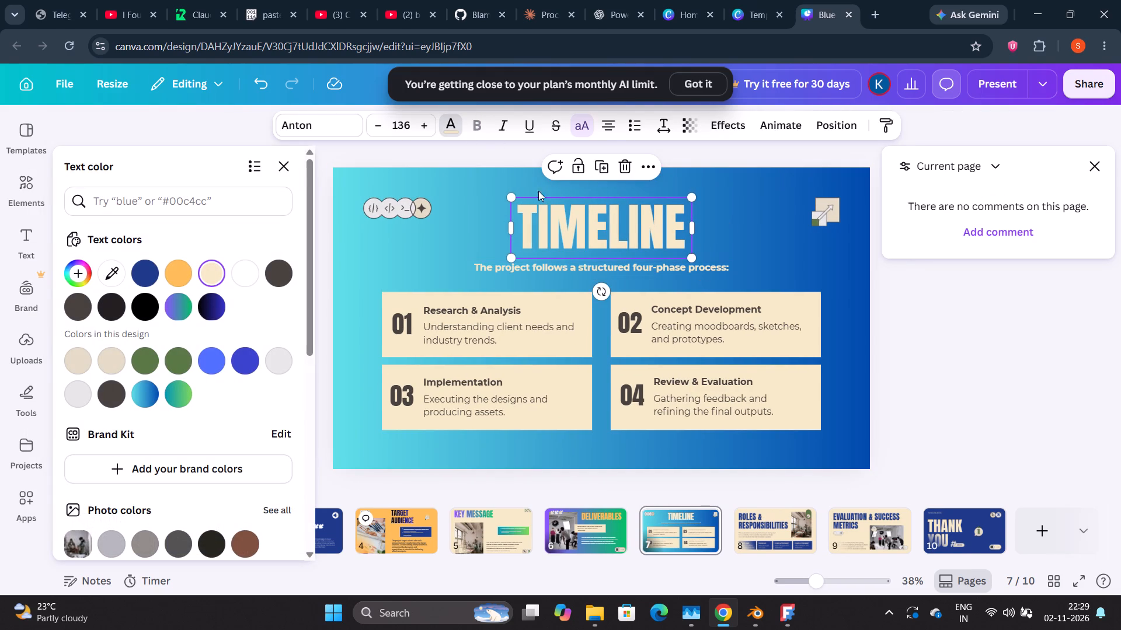
triple_click(380, 125)
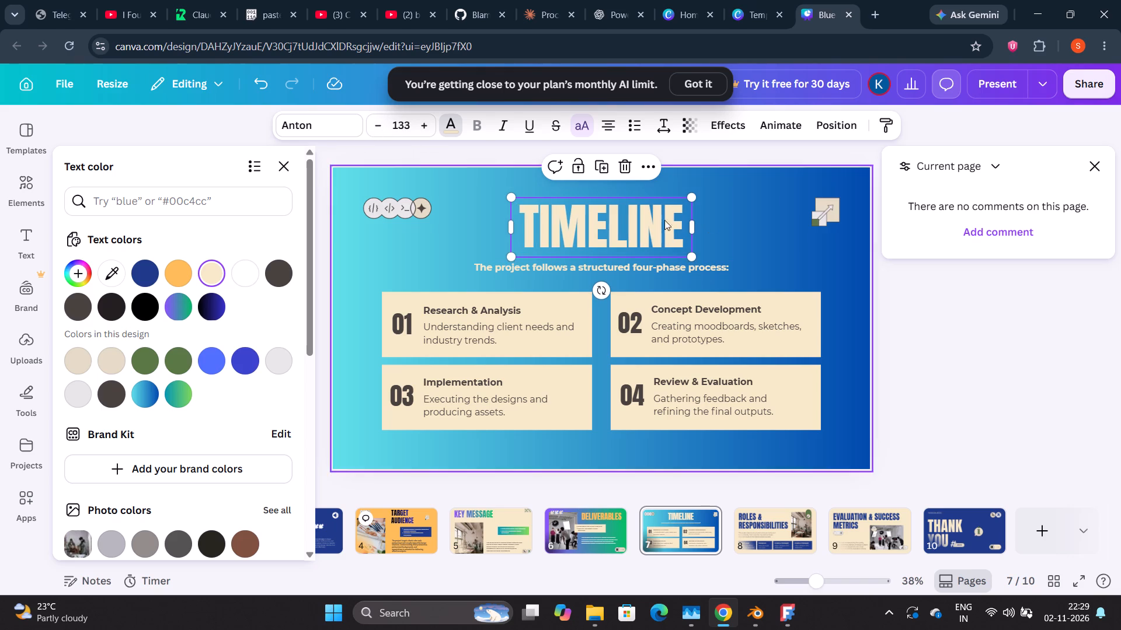
click(416, 119)
click(417, 118)
click(420, 118)
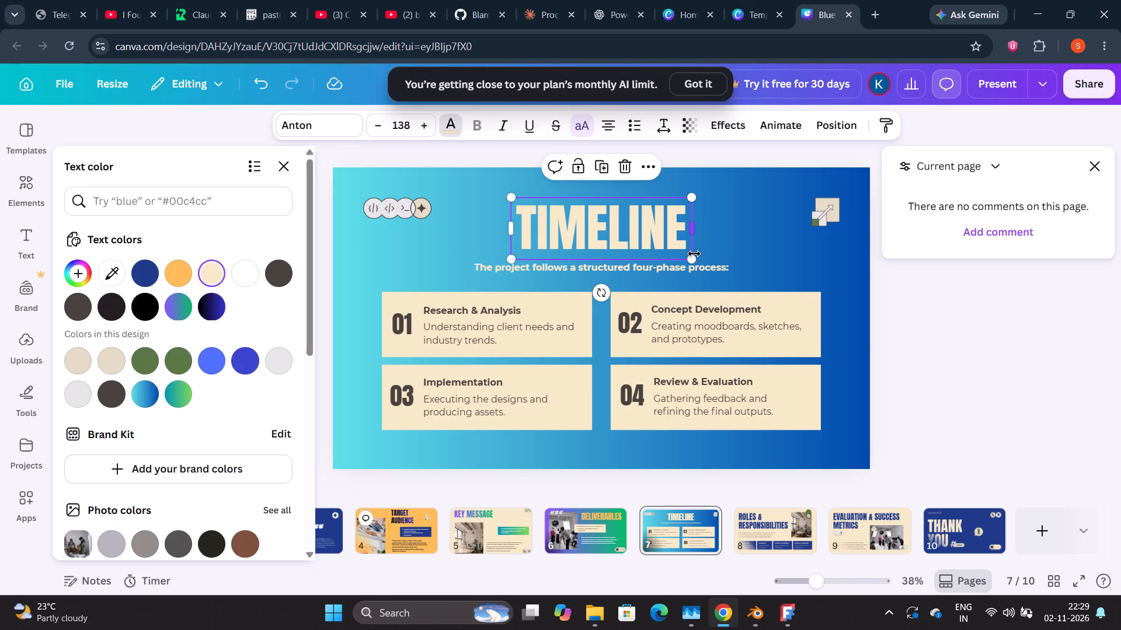
drag(692, 259, 833, 286)
drag(711, 249, 591, 233)
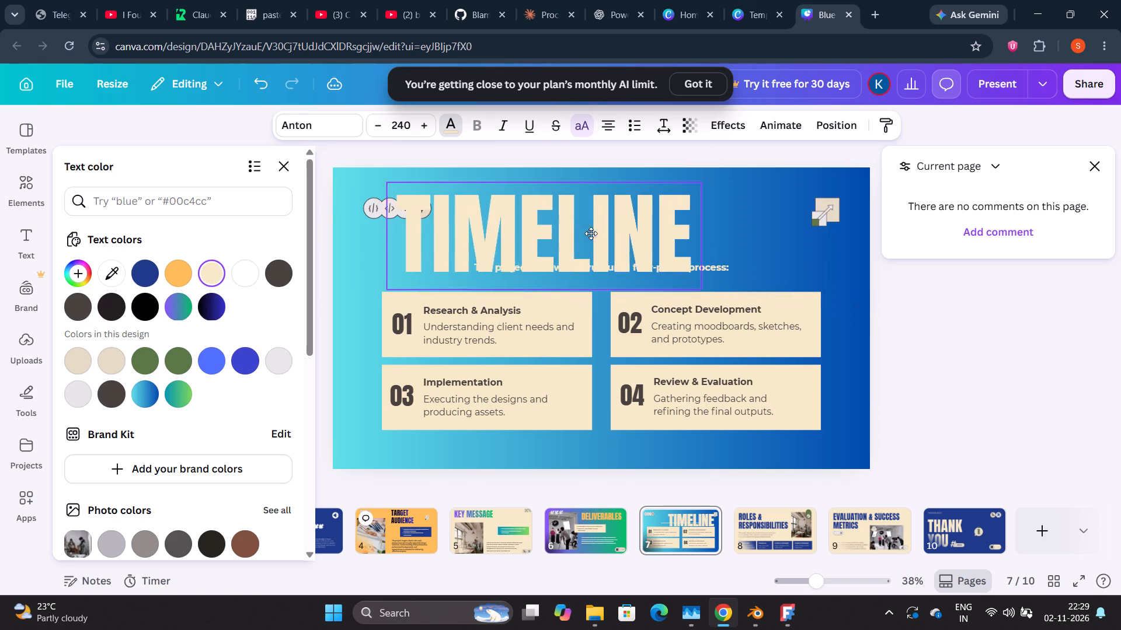
drag(591, 233, 614, 219)
drag(415, 272, 440, 260)
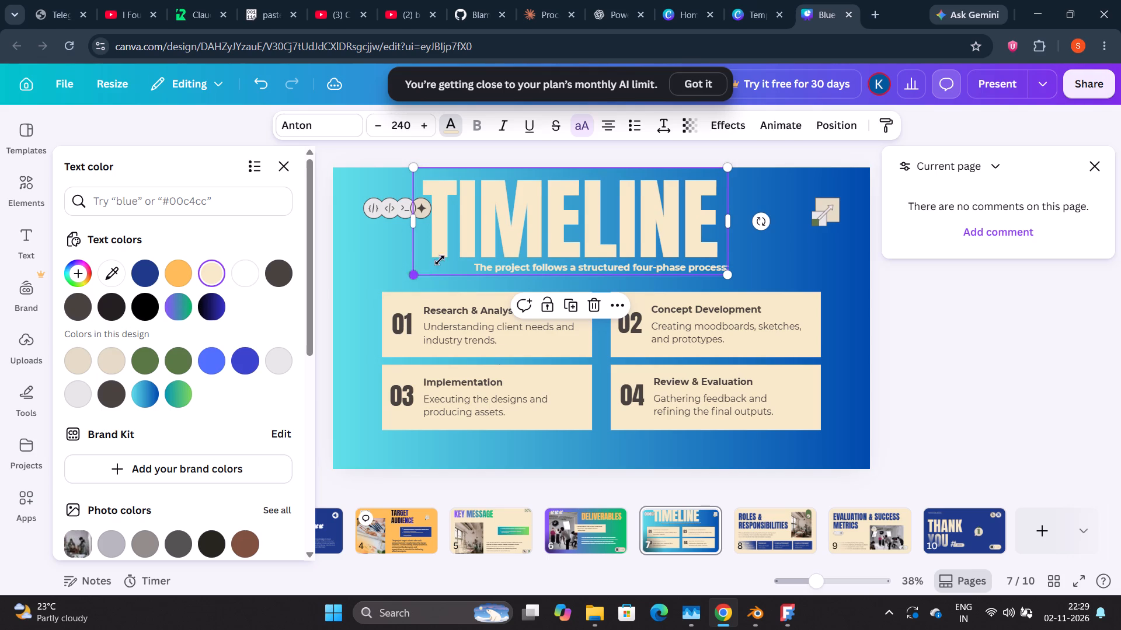
drag(440, 260, 481, 244)
drag(565, 218, 556, 223)
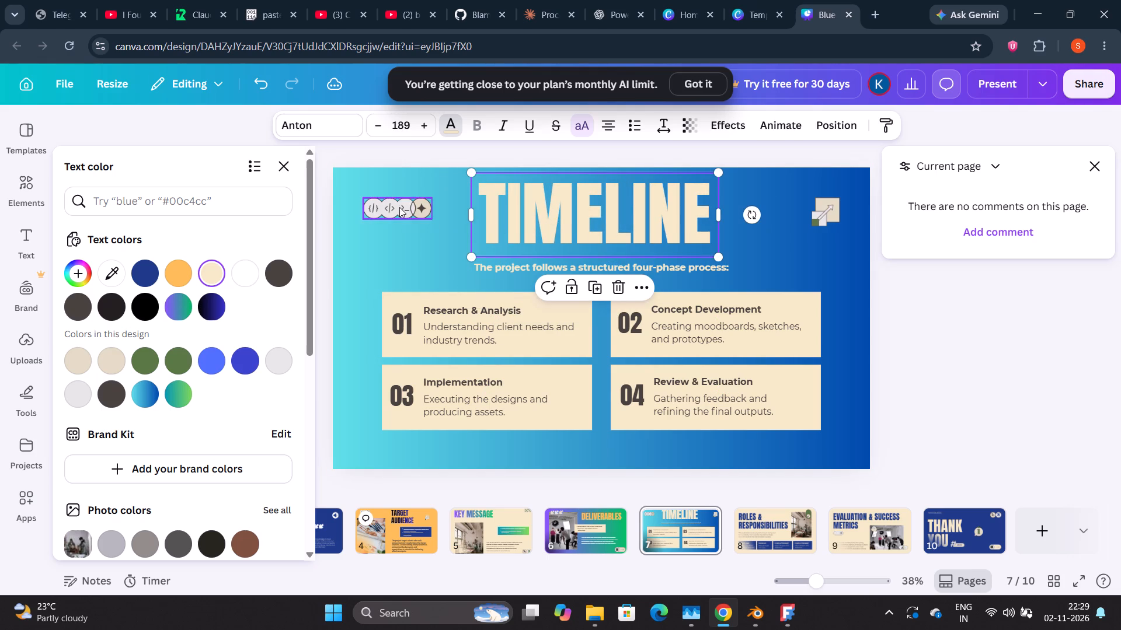
Move the row of circular code icons to the slide's bottom-right corner and the square arrow graphic to its top-left corner.
drag(395, 205, 843, 457)
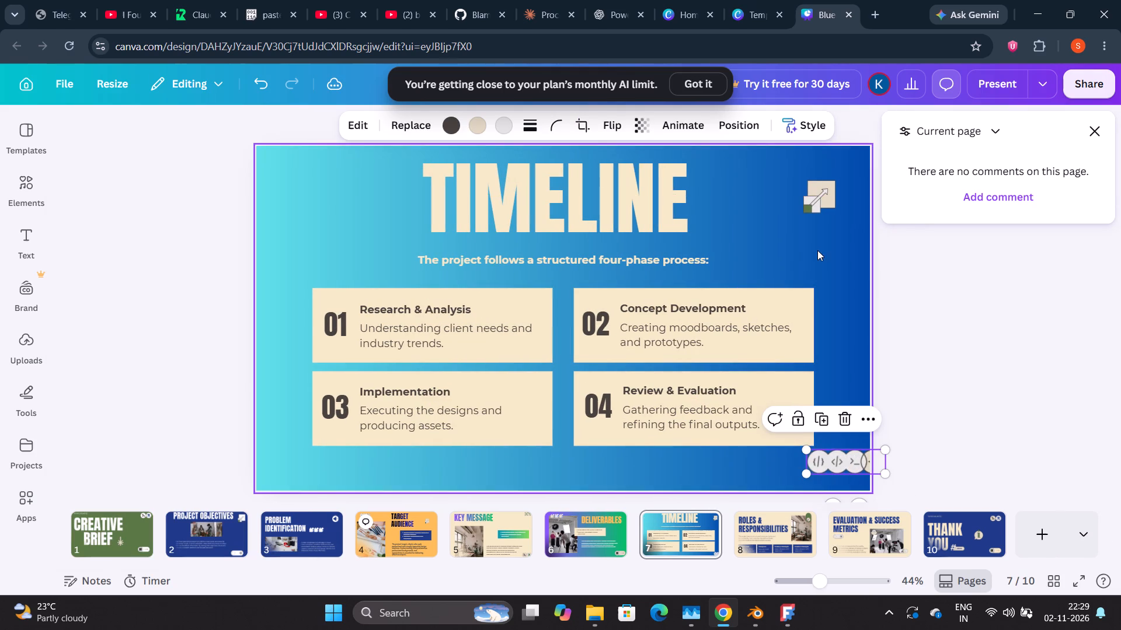
drag(814, 196, 294, 176)
drag(841, 458, 810, 464)
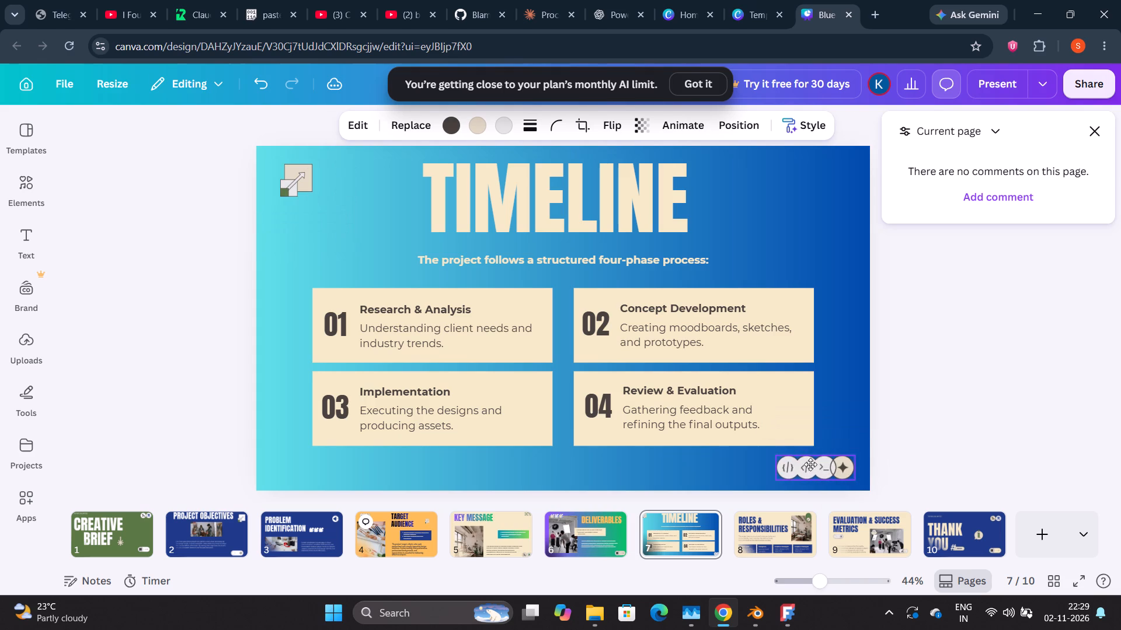
drag(810, 464, 819, 465)
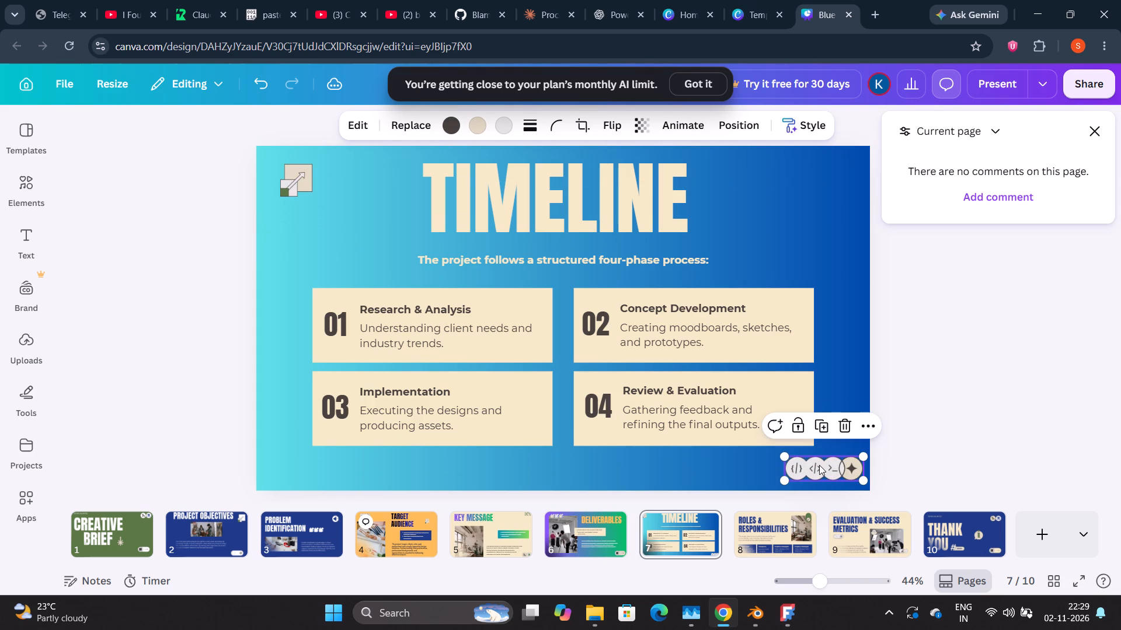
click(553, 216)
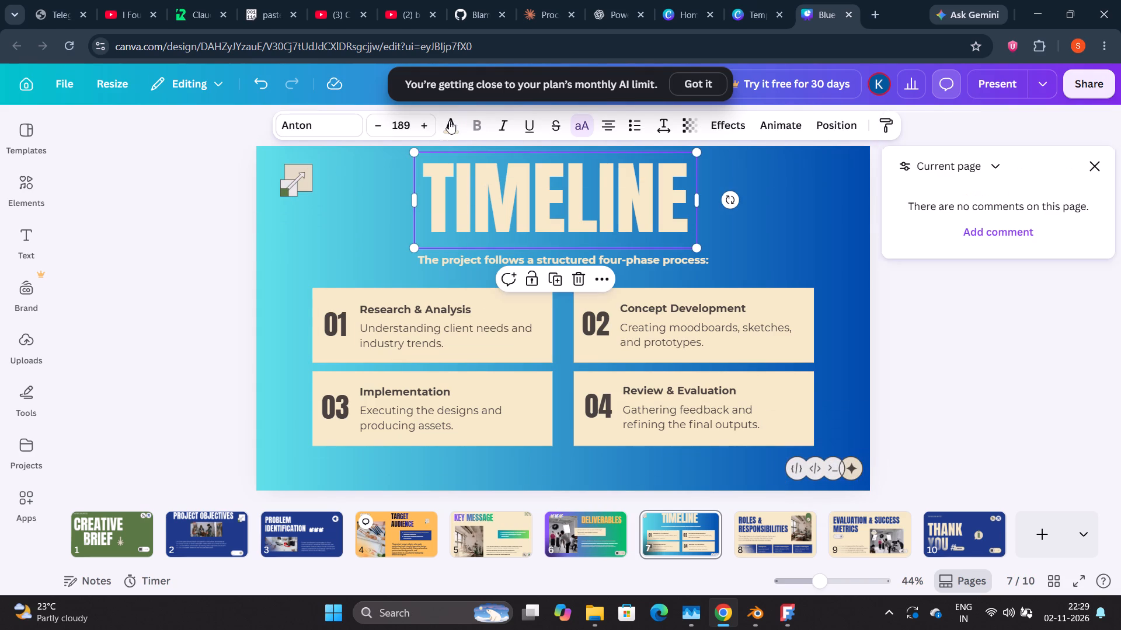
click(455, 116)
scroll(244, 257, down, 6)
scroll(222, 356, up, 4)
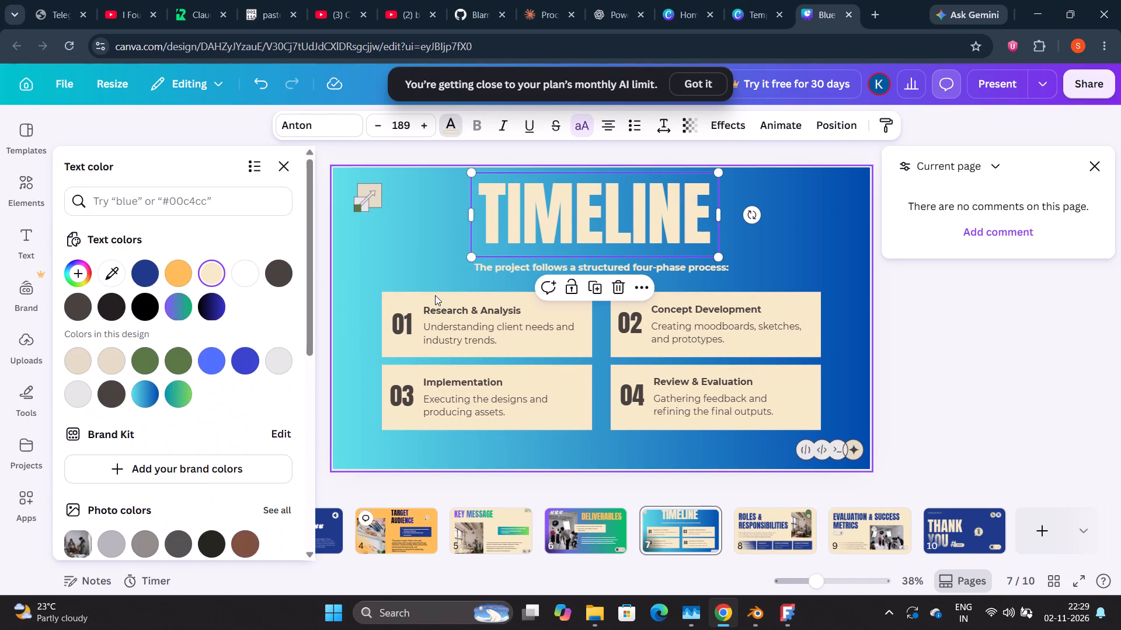
Lock the square arrow graphic in the Timeline slide's top-left corner.
right_click(365, 194)
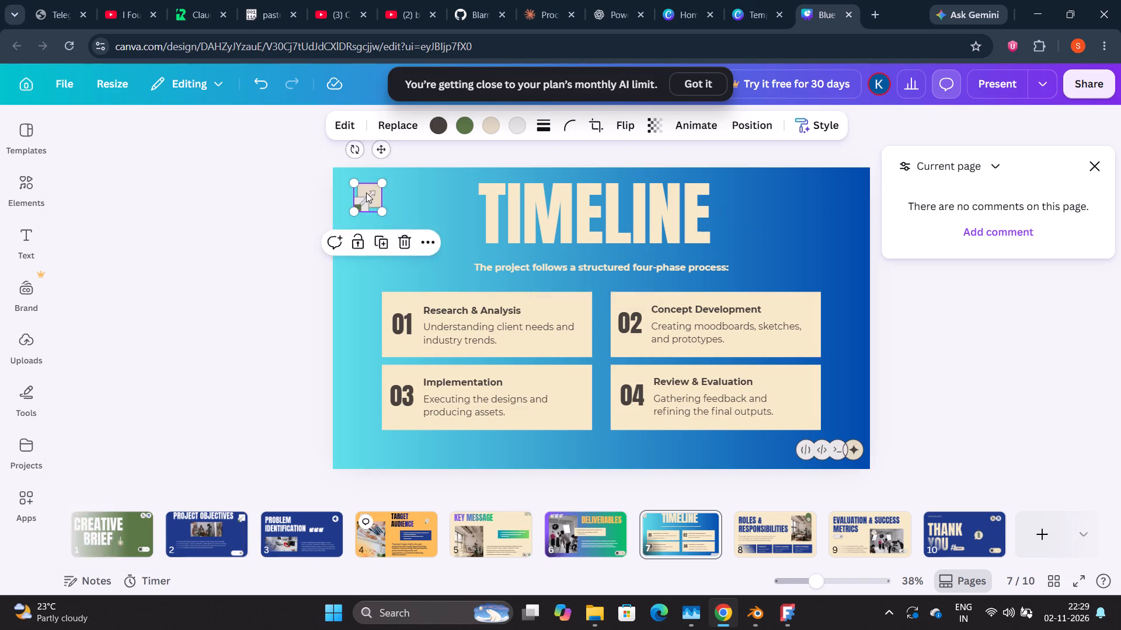
scroll(417, 305, down, 2)
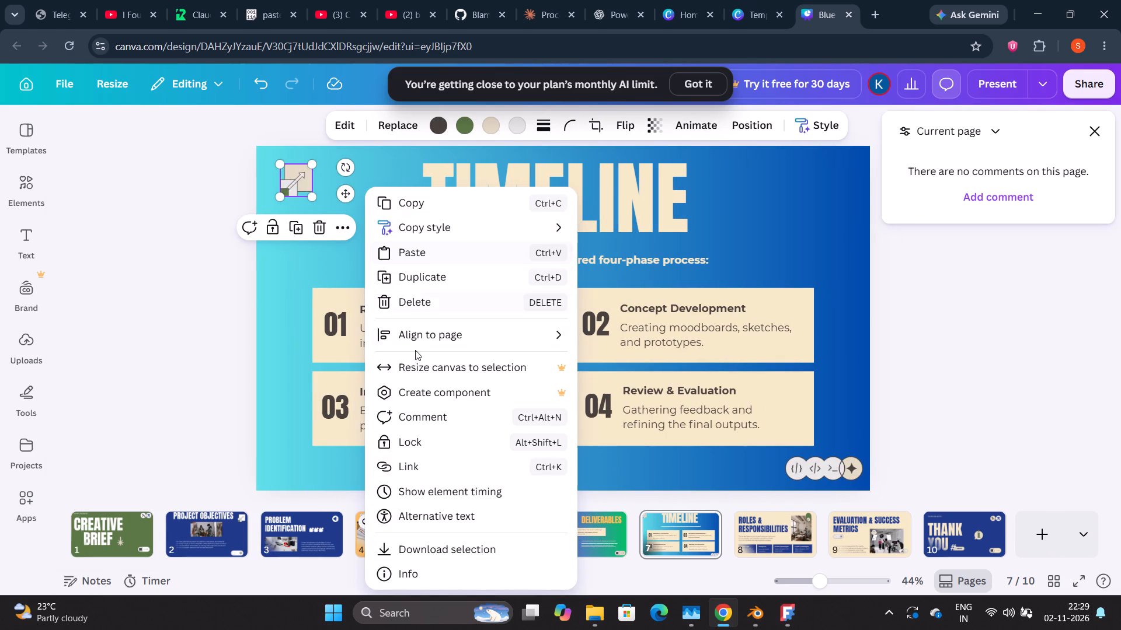
click(418, 447)
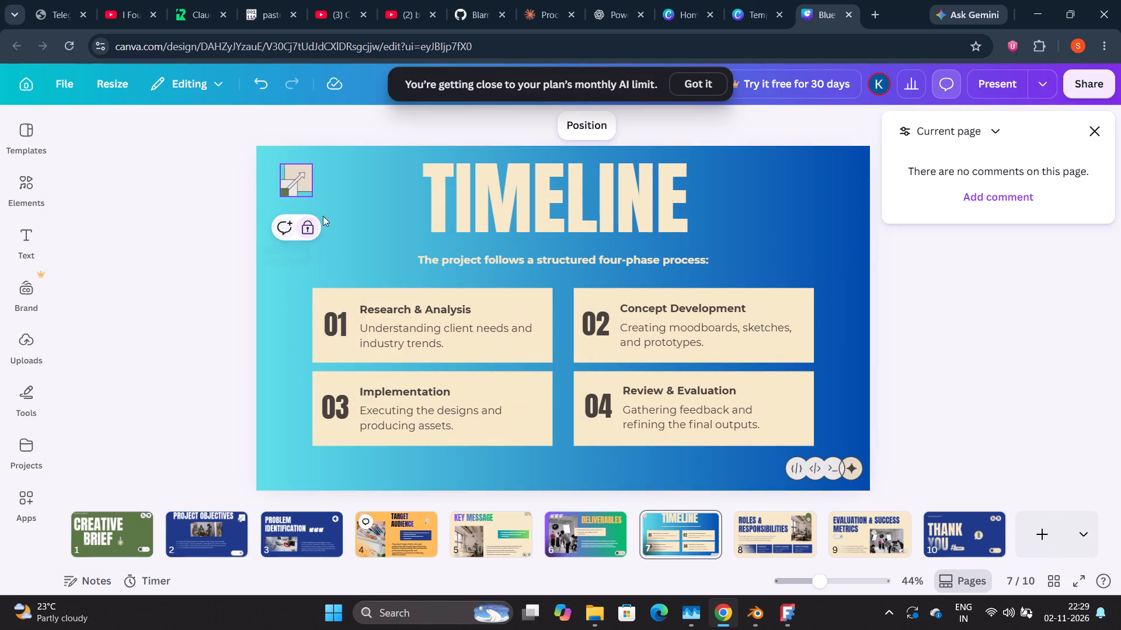
click(436, 342)
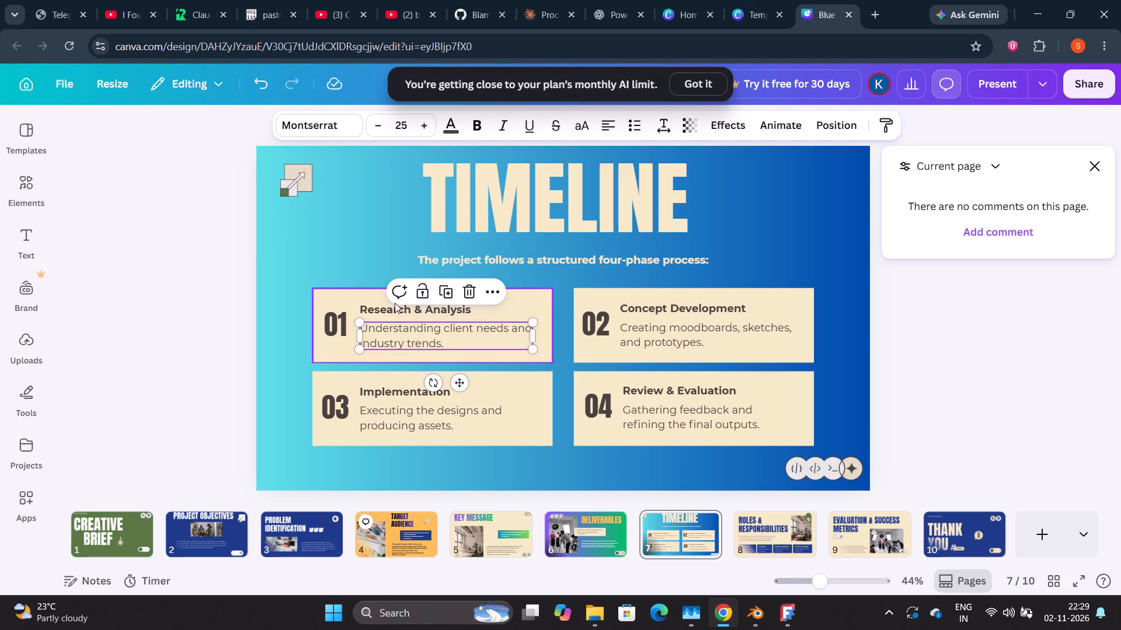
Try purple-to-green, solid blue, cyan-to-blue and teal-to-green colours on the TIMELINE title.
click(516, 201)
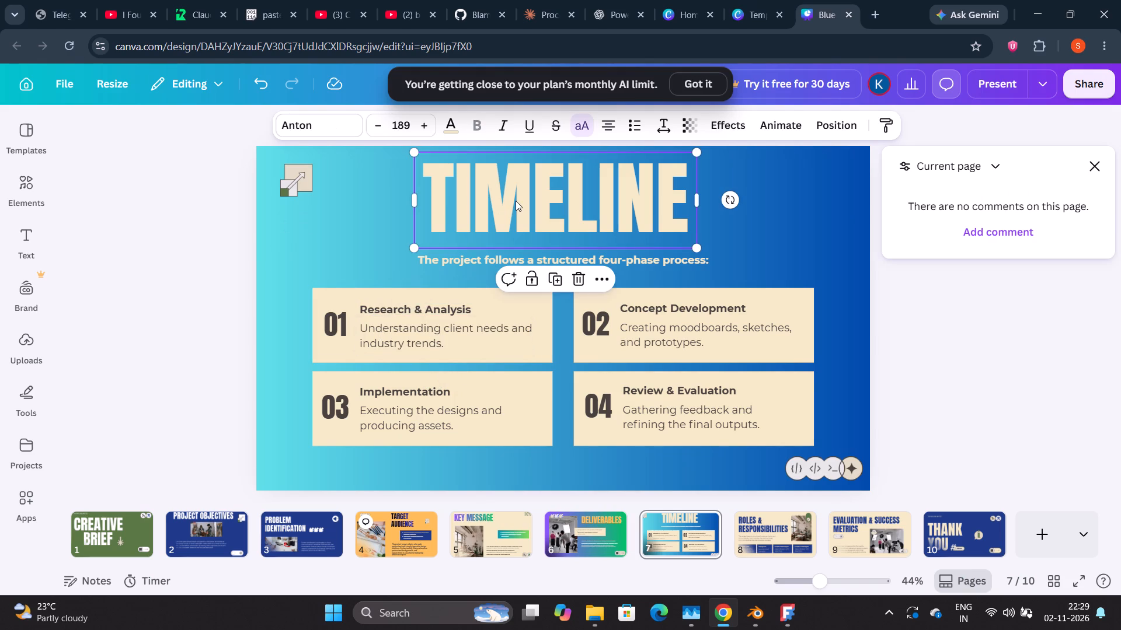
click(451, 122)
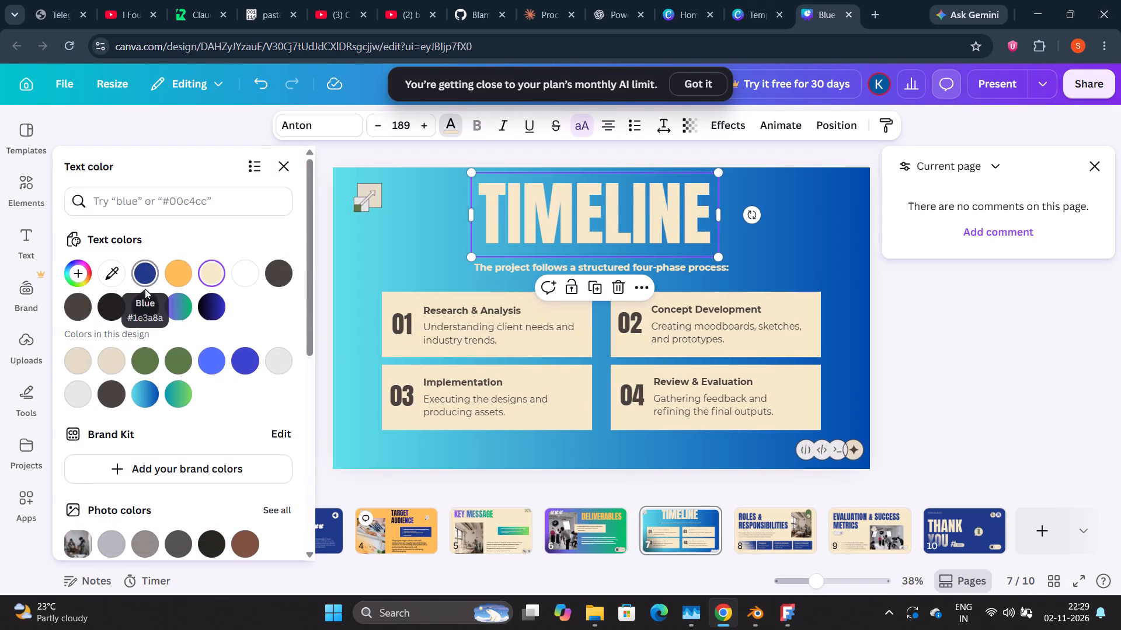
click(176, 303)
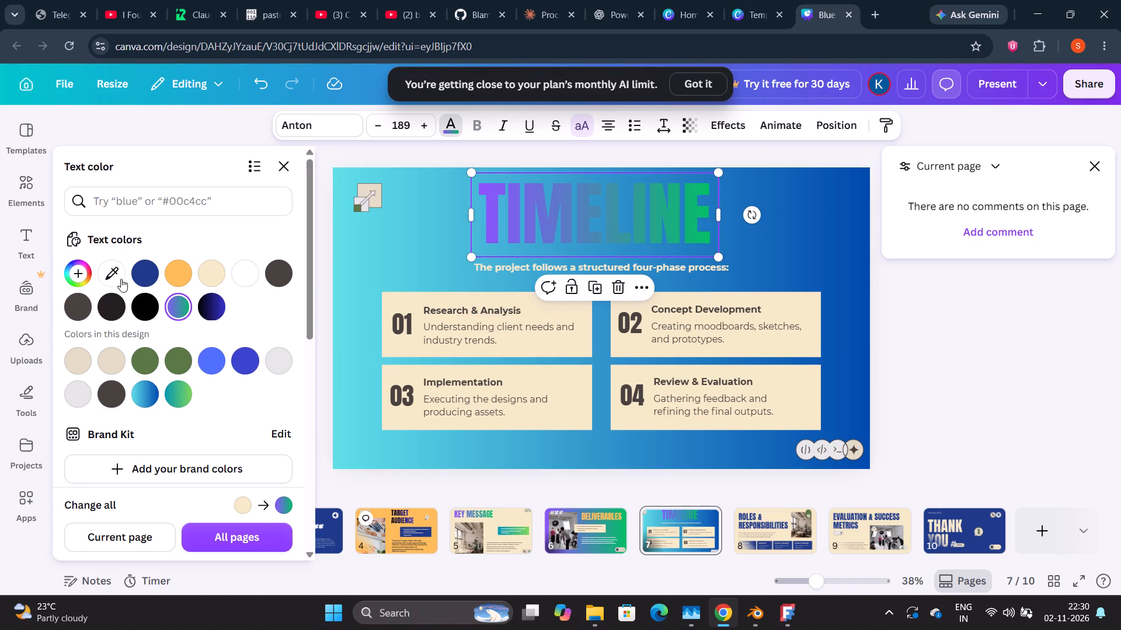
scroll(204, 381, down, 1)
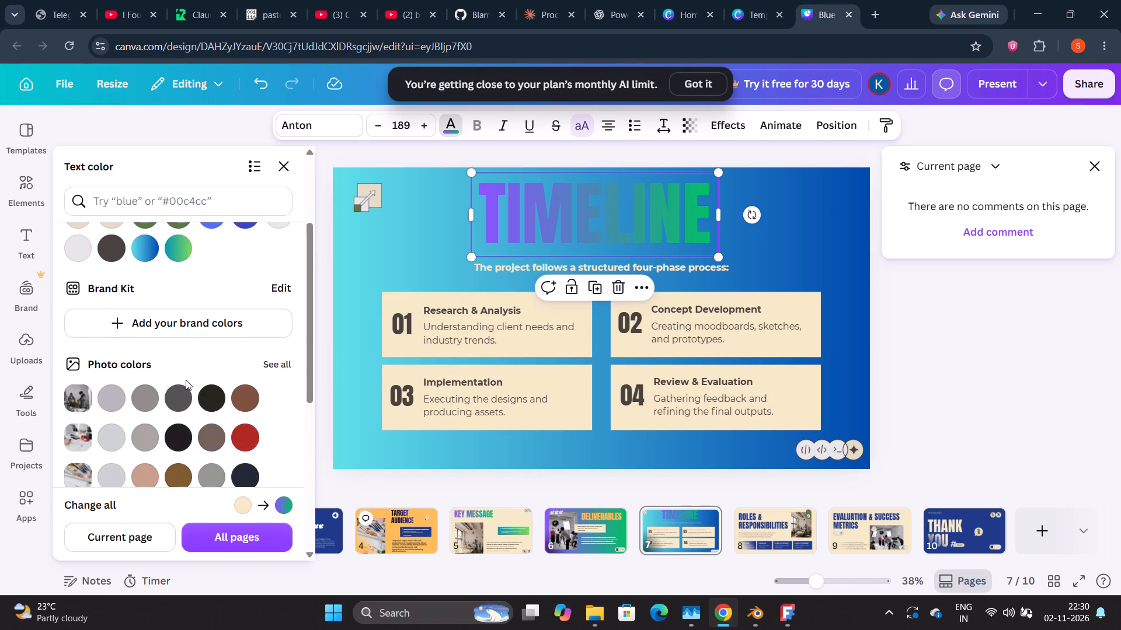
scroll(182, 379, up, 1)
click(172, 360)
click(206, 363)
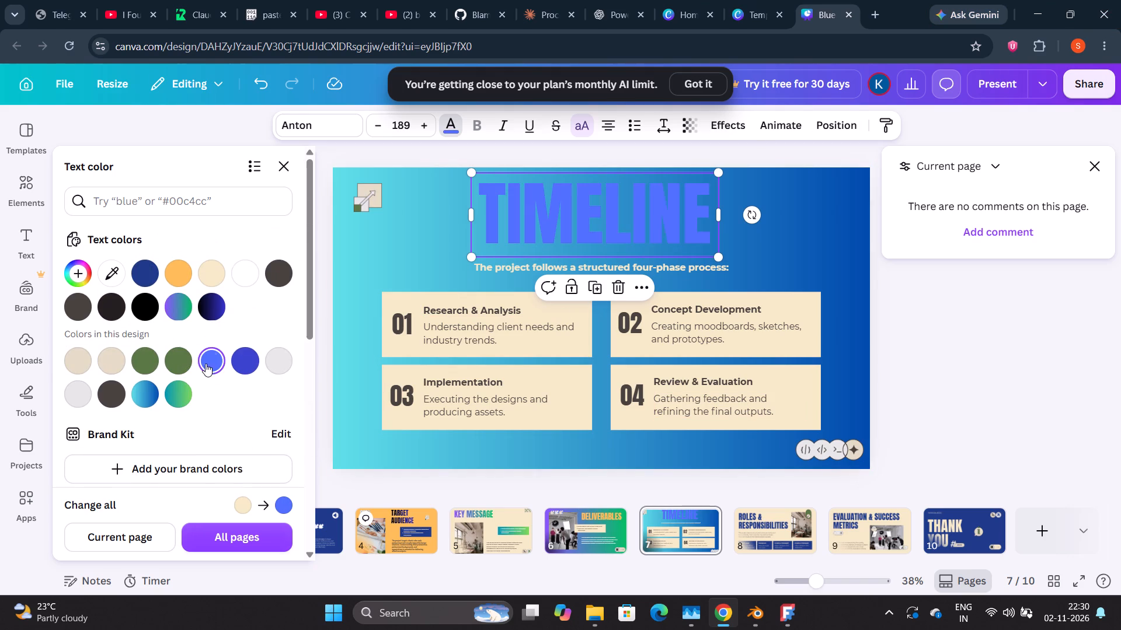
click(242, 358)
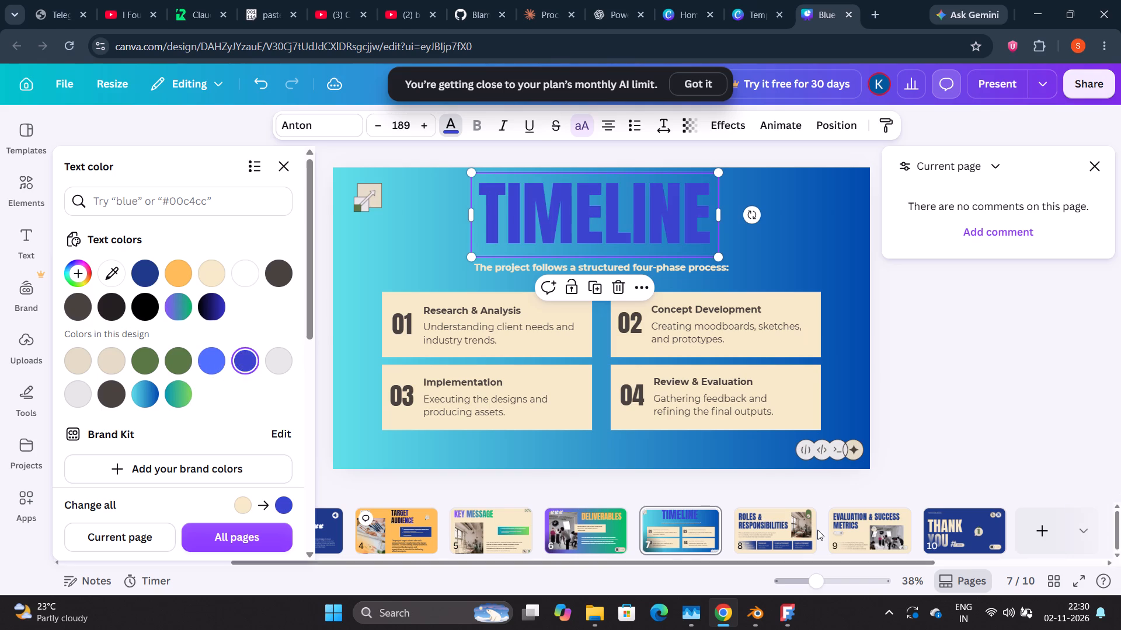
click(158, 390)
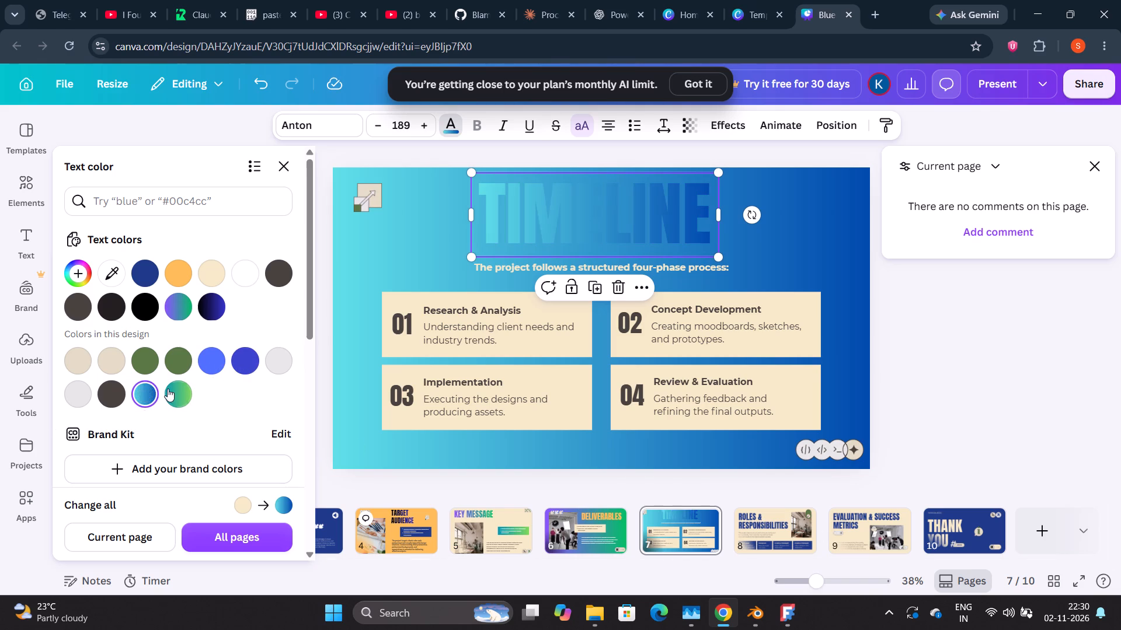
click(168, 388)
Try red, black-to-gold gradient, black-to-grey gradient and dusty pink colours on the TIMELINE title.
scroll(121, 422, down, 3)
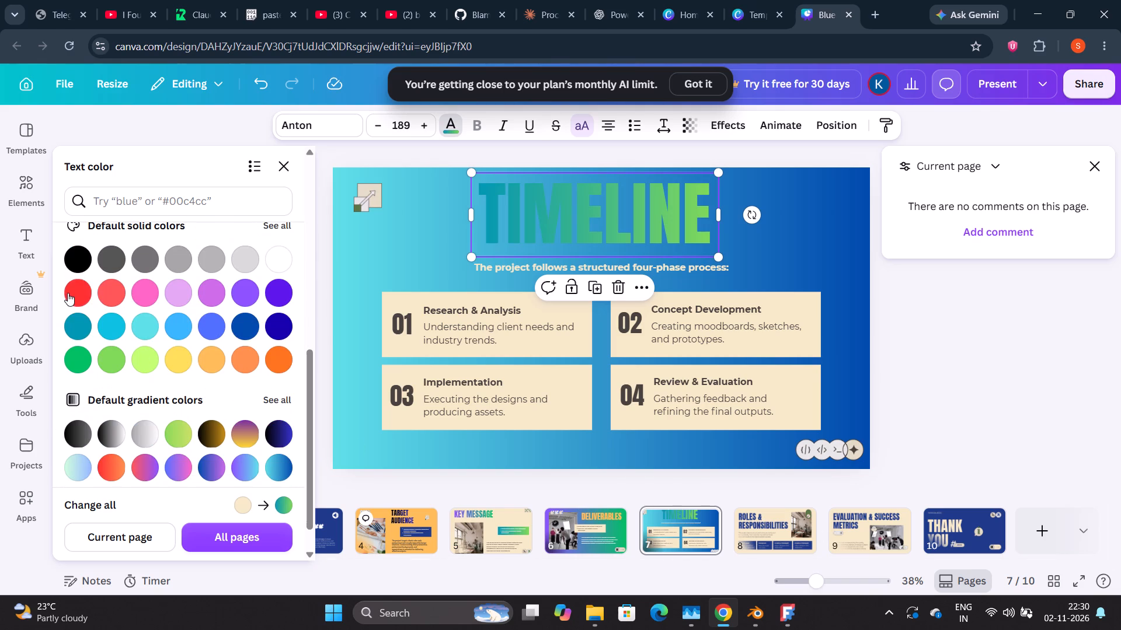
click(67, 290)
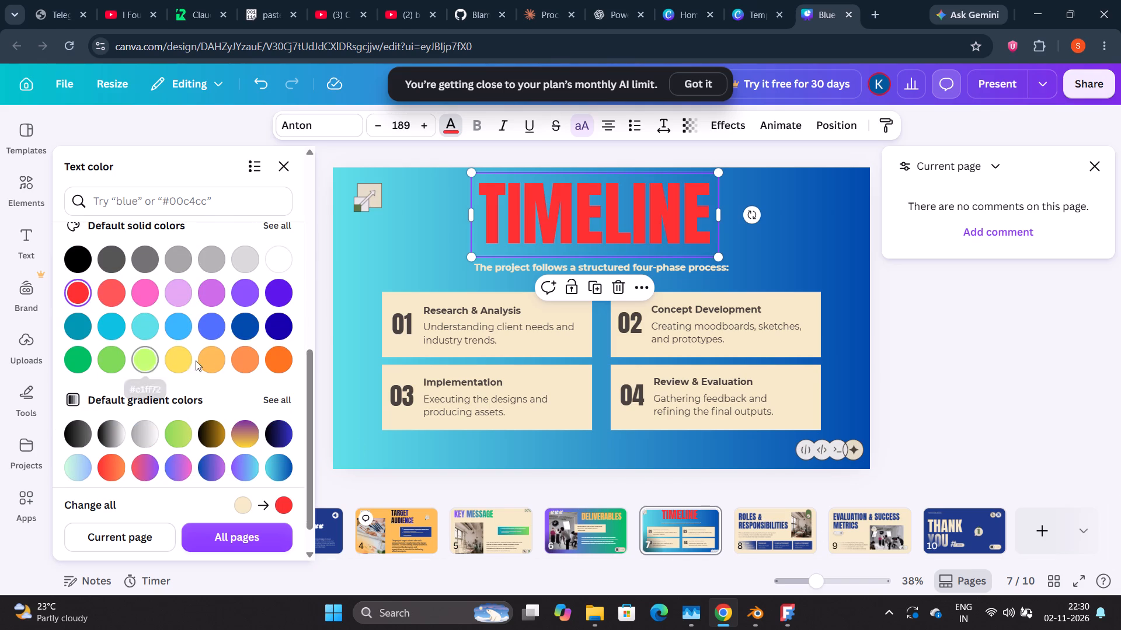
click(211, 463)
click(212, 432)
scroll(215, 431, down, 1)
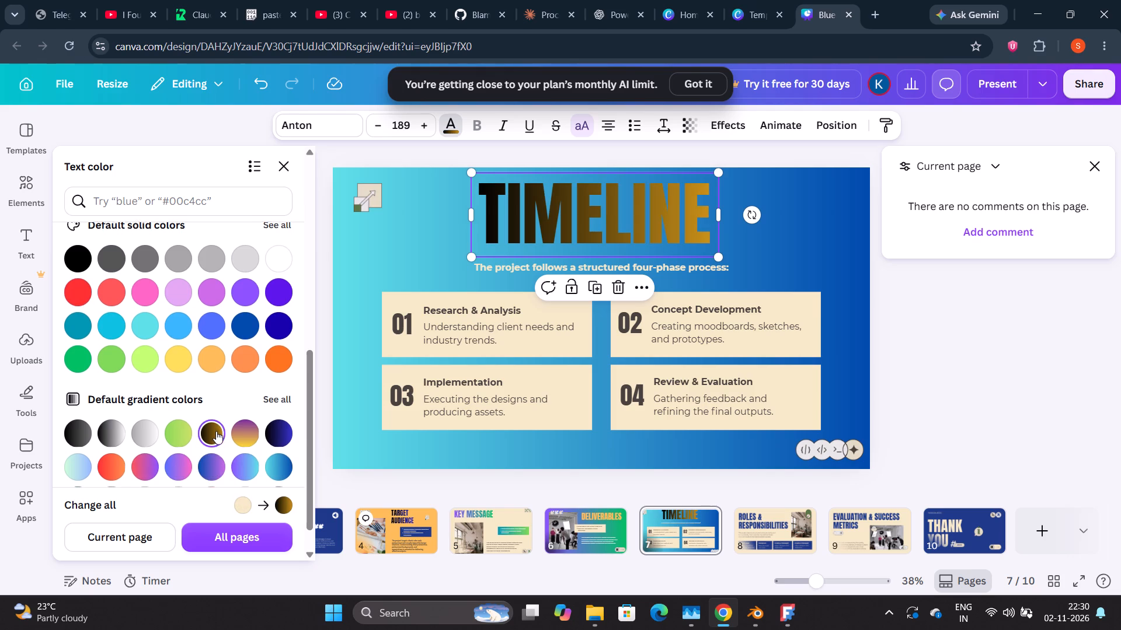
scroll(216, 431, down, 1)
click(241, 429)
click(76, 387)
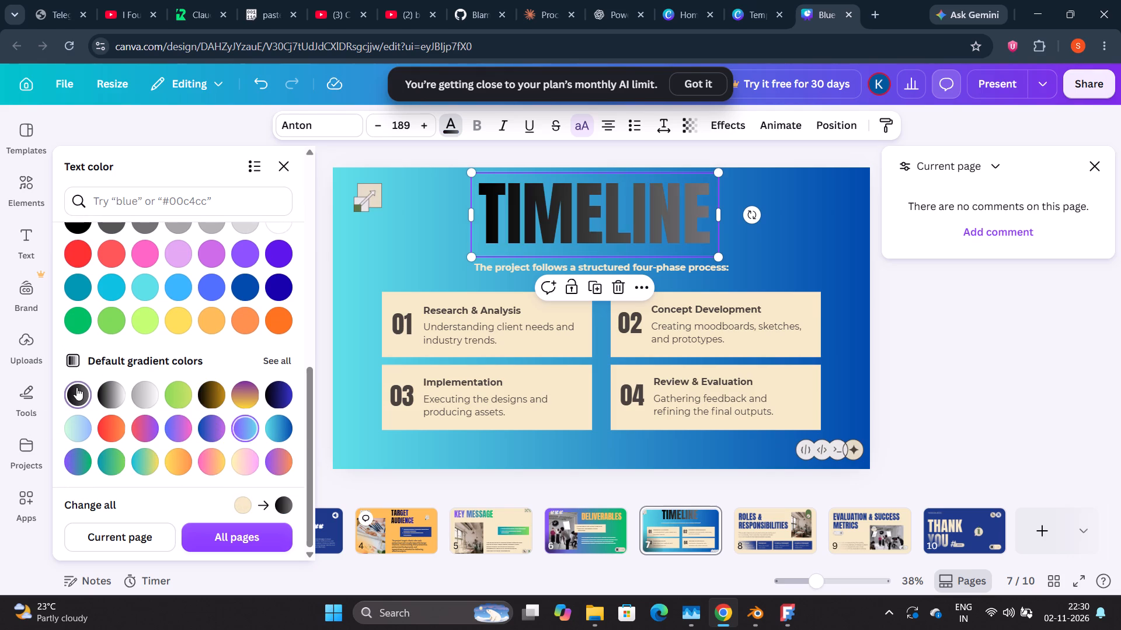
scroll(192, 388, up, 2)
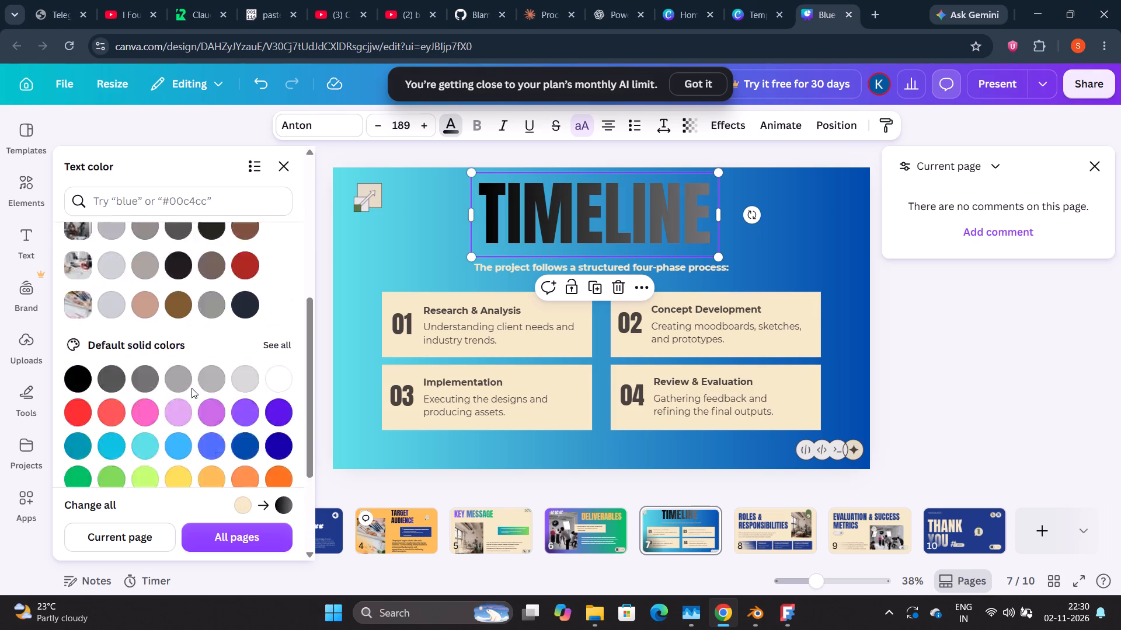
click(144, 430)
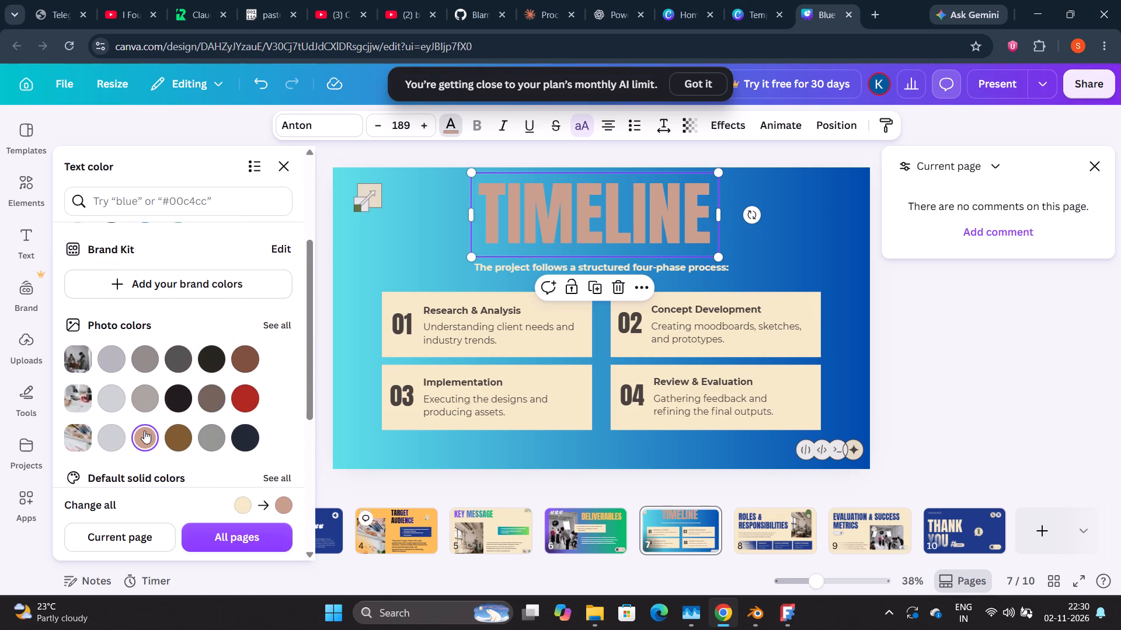
Compare yellow and orange shades on the TIMELINE title and settle on solid yellow.
scroll(170, 414, down, 2)
scroll(170, 414, up, 1)
scroll(170, 414, down, 1)
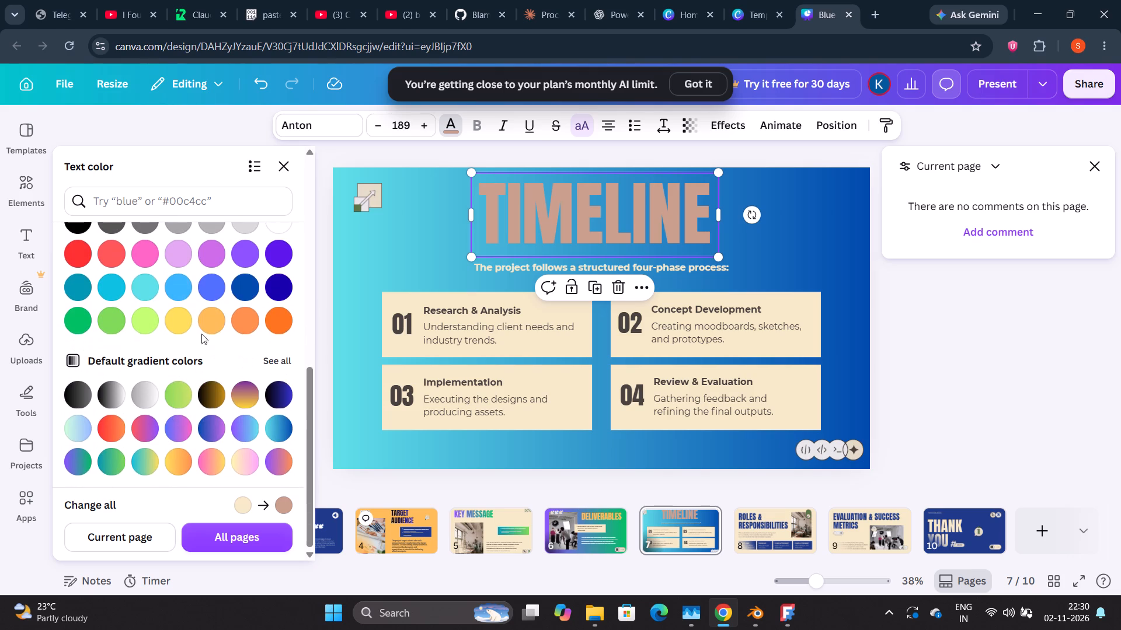
click(171, 316)
click(200, 316)
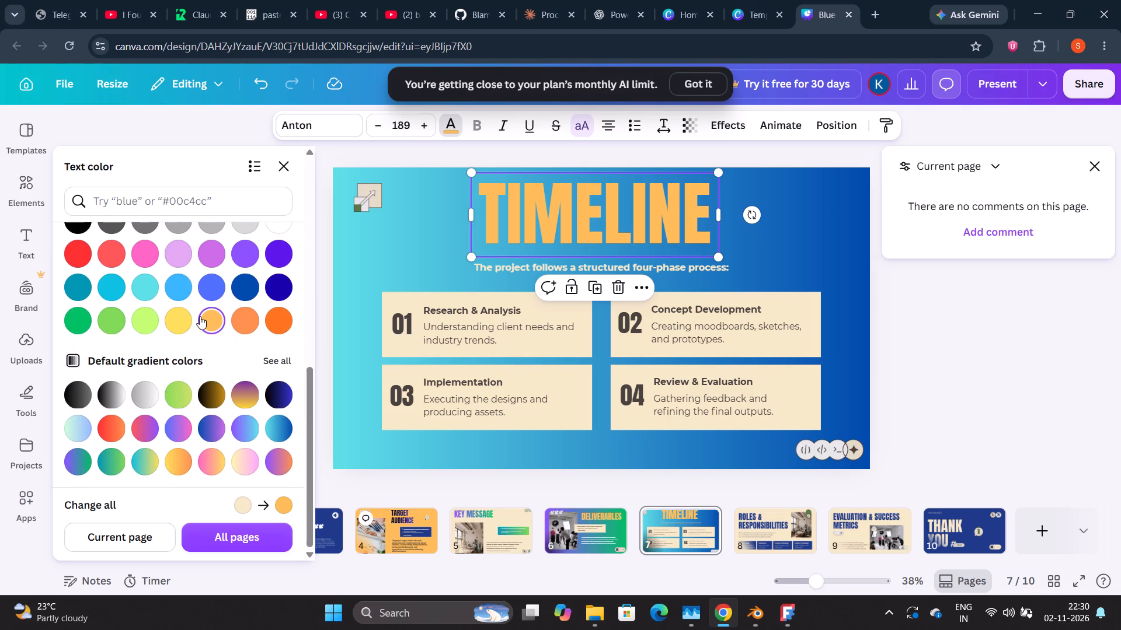
click(229, 316)
click(253, 321)
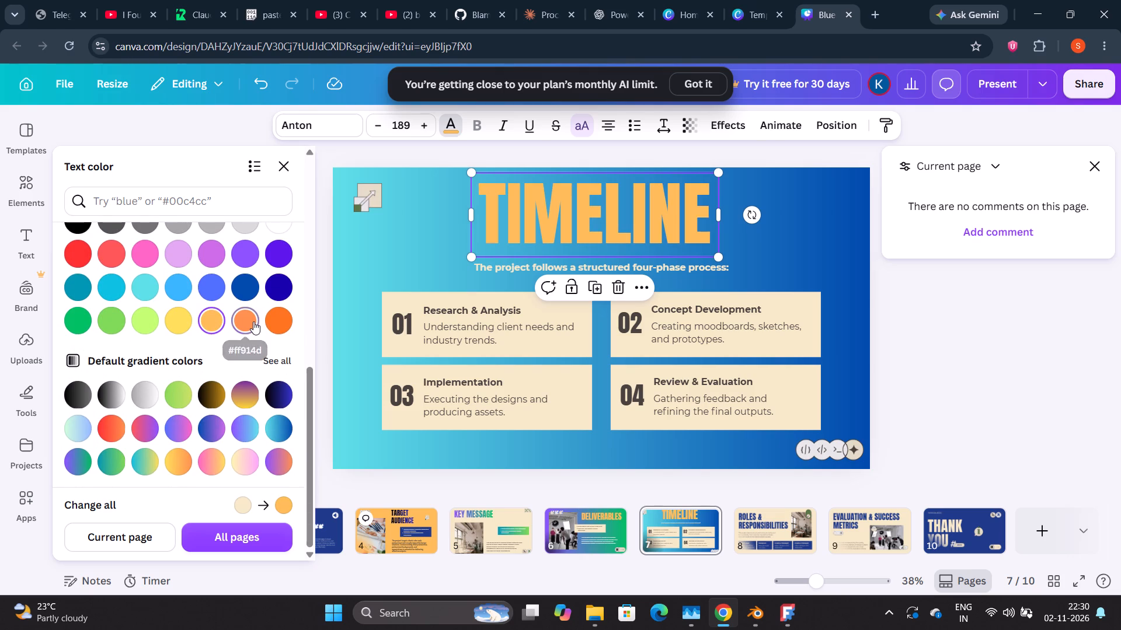
click(277, 321)
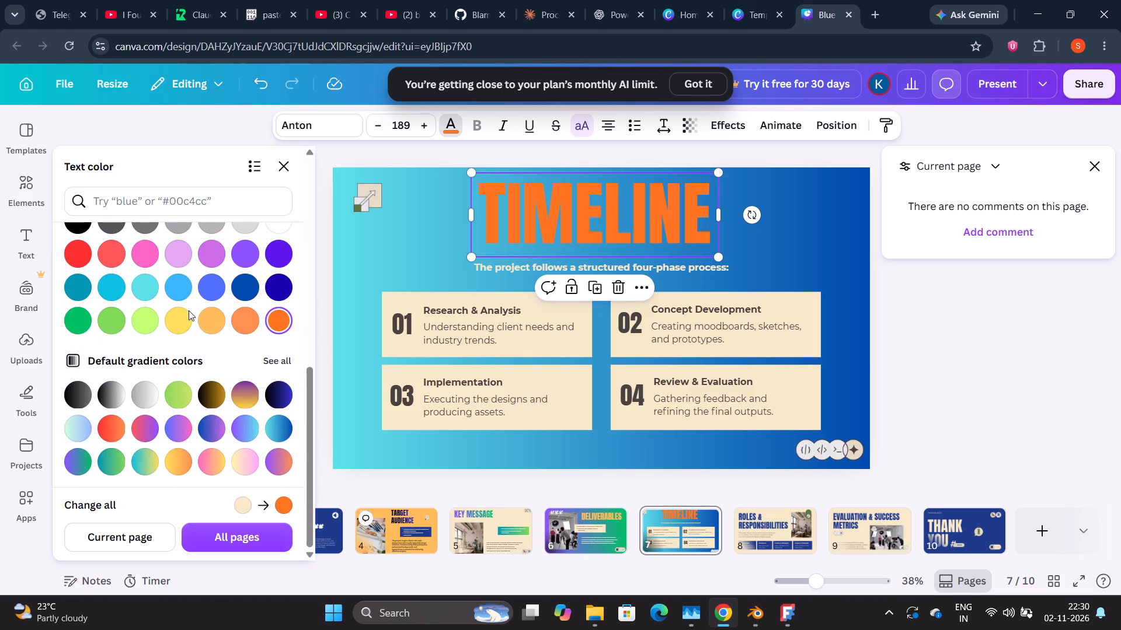
click(183, 310)
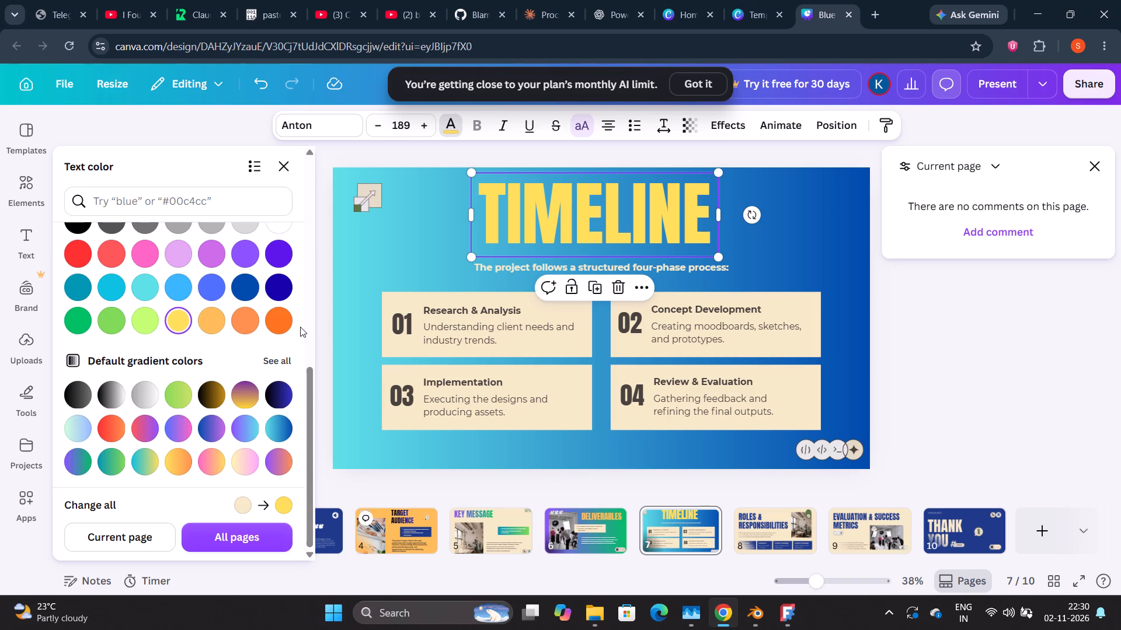
Try pink and dark blue on the subtitle below TIMELINE, settle on bright orange, and nudge the subtitle slightly up.
scroll(300, 327, down, 1)
click(513, 272)
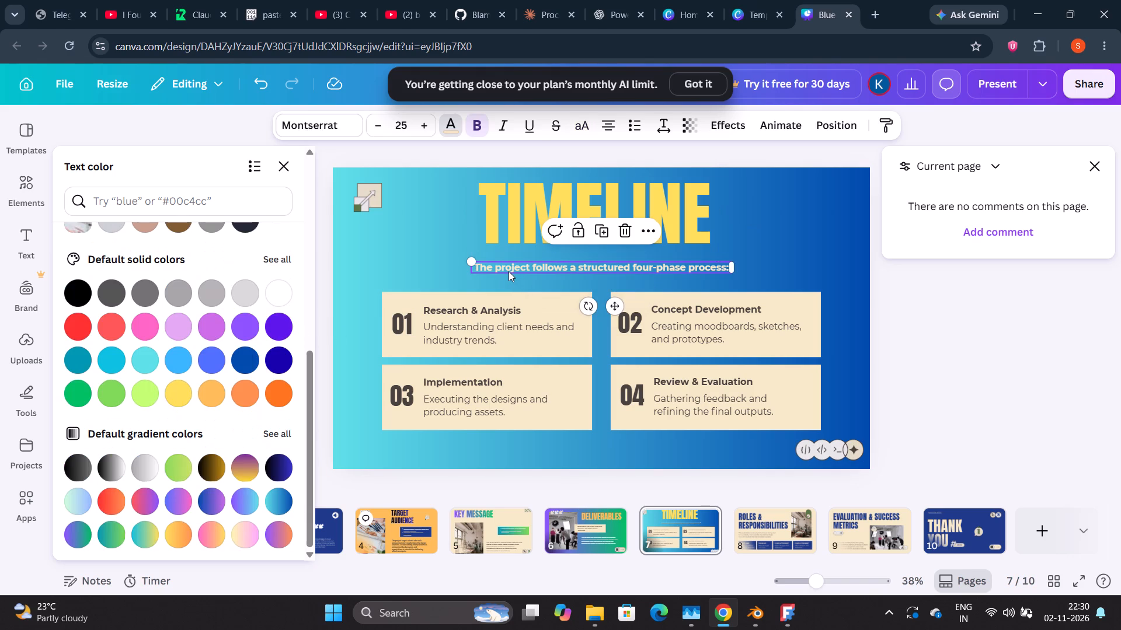
click(146, 327)
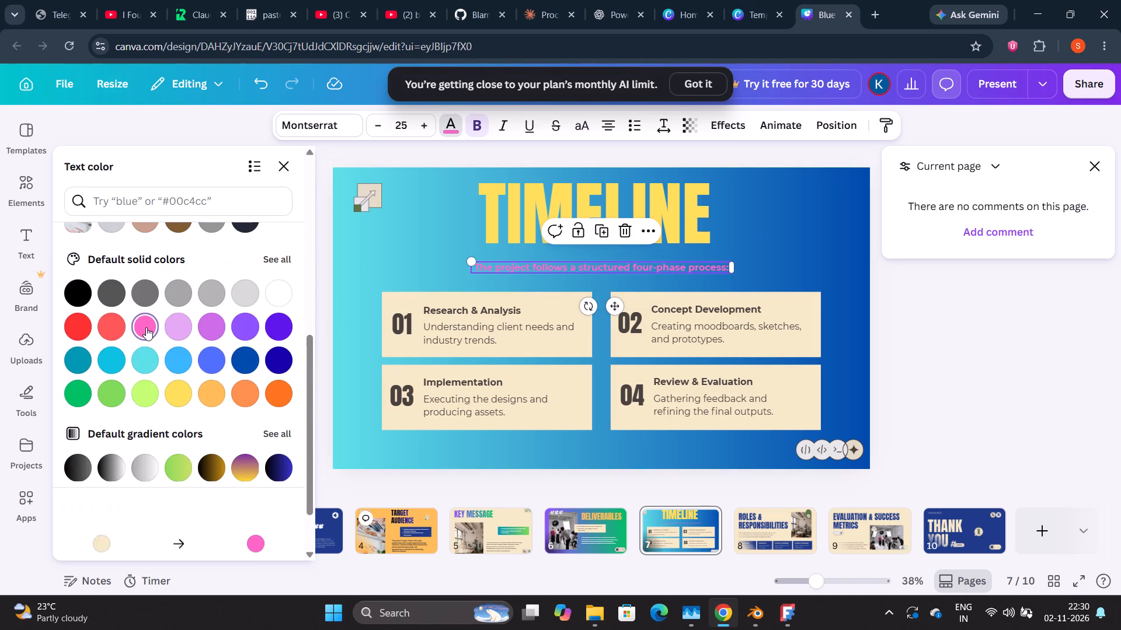
click(284, 353)
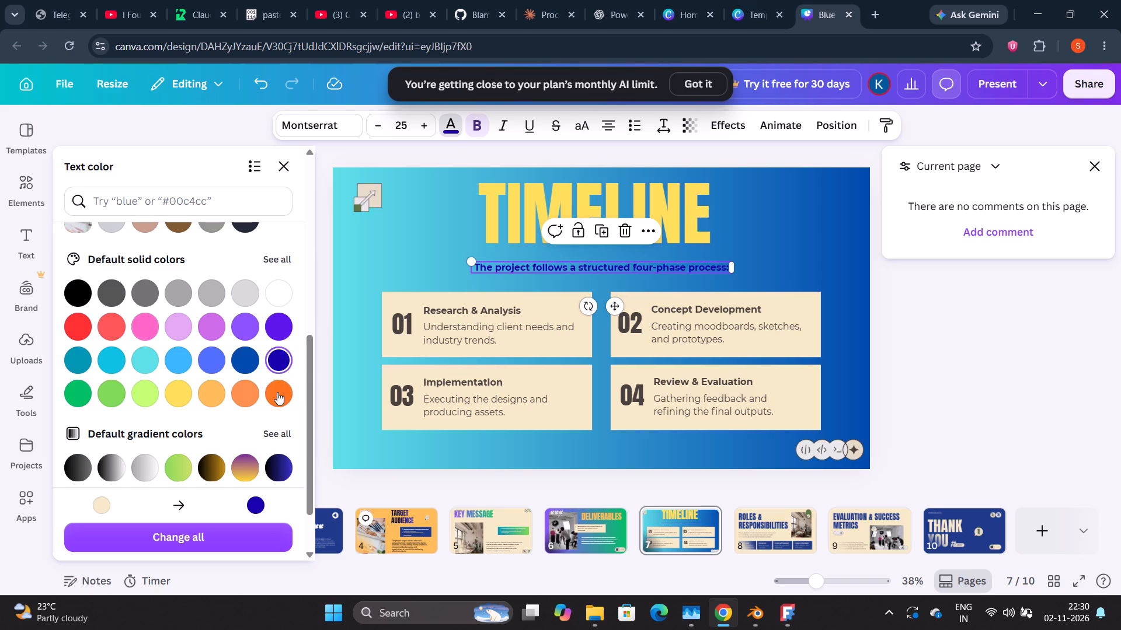
click(277, 392)
click(544, 260)
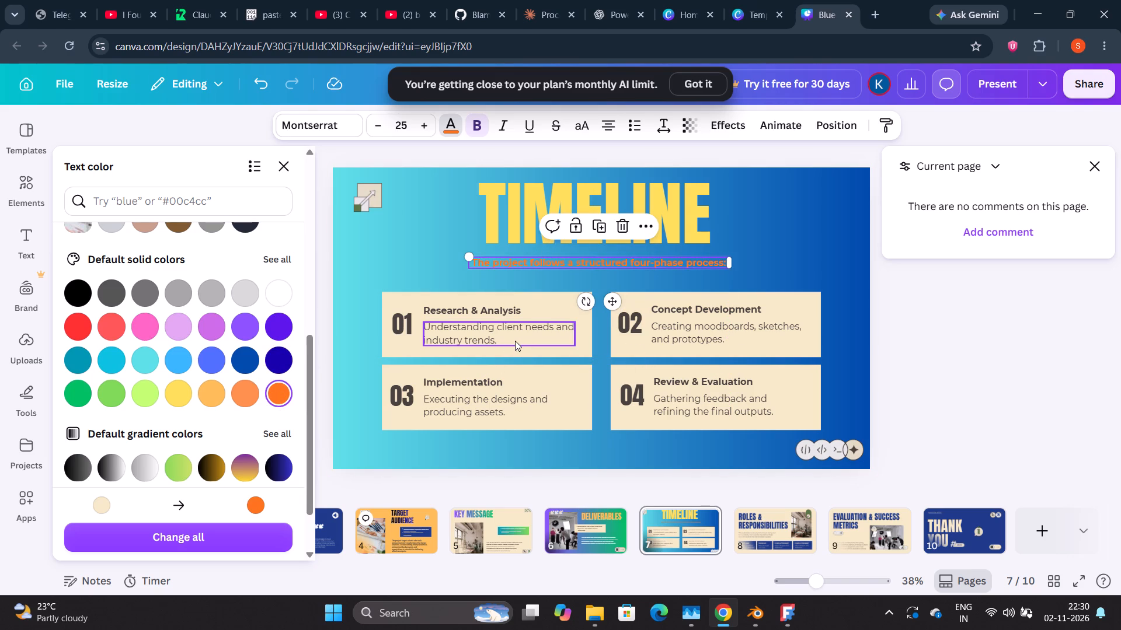
Set the Research & Analysis heading and its number 01 to black.
click(448, 312)
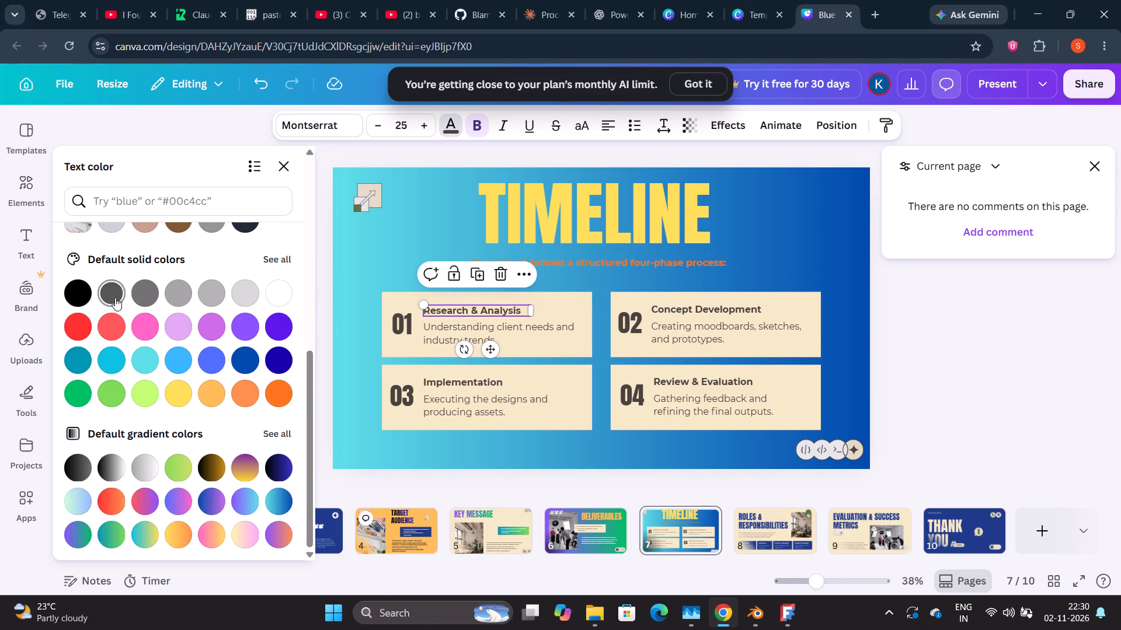
scroll(115, 297, up, 2)
scroll(115, 297, down, 1)
click(81, 444)
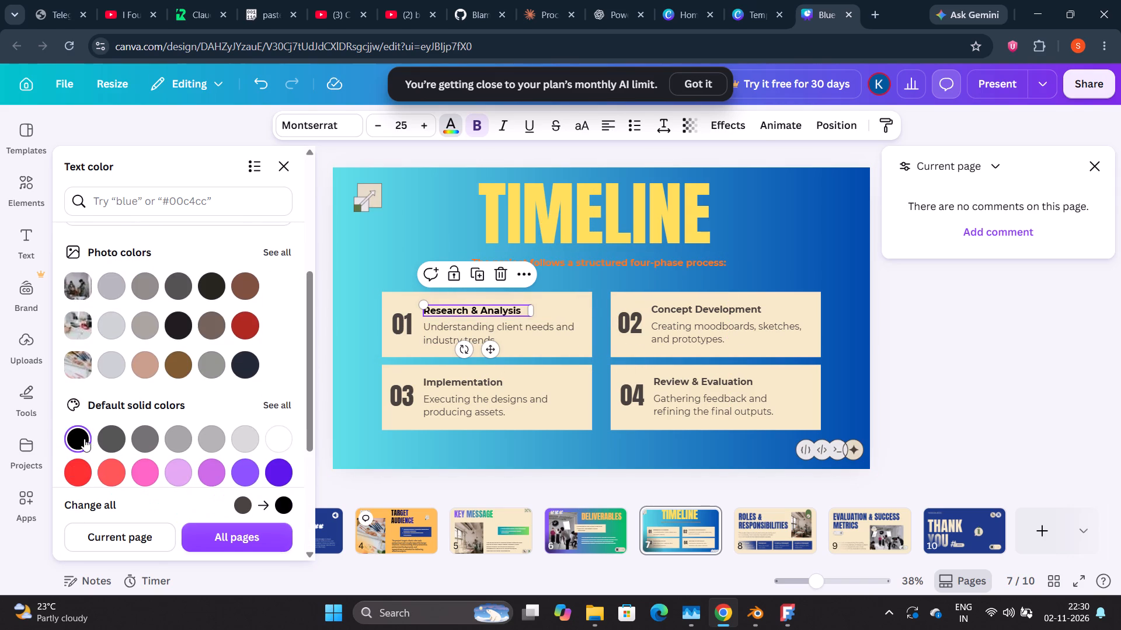
click(406, 326)
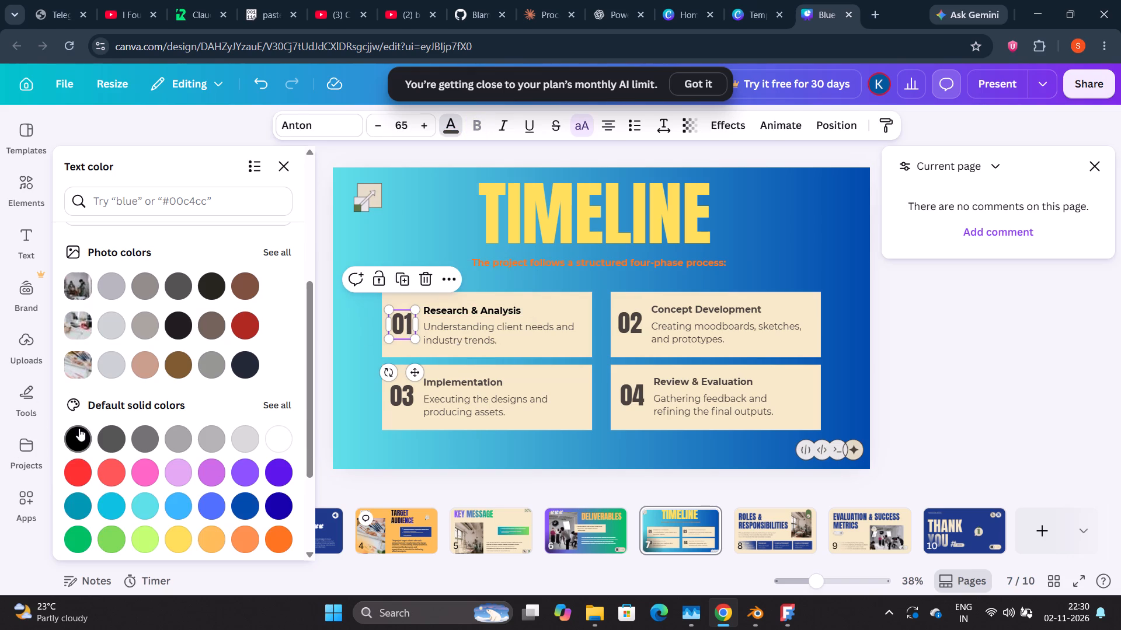
click(81, 428)
Set the Concept Development heading and its number 02 to black.
click(685, 303)
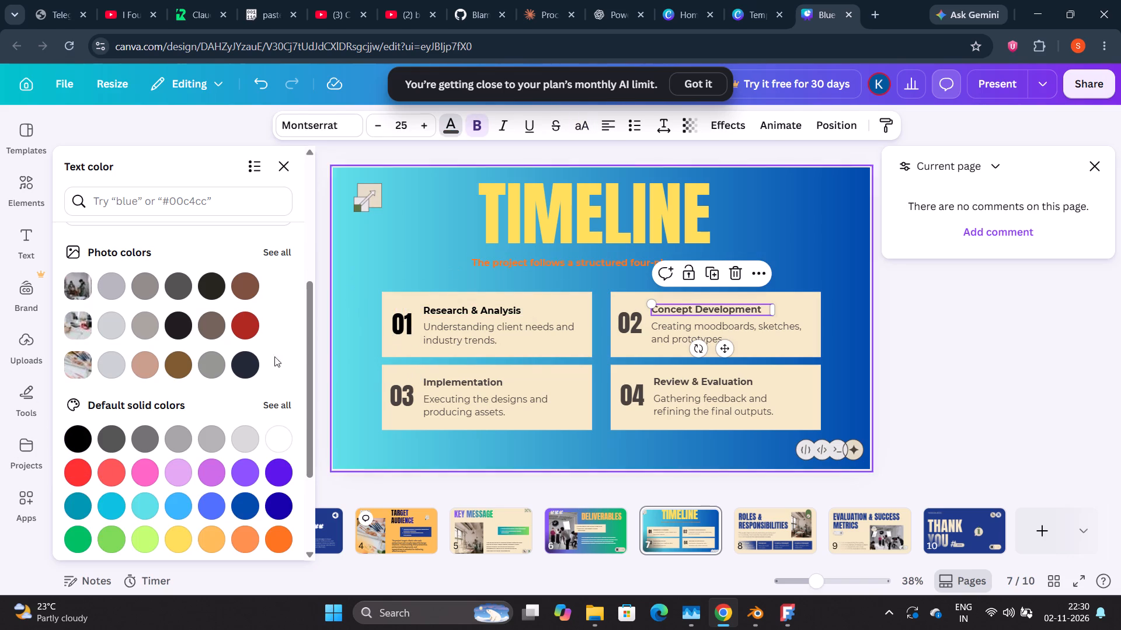
click(72, 435)
click(637, 330)
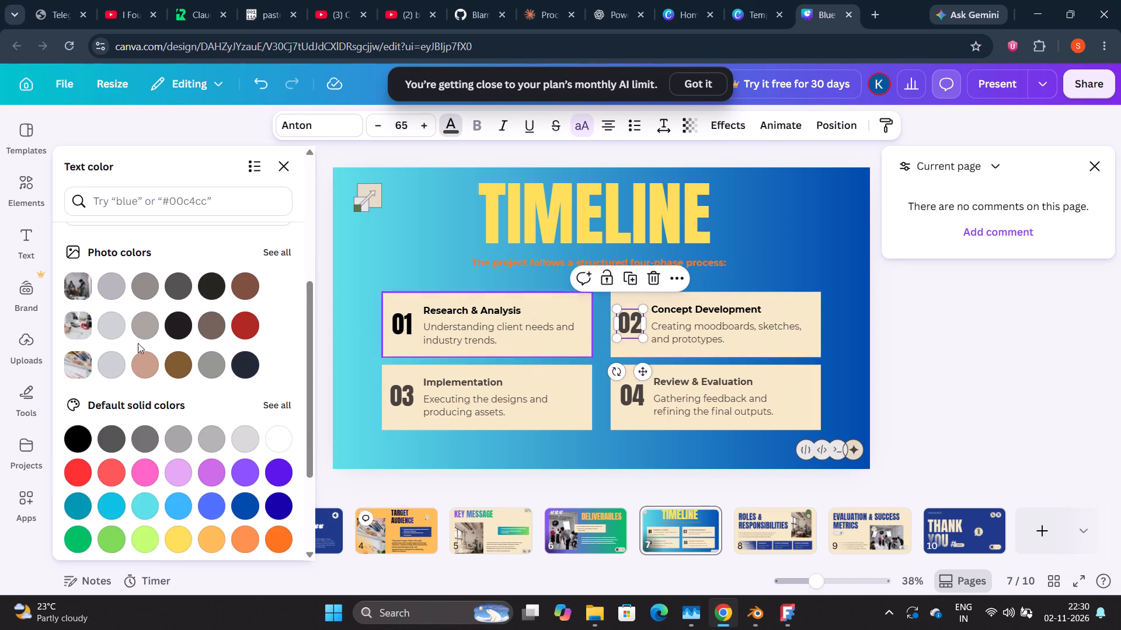
click(68, 433)
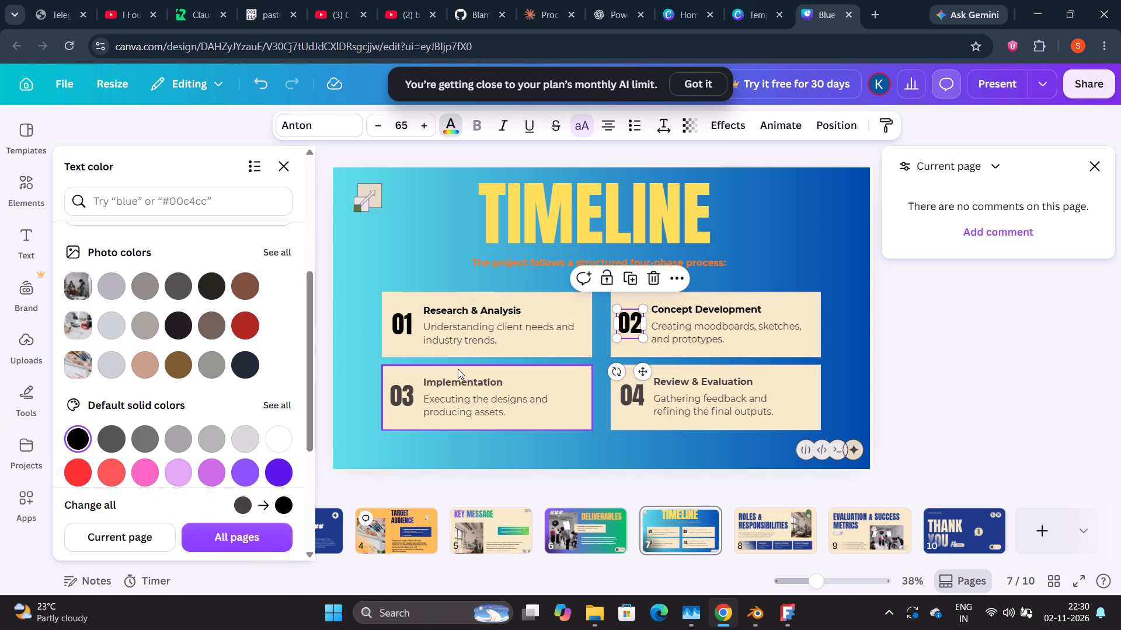
Set the Implementation heading and its number 03 to black.
click(439, 382)
click(69, 449)
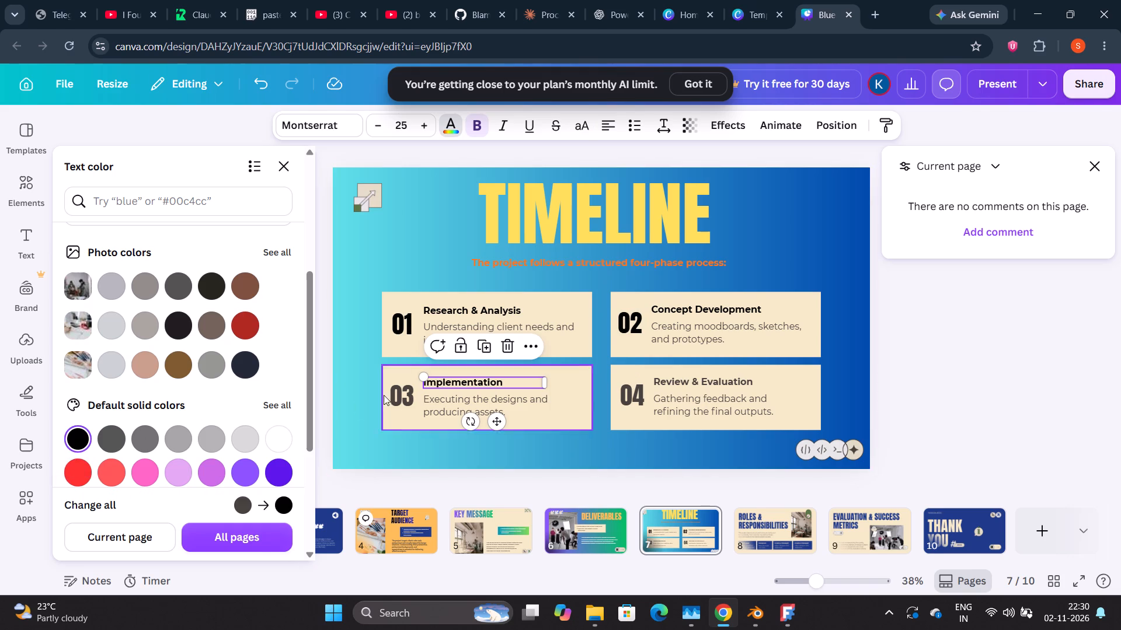
click(420, 399)
click(336, 409)
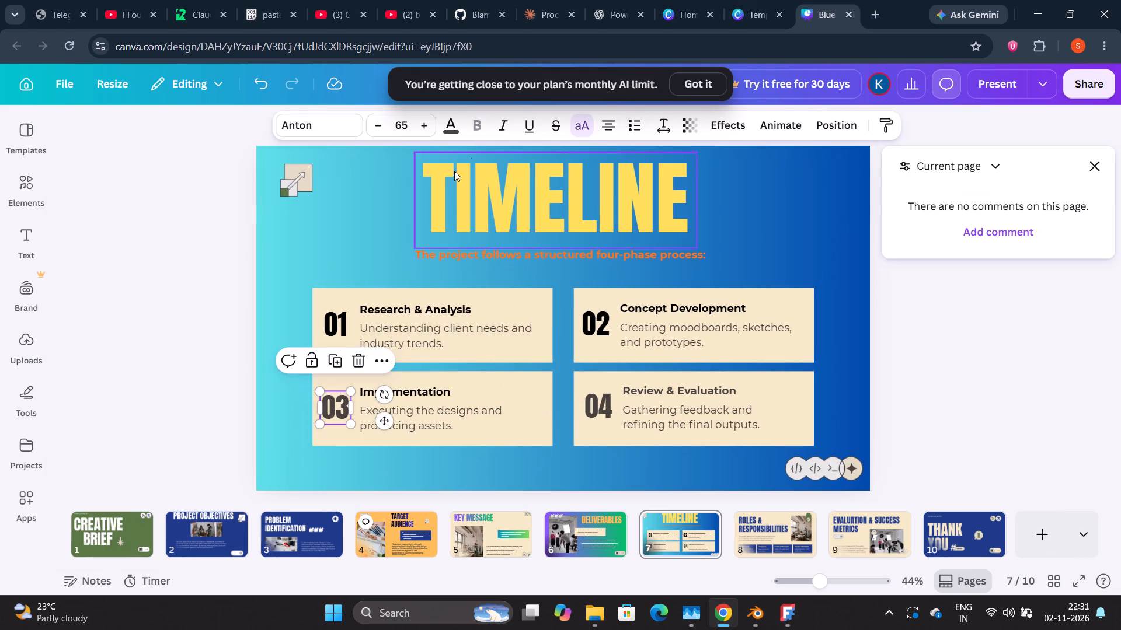
click(449, 125)
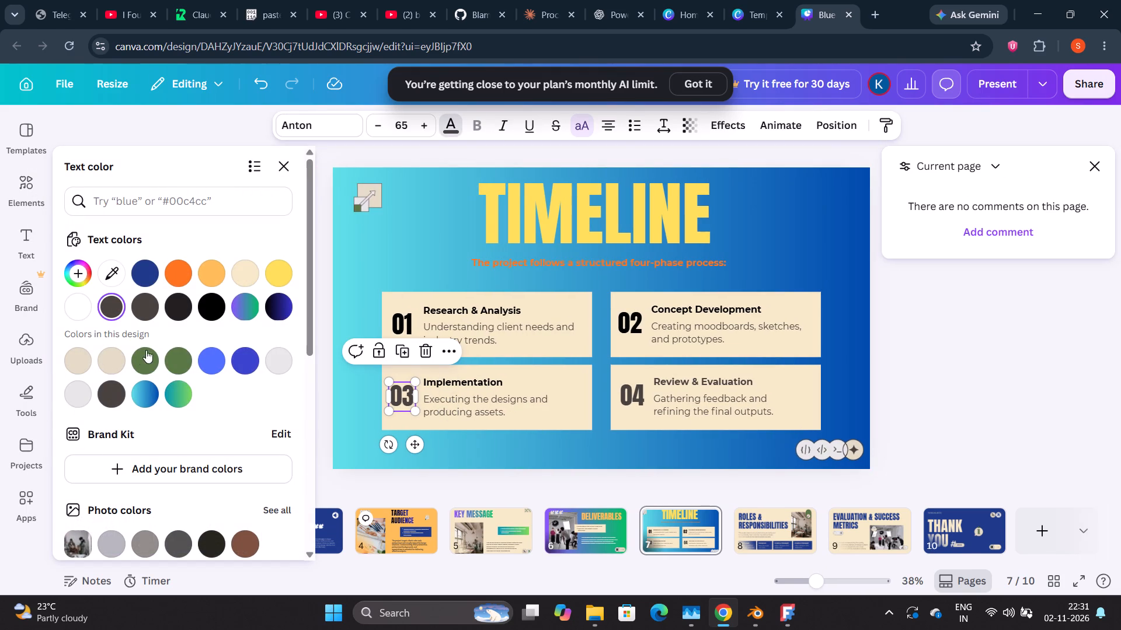
click(208, 306)
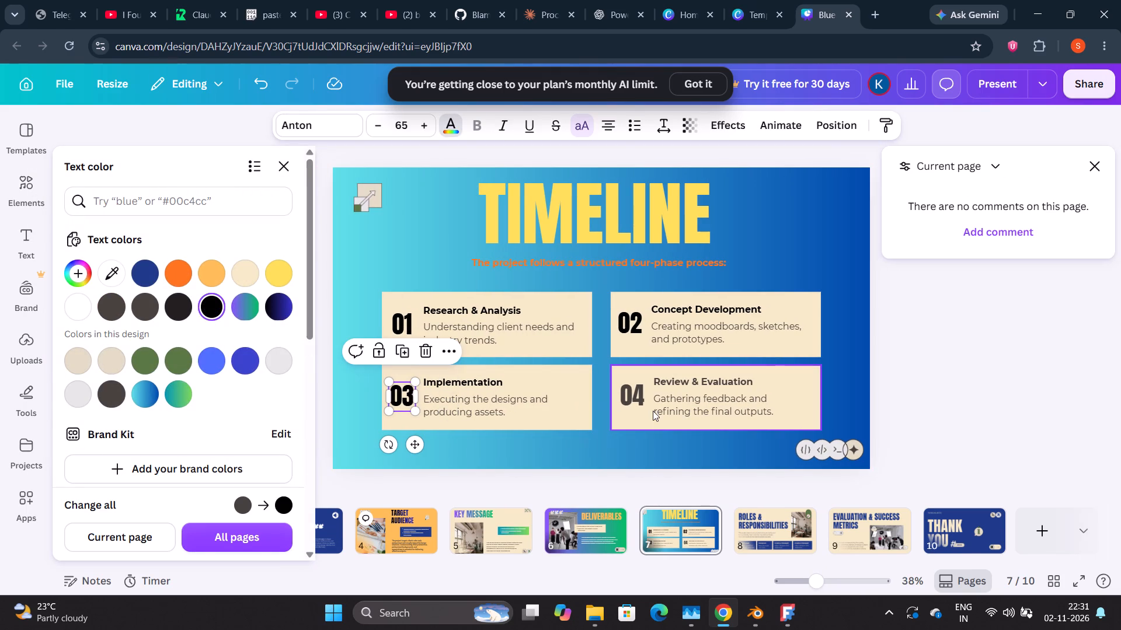
Set the number 04 and the Review & Evaluation heading to black, with bold removed from the heading.
click(633, 399)
click(209, 298)
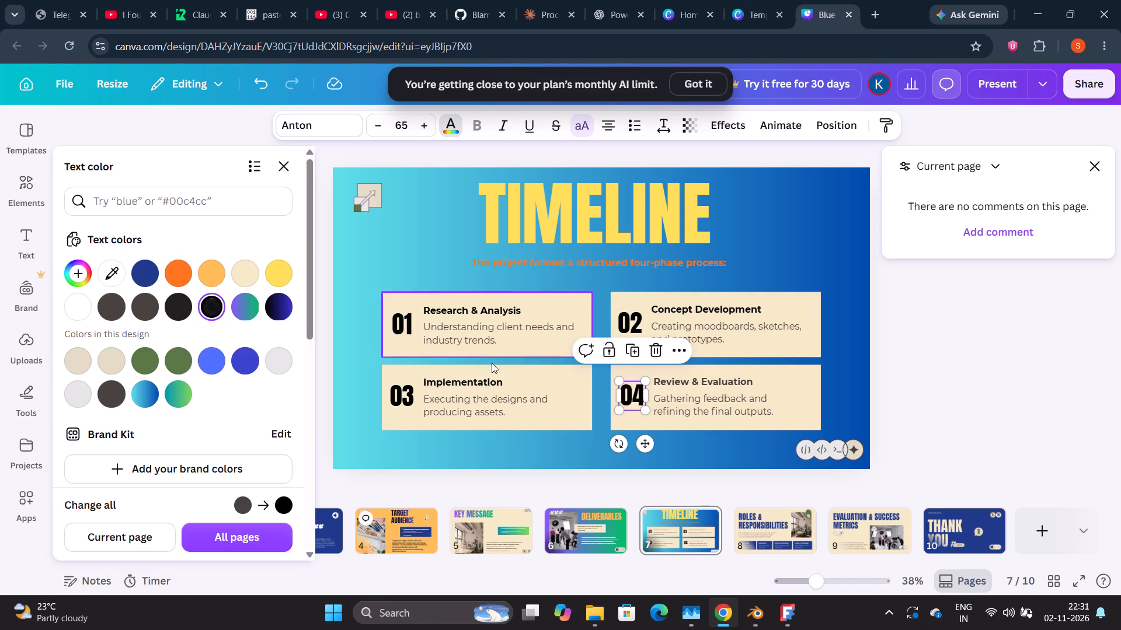
click(673, 374)
click(643, 385)
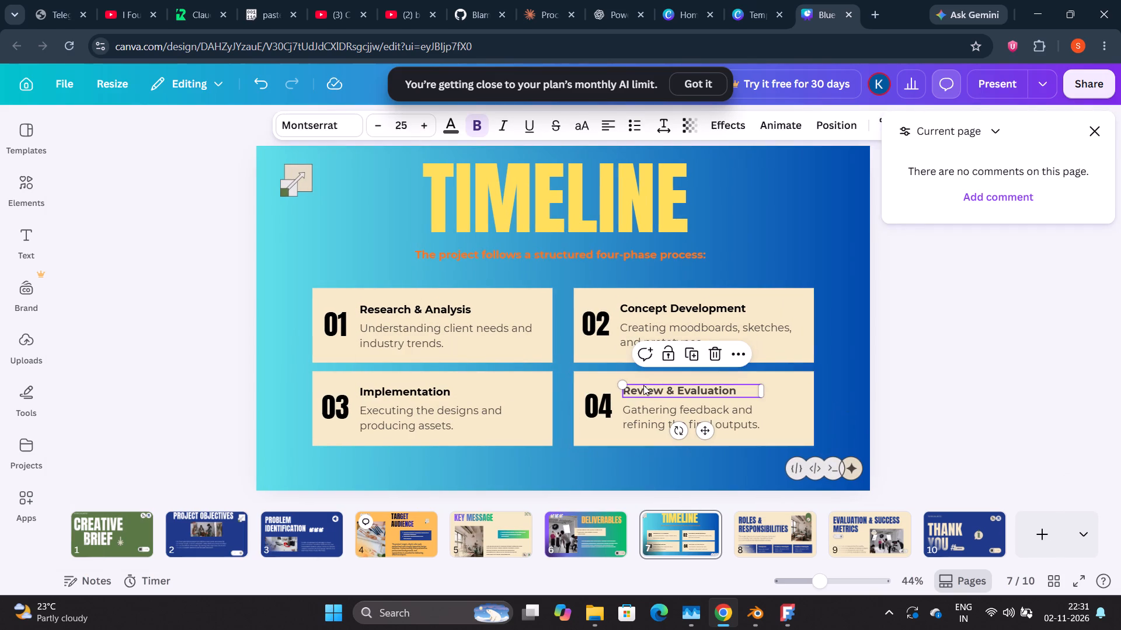
click(481, 125)
click(443, 132)
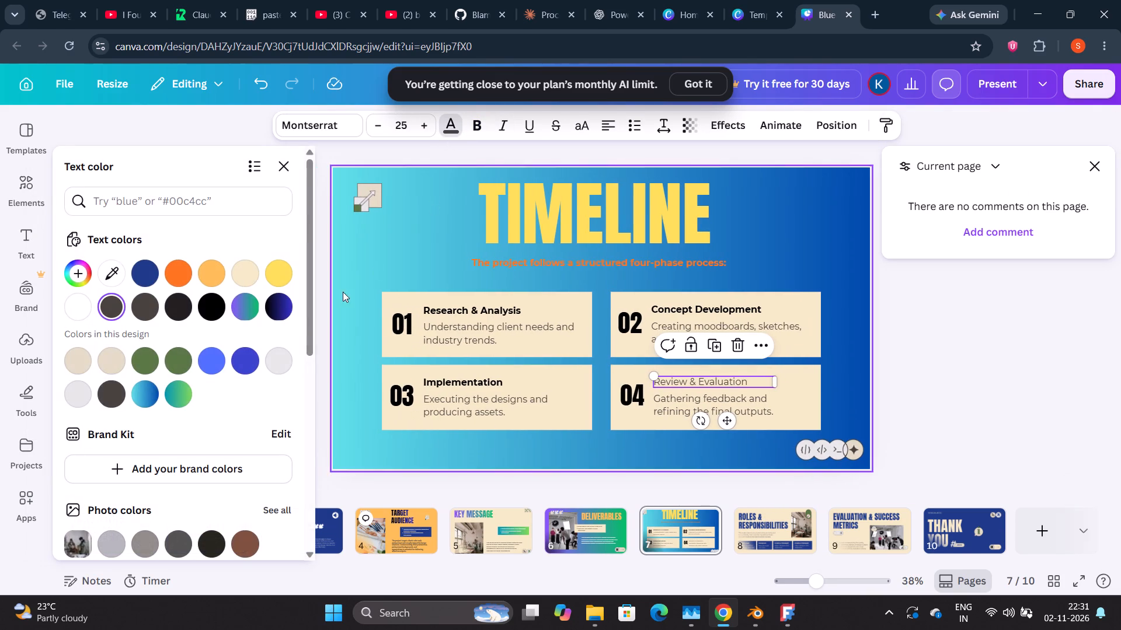
click(214, 315)
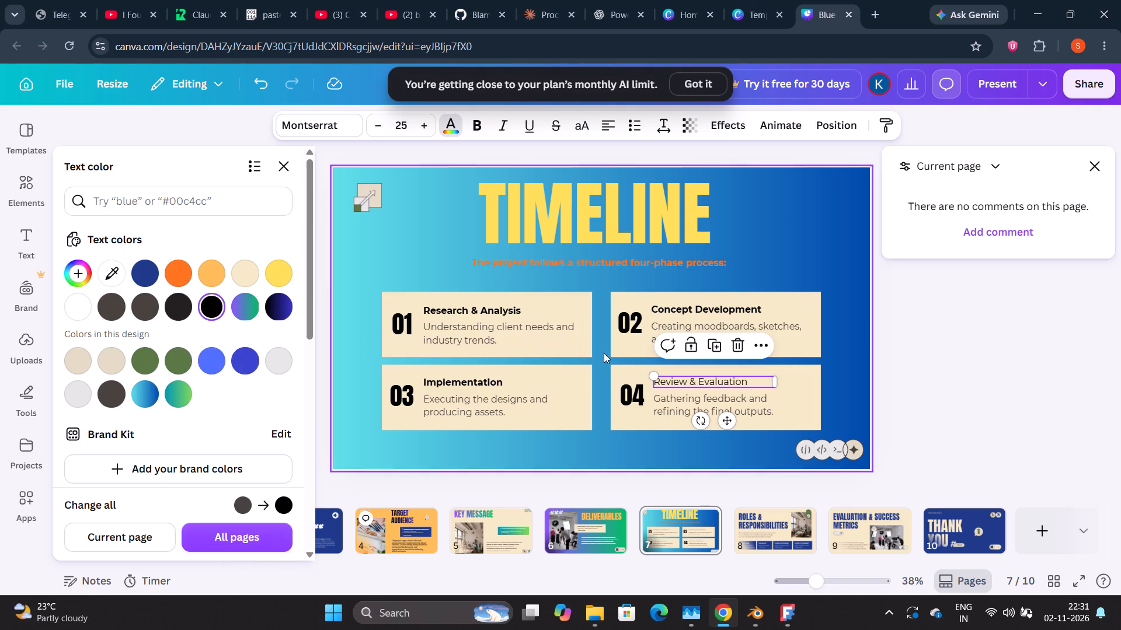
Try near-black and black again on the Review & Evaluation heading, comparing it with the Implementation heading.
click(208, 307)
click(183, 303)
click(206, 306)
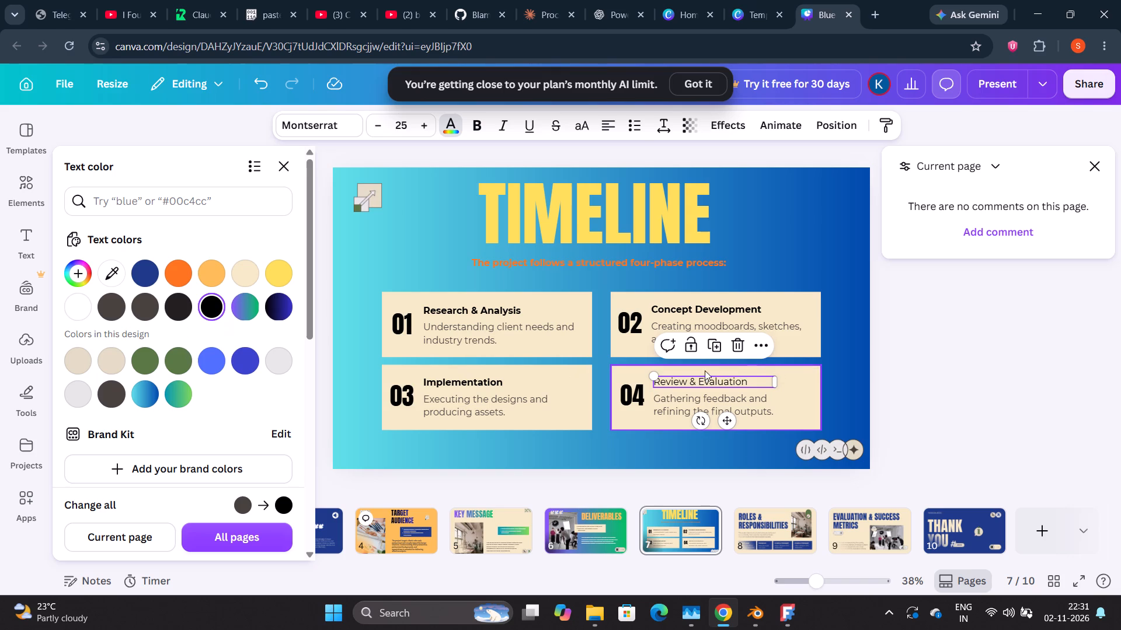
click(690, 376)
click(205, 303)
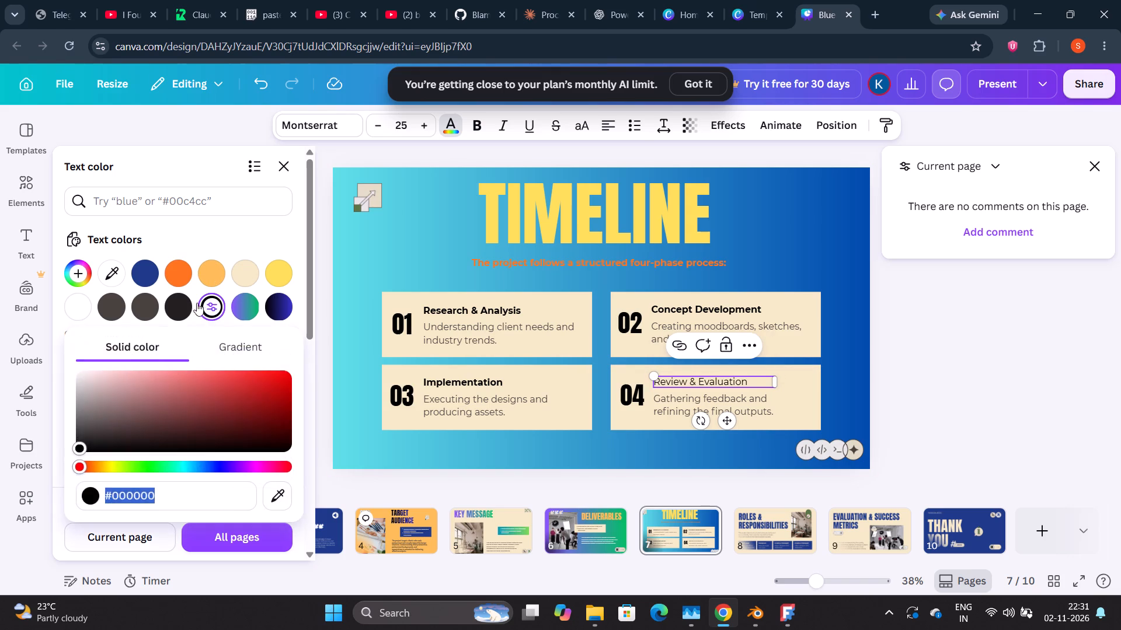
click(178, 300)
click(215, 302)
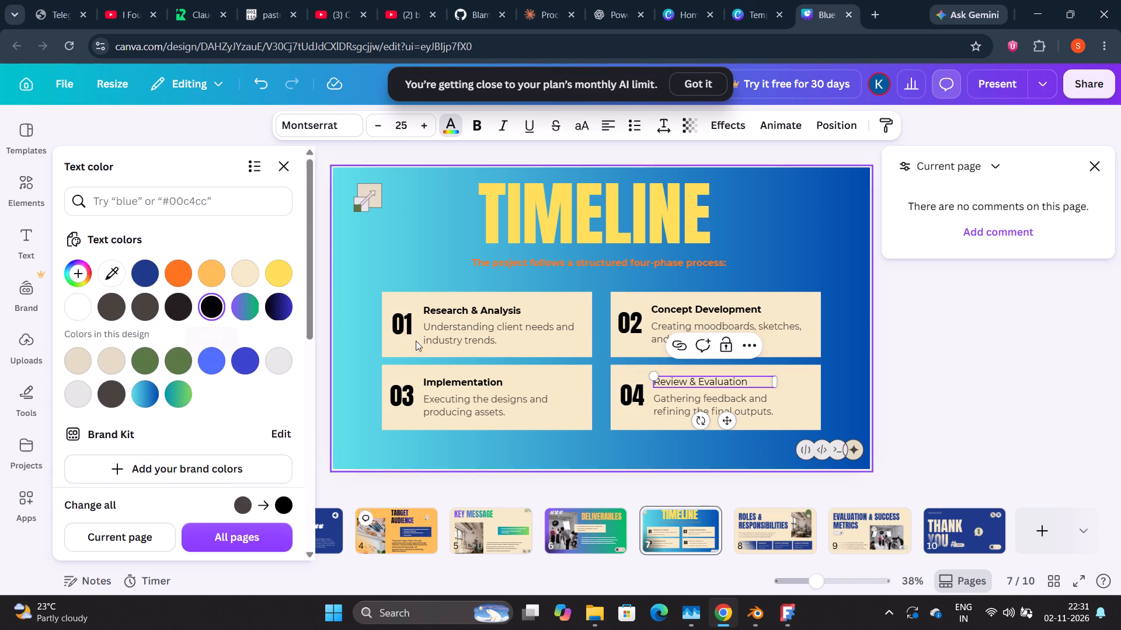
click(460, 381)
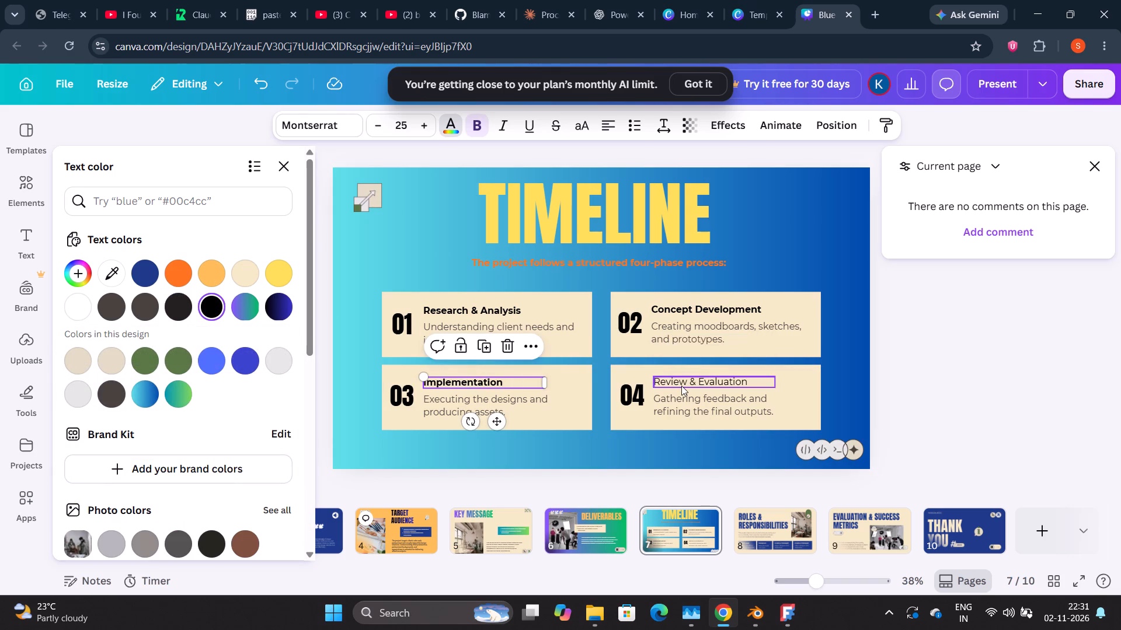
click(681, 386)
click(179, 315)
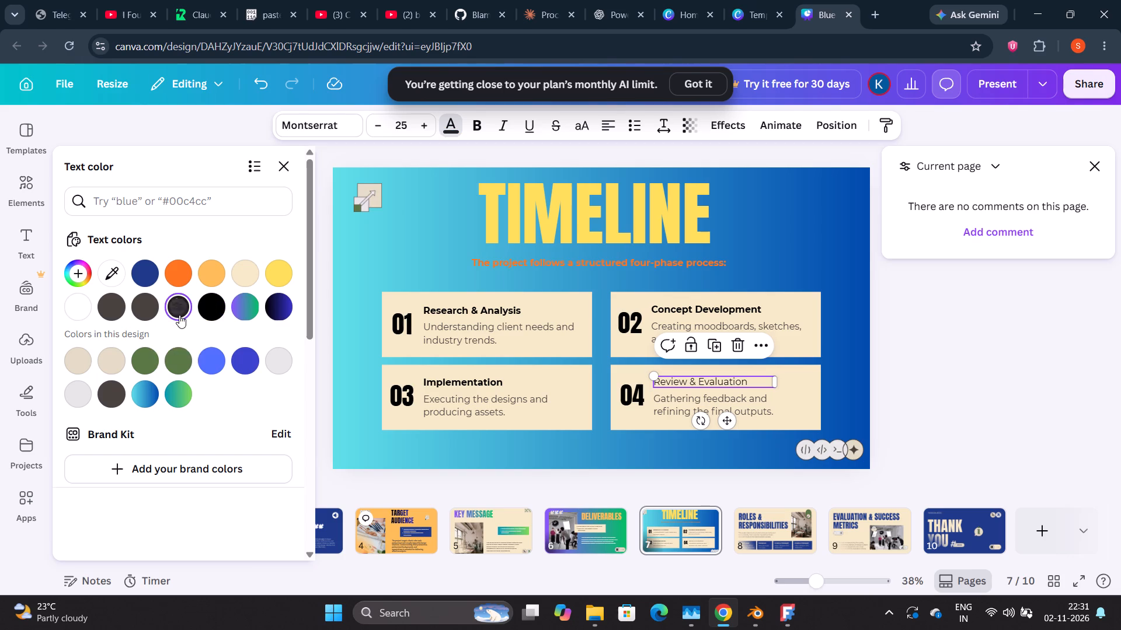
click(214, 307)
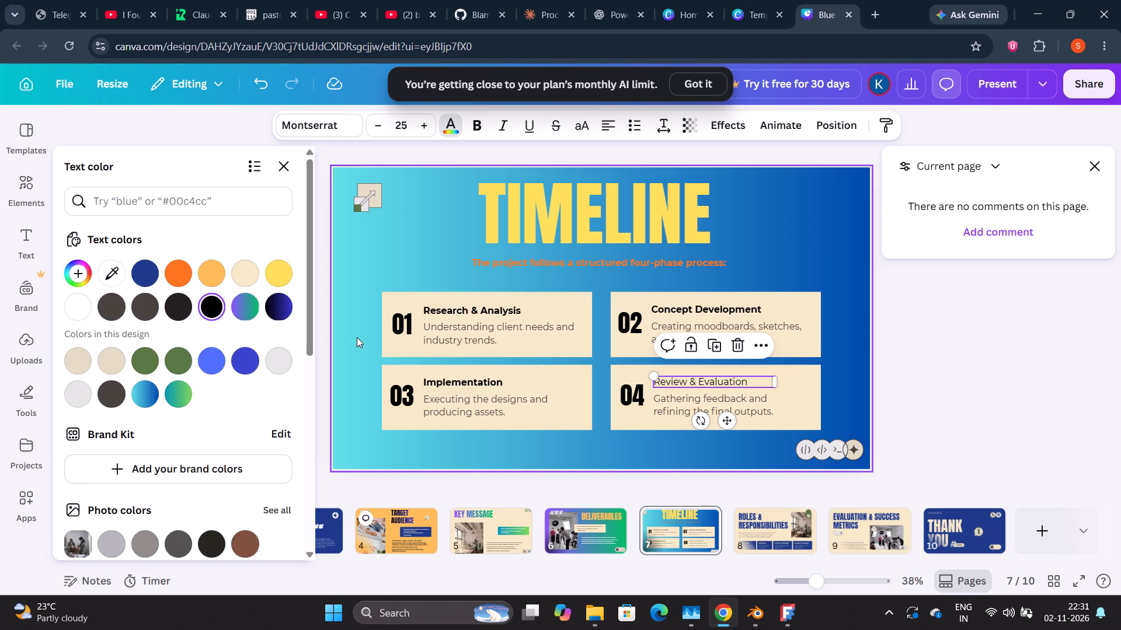
Make the Review & Evaluation heading bold.
click(668, 410)
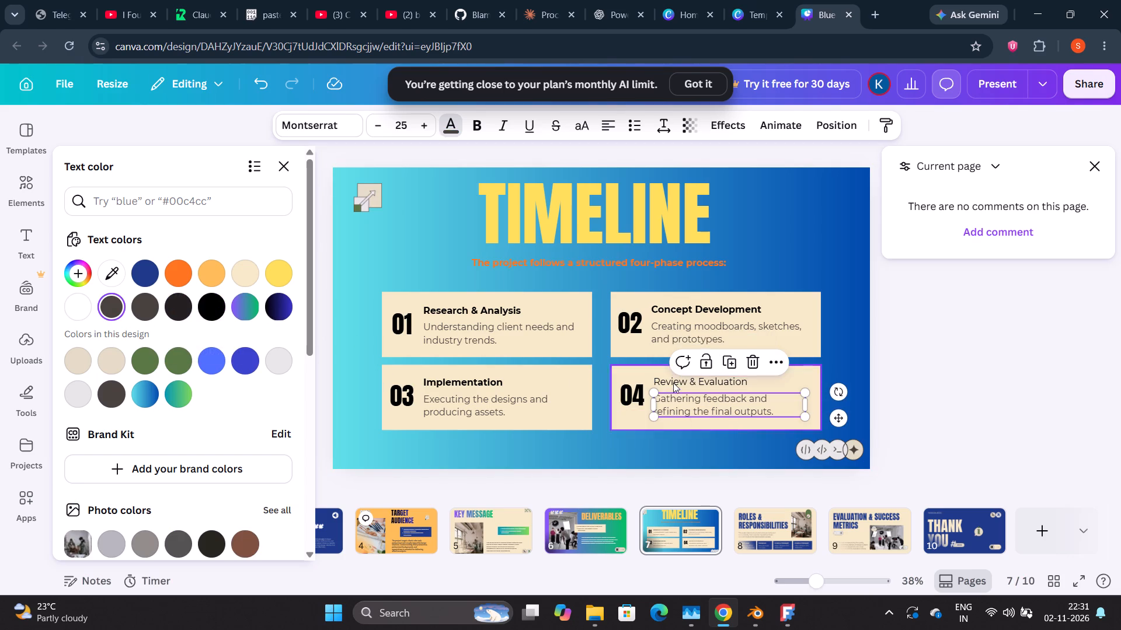
click(674, 381)
click(472, 130)
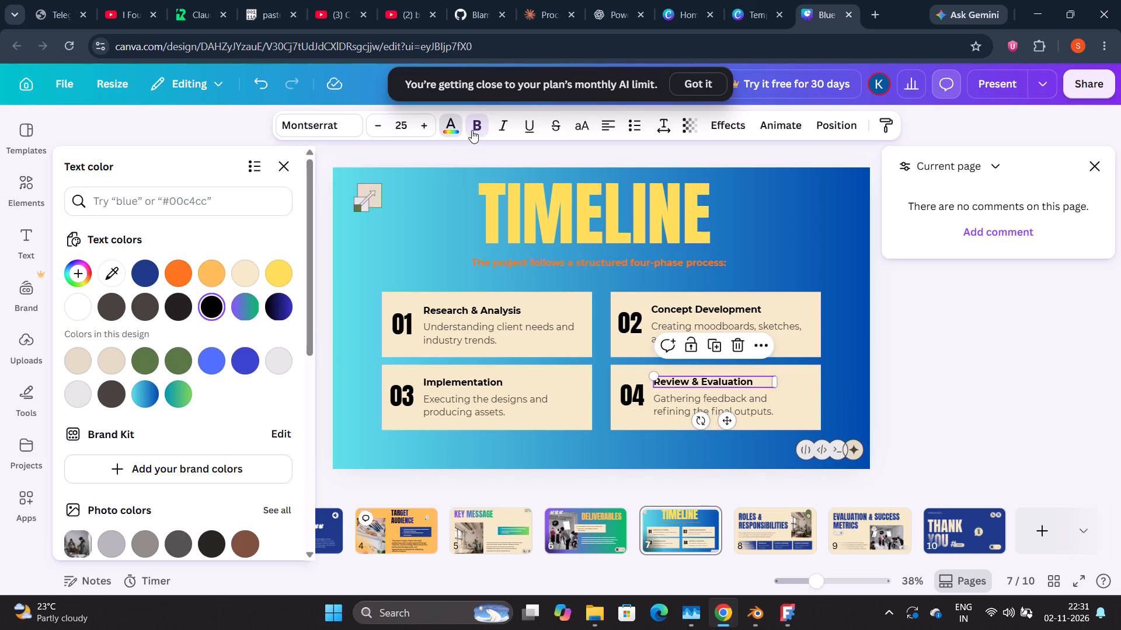
click(542, 268)
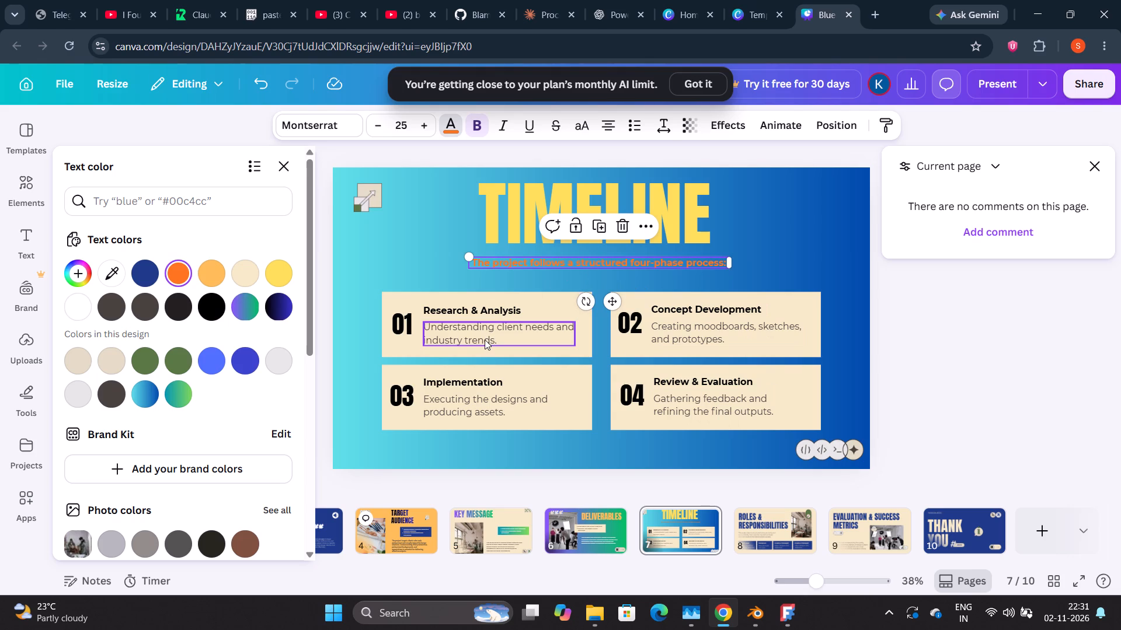
click(408, 306)
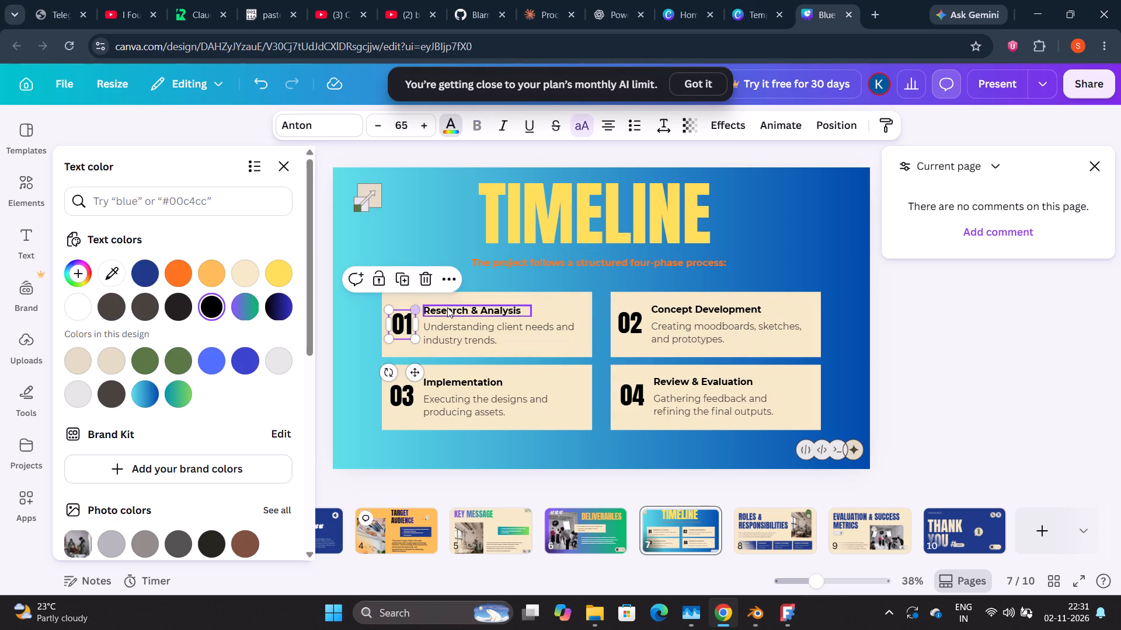
Give the Research & Analysis card a solid black outline of weight 4, trying the dashed and dotted styles first.
click(558, 315)
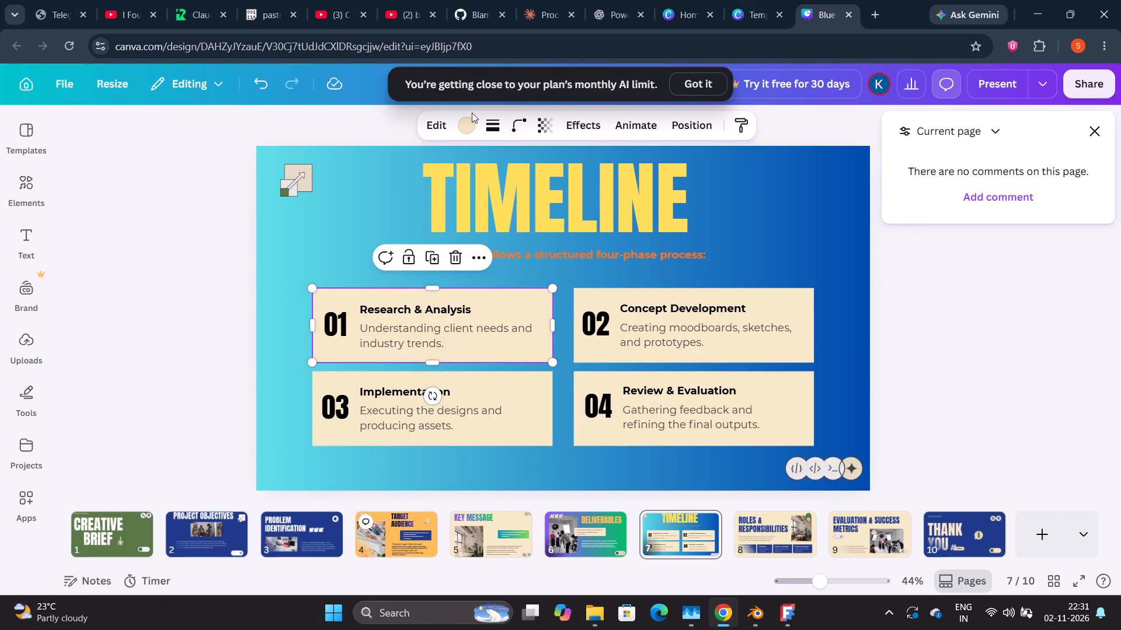
click(491, 129)
click(447, 166)
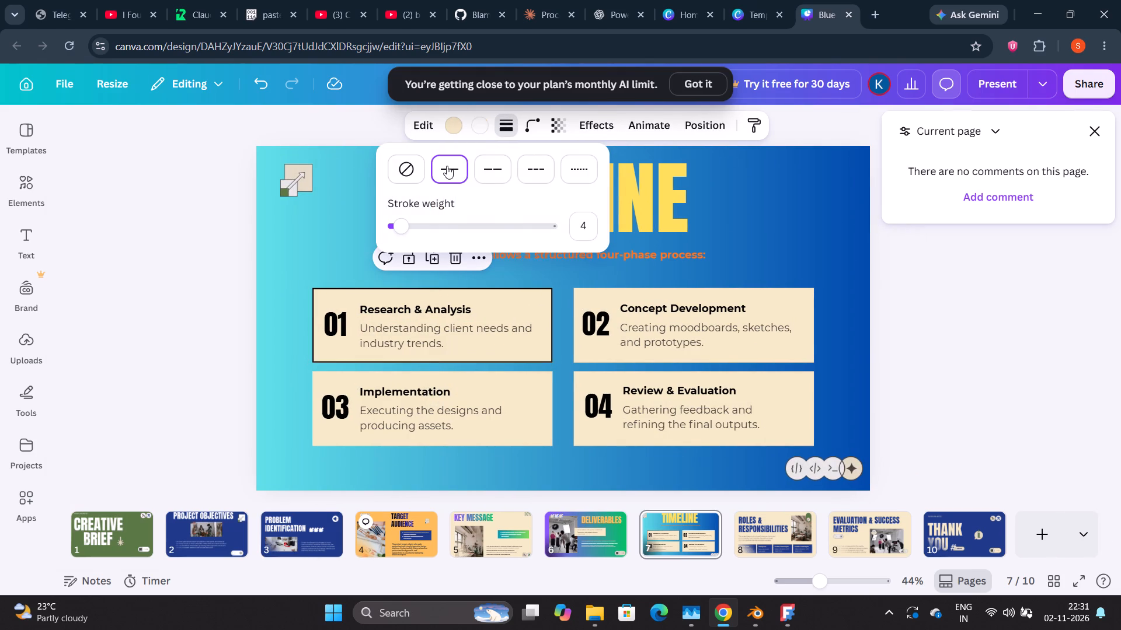
click(494, 170)
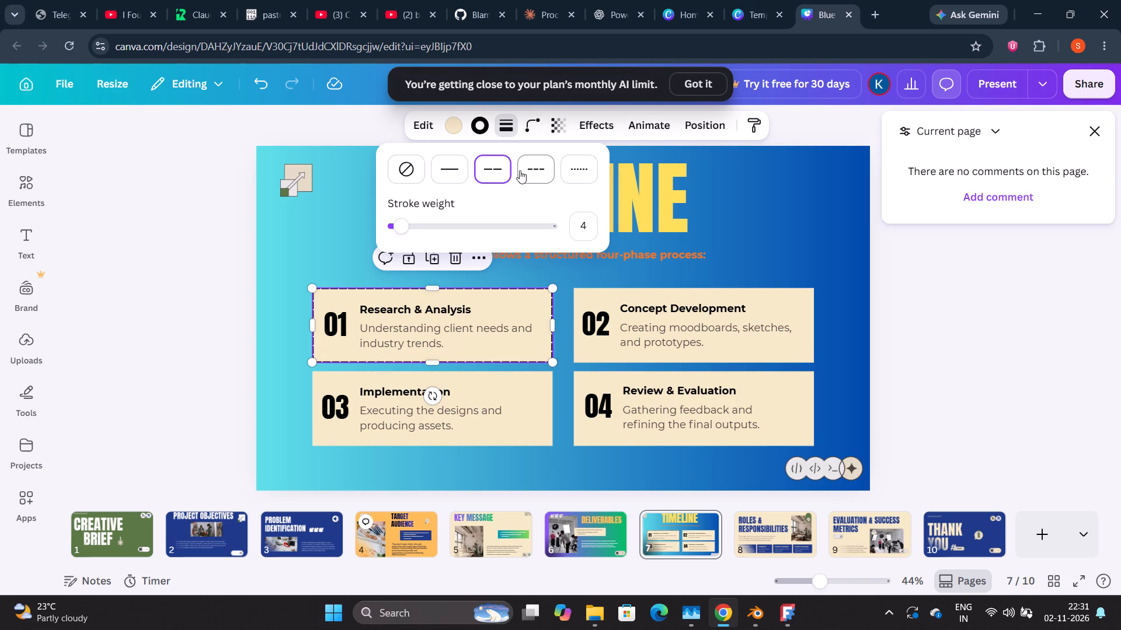
click(535, 170)
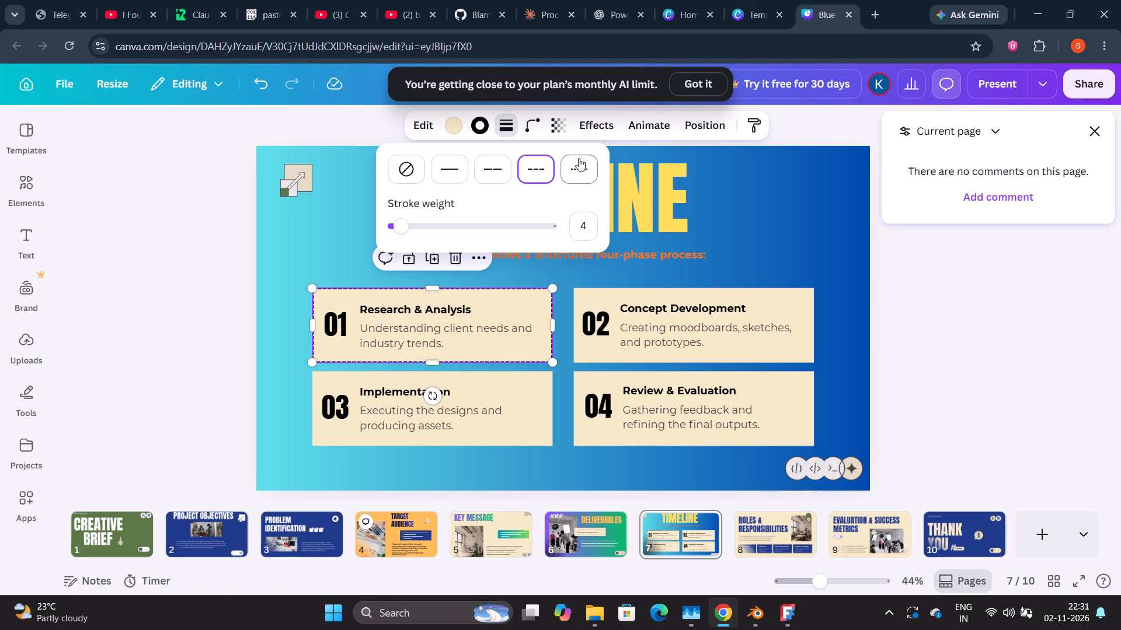
click(579, 166)
click(459, 169)
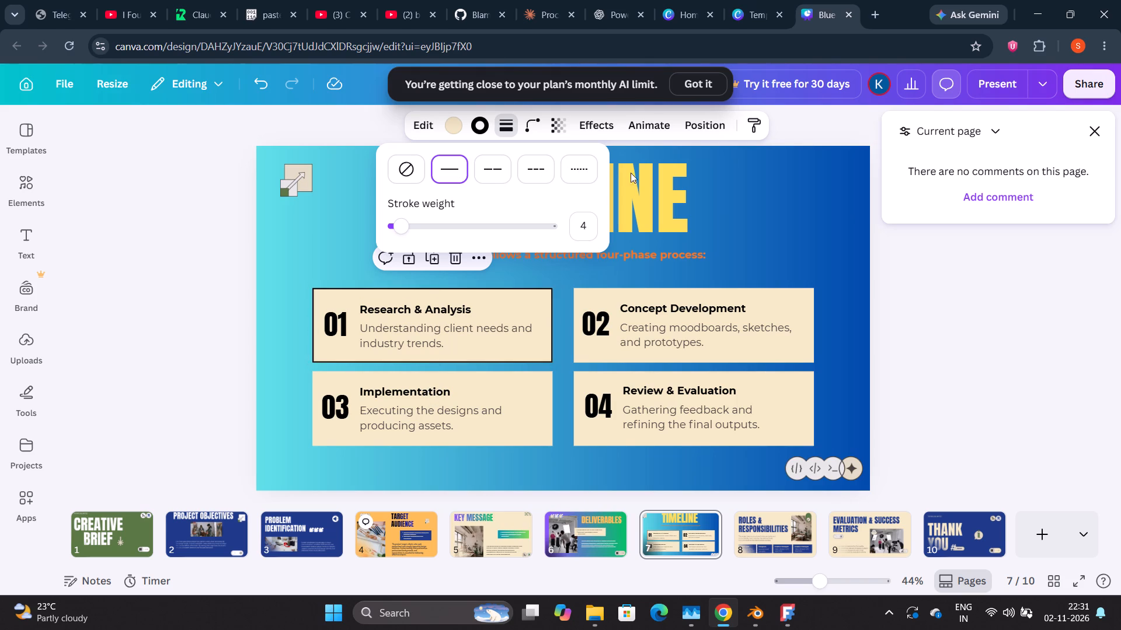
Round the corners of the Concept Development card to about 72.
click(619, 293)
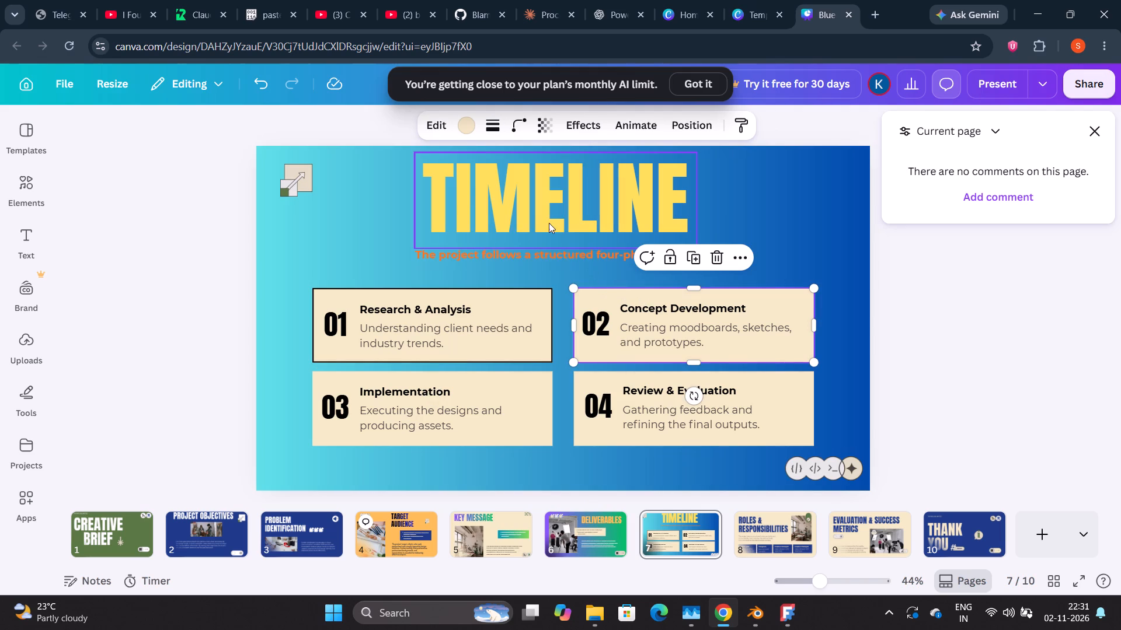
click(489, 118)
click(517, 131)
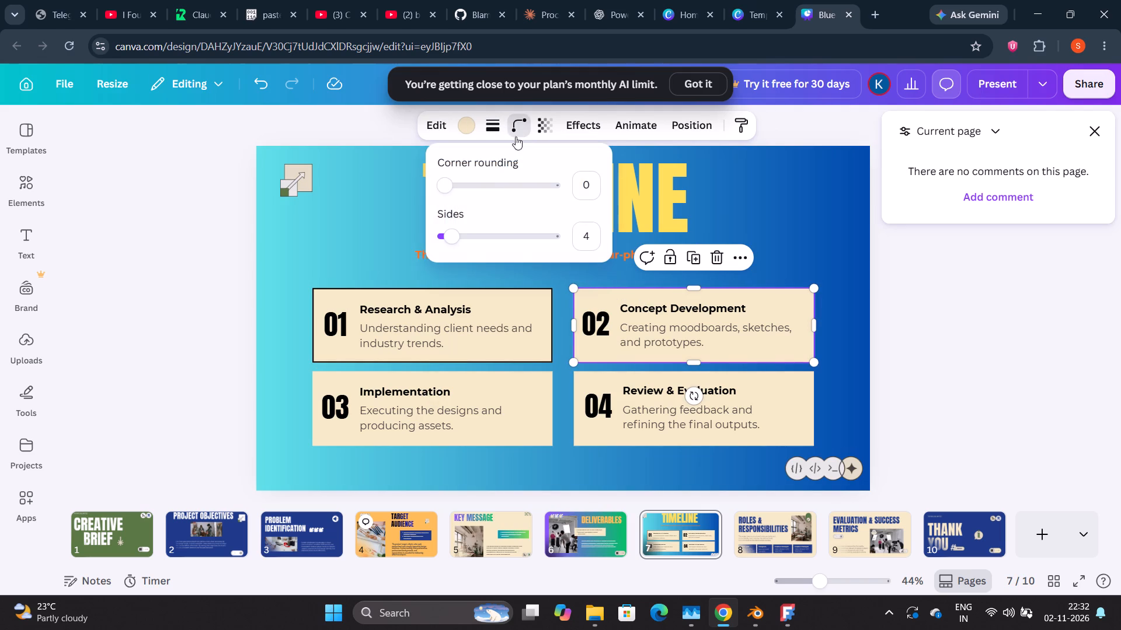
drag(451, 187, 482, 189)
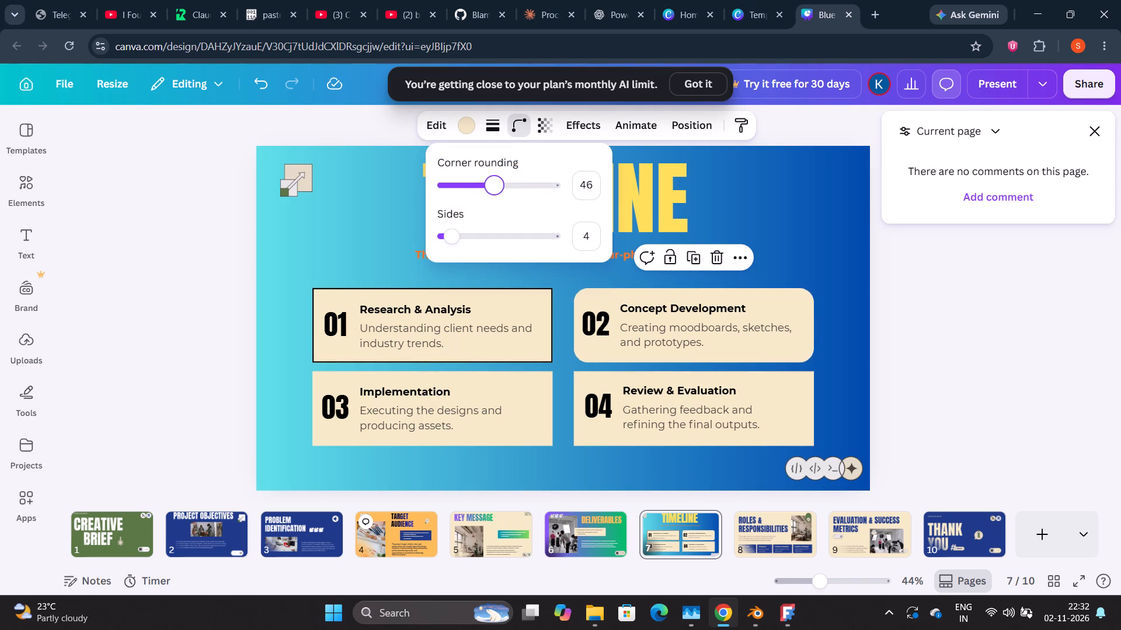
drag(482, 189, 523, 198)
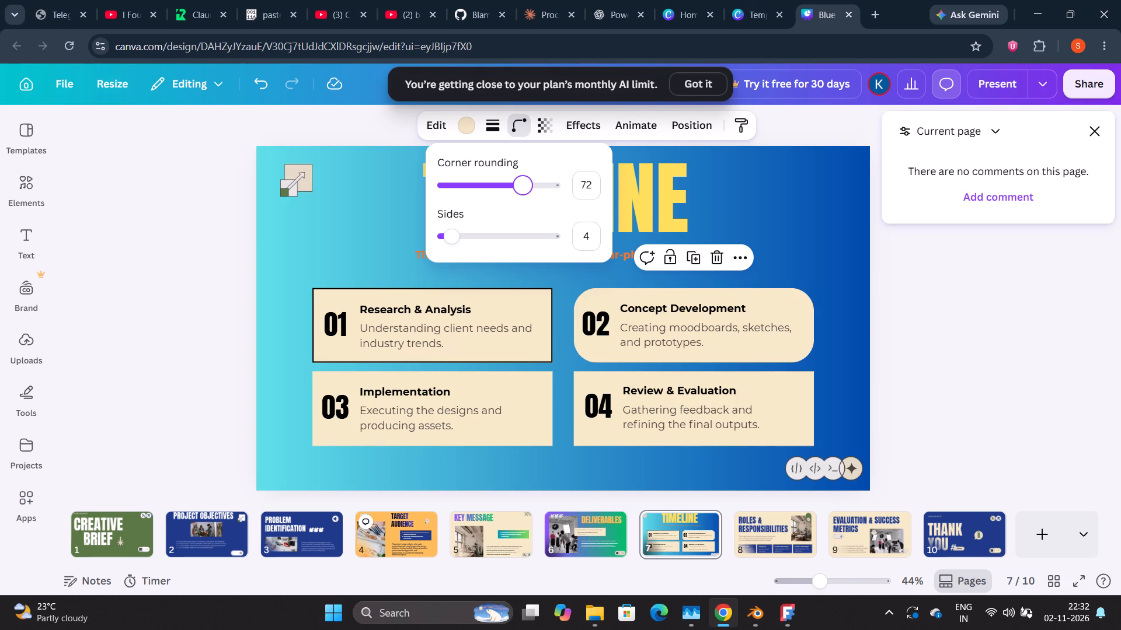
drag(523, 198, 527, 196)
Set the Research & Analysis card's corner rounding to 100.
click(478, 299)
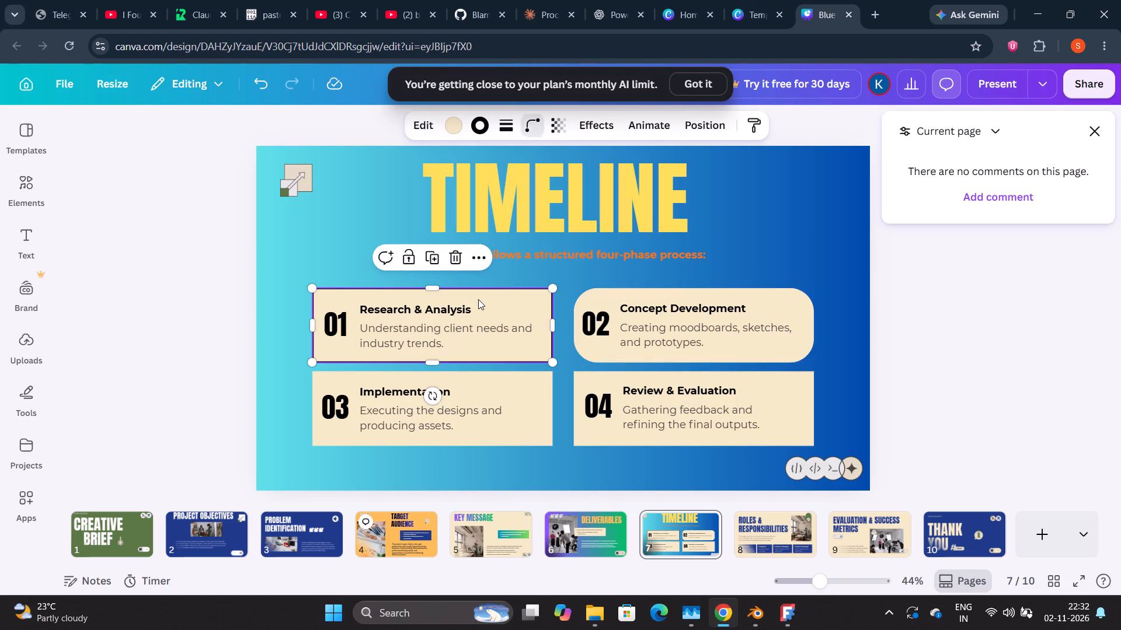
click(527, 123)
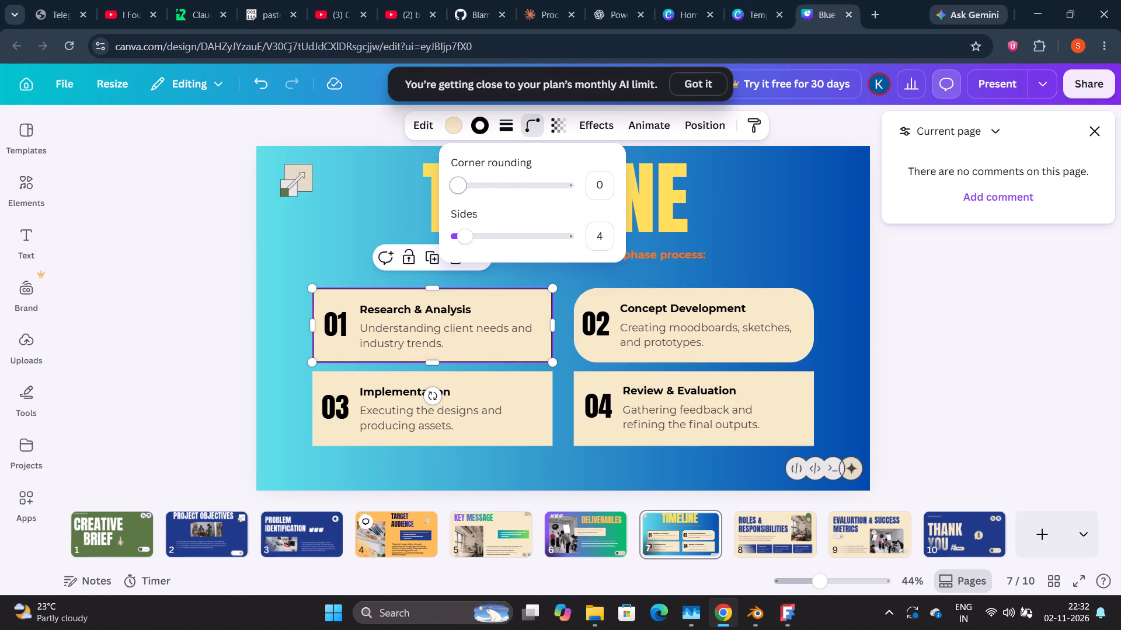
drag(460, 190, 570, 197)
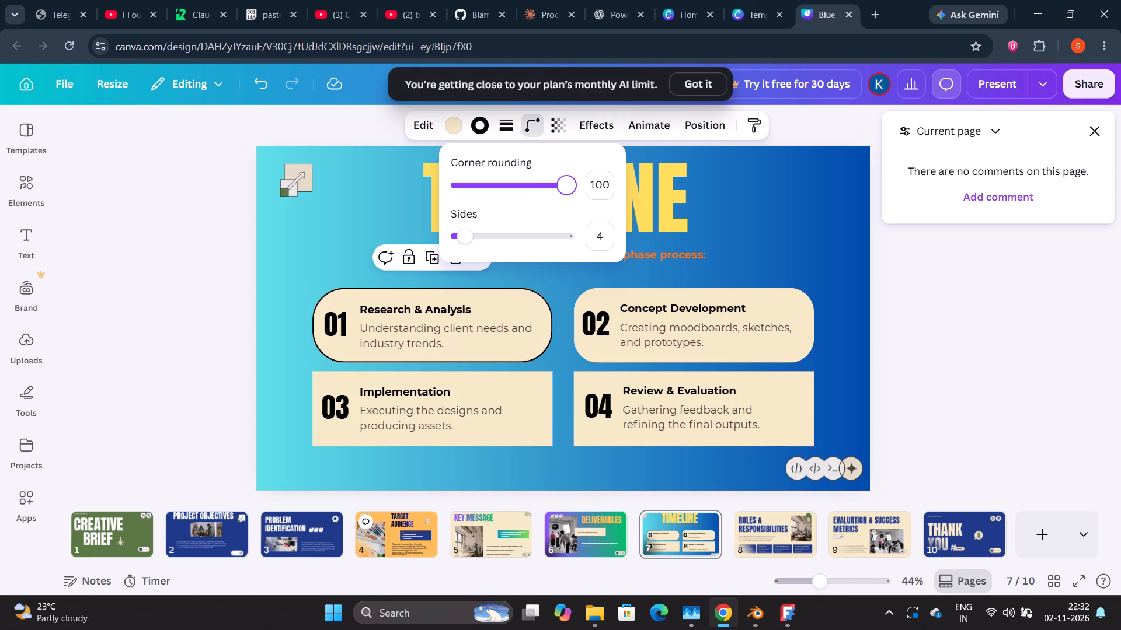
drag(570, 197, 600, 202)
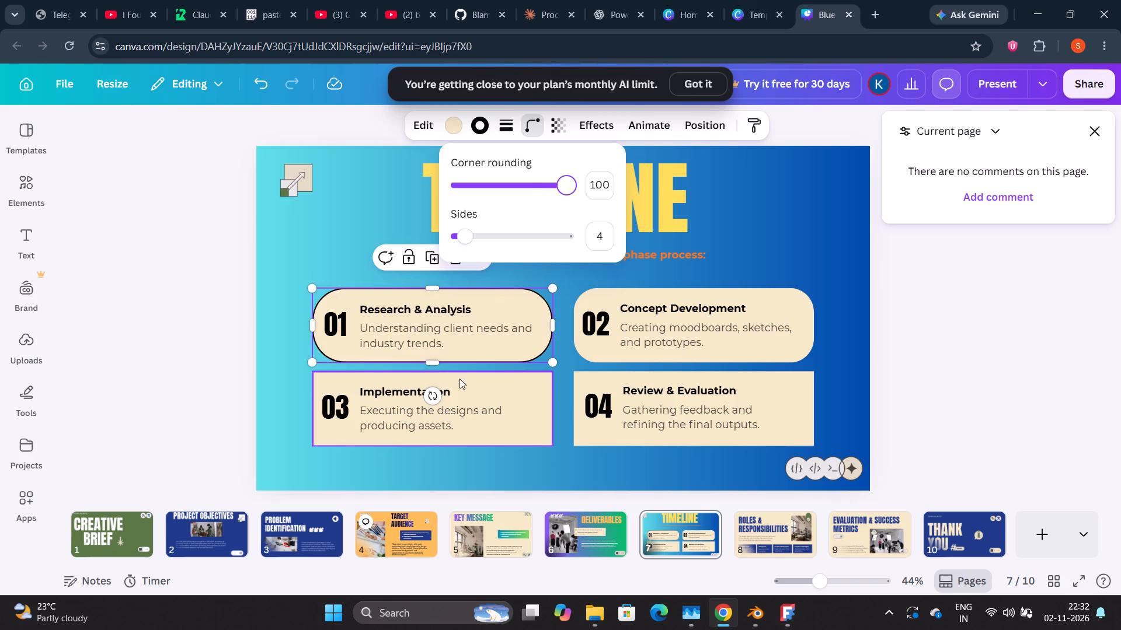
Set the Implementation card's corner rounding to 100.
click(483, 382)
click(514, 121)
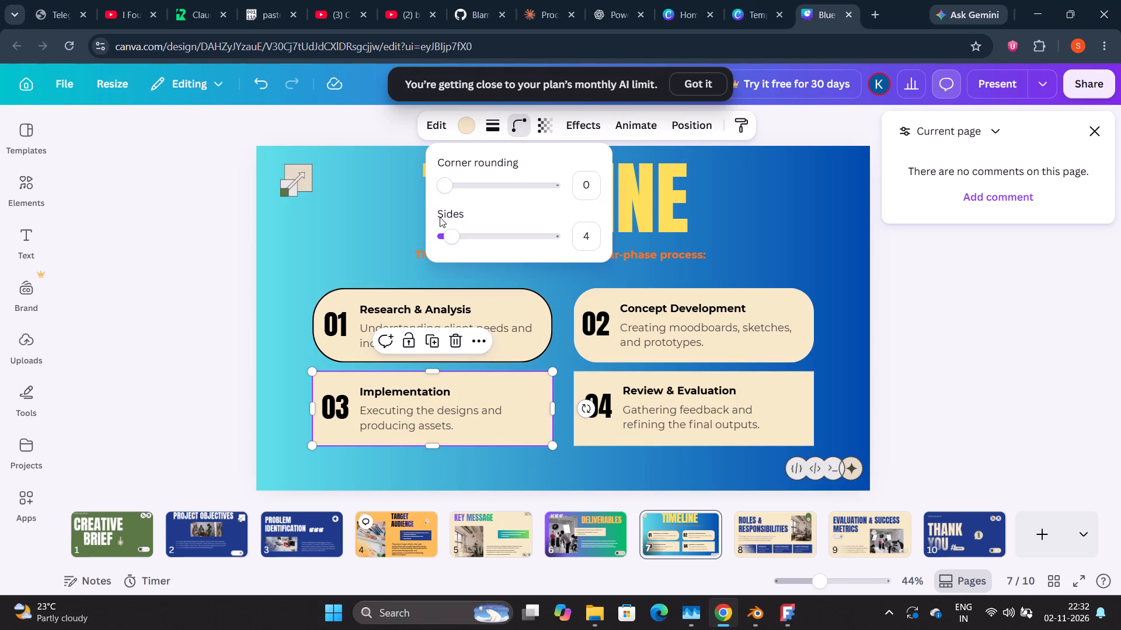
drag(451, 187, 611, 191)
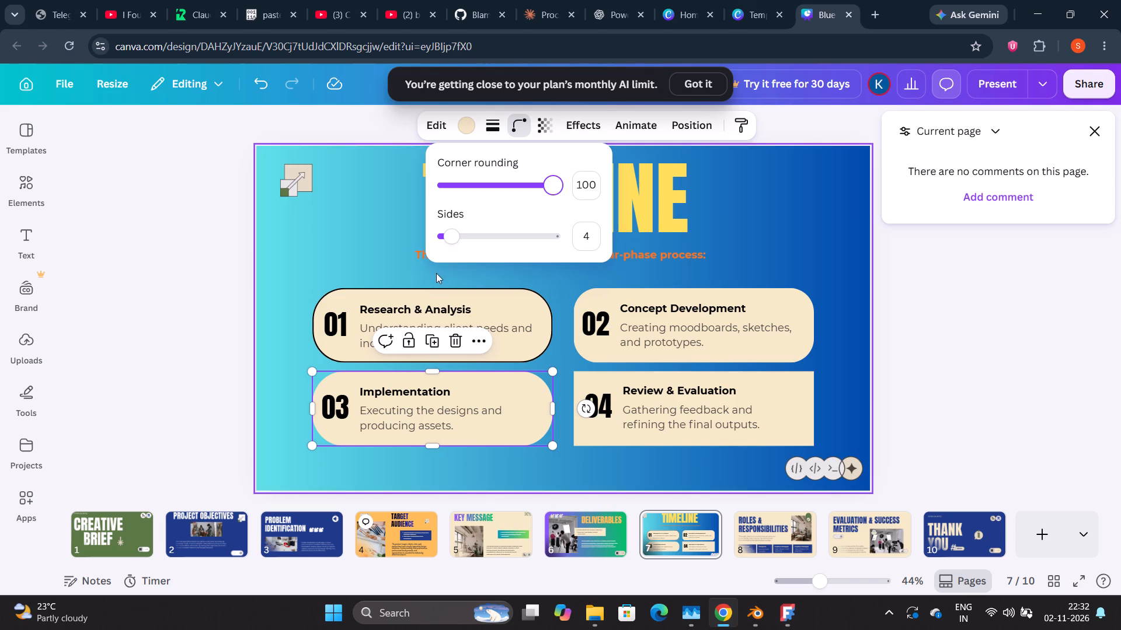
Try different side counts on the Implementation card, ending with a high count that makes it an oval.
drag(455, 237, 545, 242)
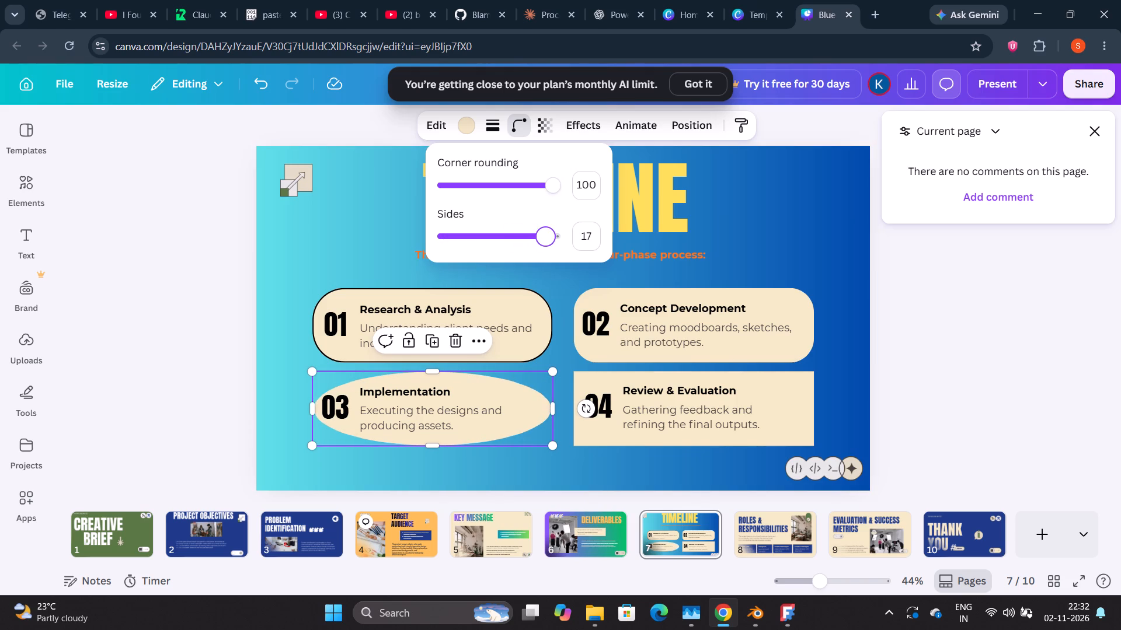
drag(545, 242, 451, 265)
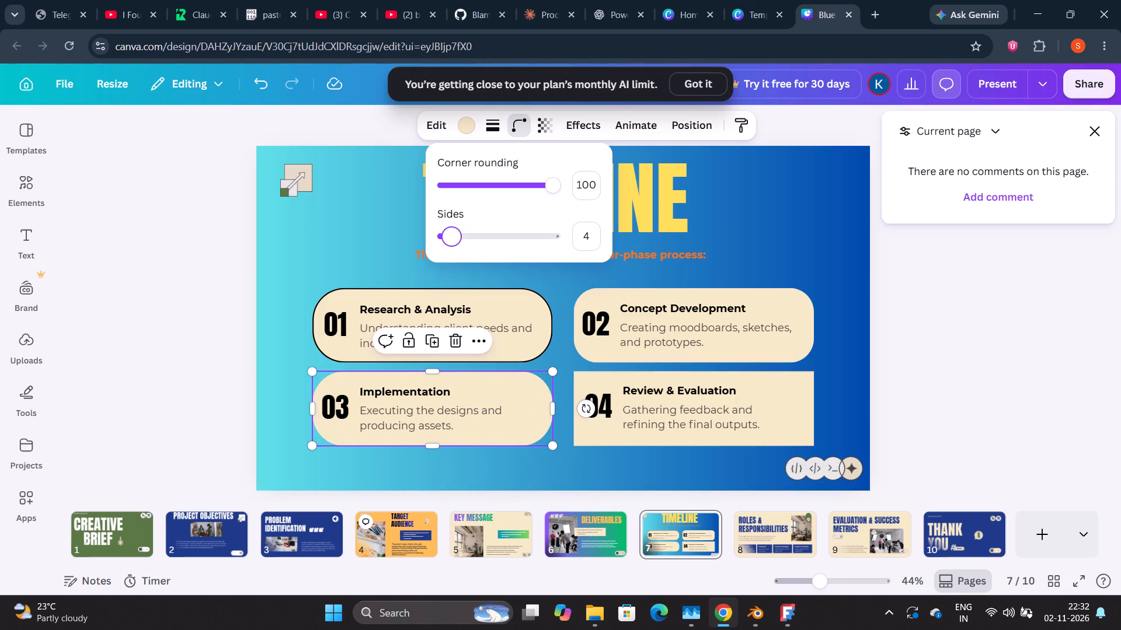
drag(451, 265, 474, 267)
drag(475, 243, 544, 259)
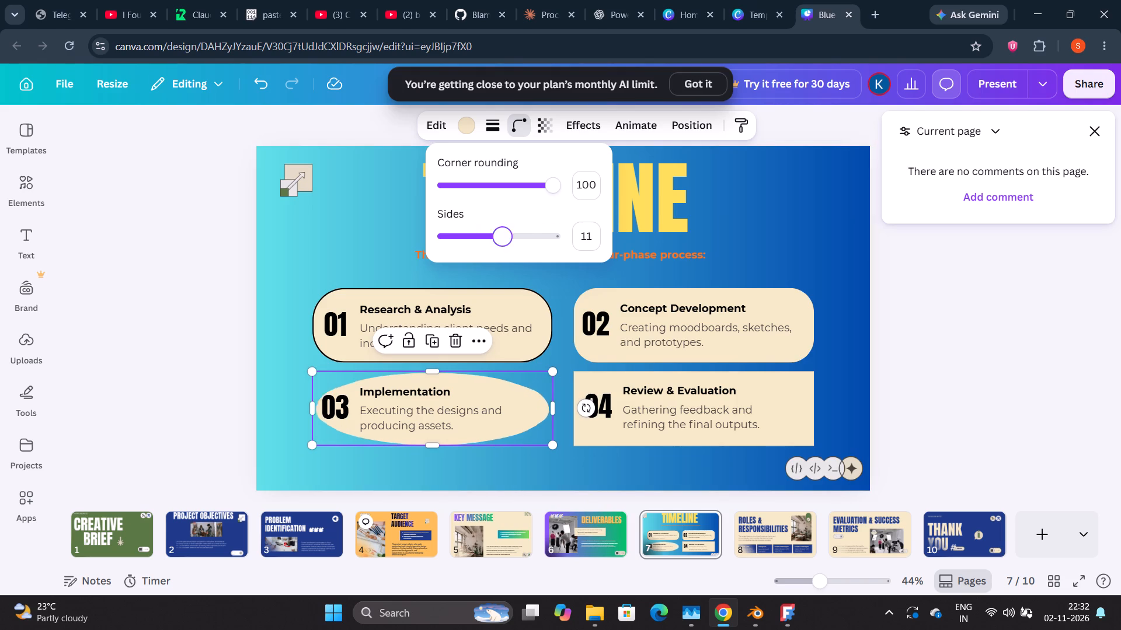
drag(544, 259, 442, 255)
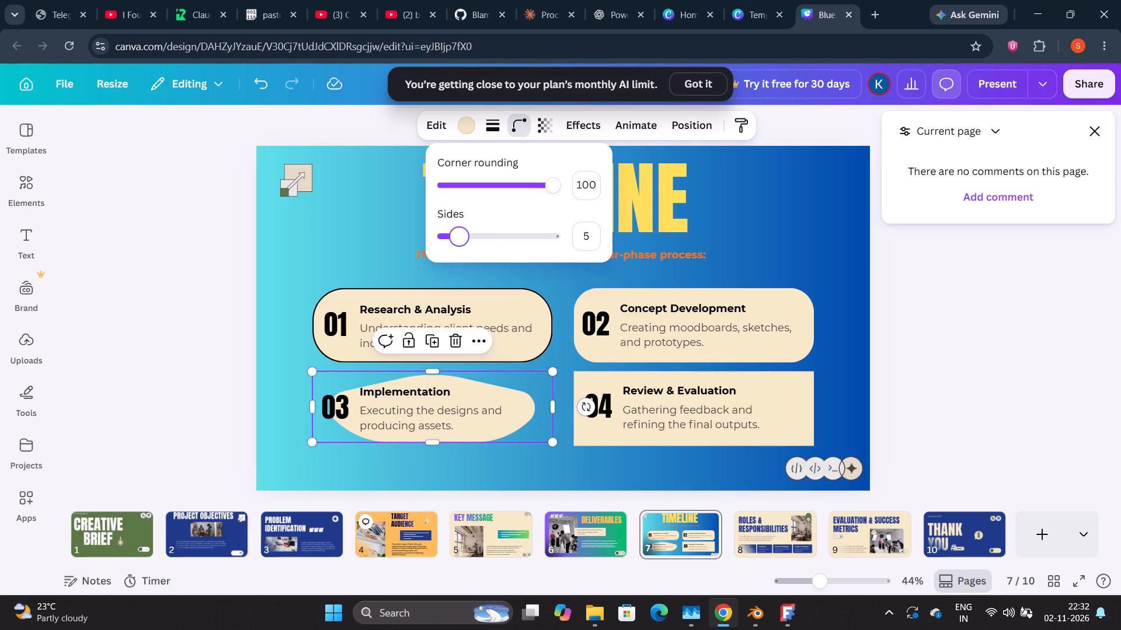
drag(442, 255, 539, 228)
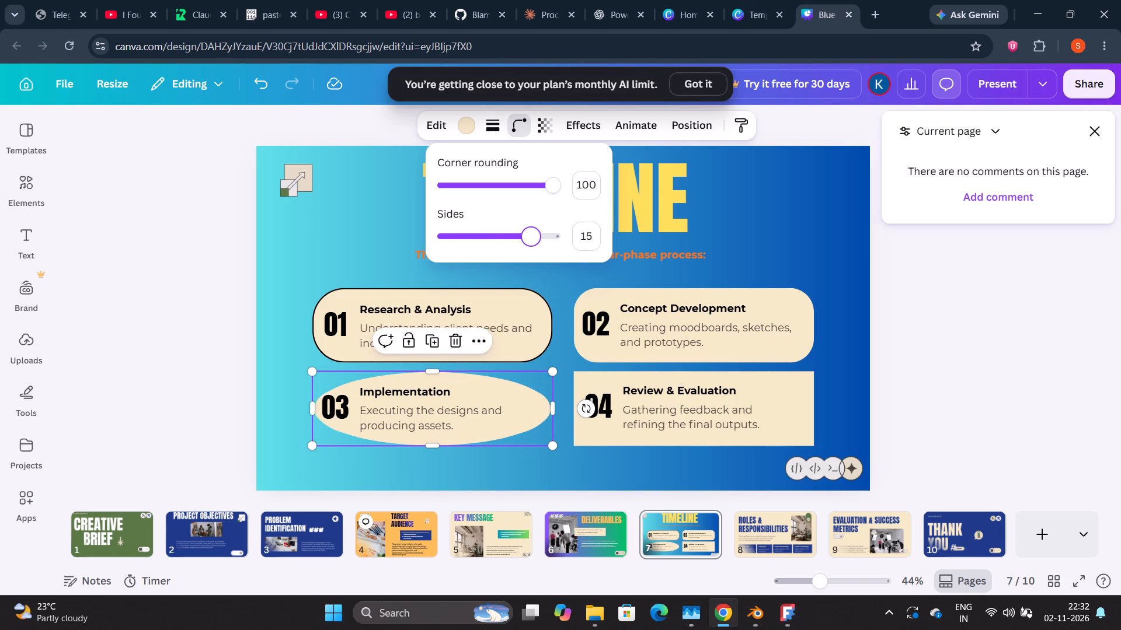
drag(539, 228, 850, 193)
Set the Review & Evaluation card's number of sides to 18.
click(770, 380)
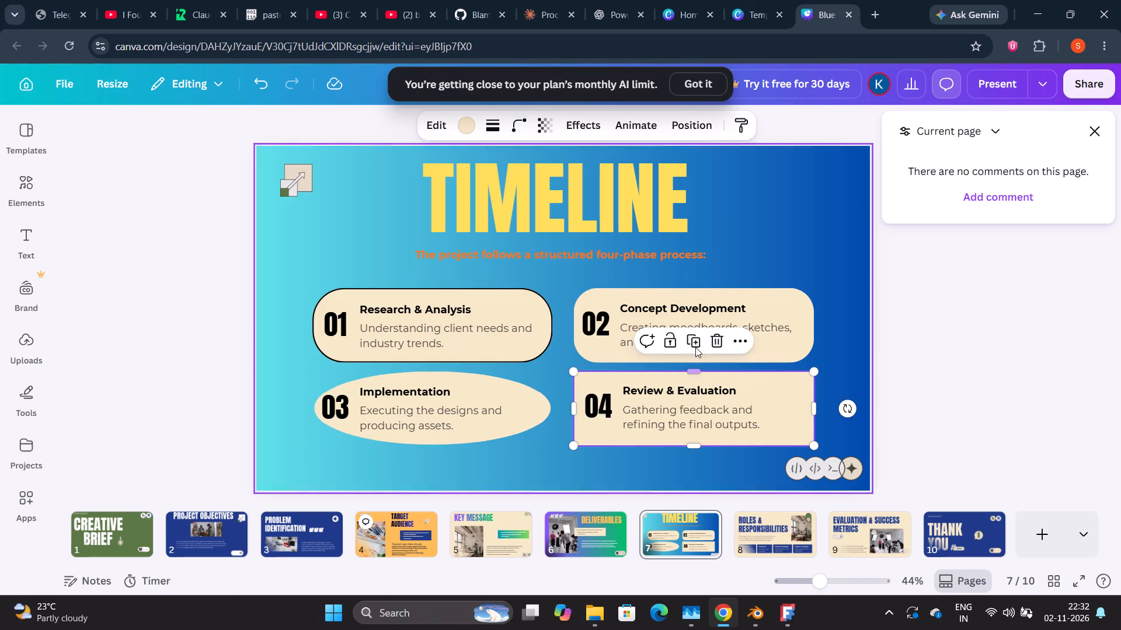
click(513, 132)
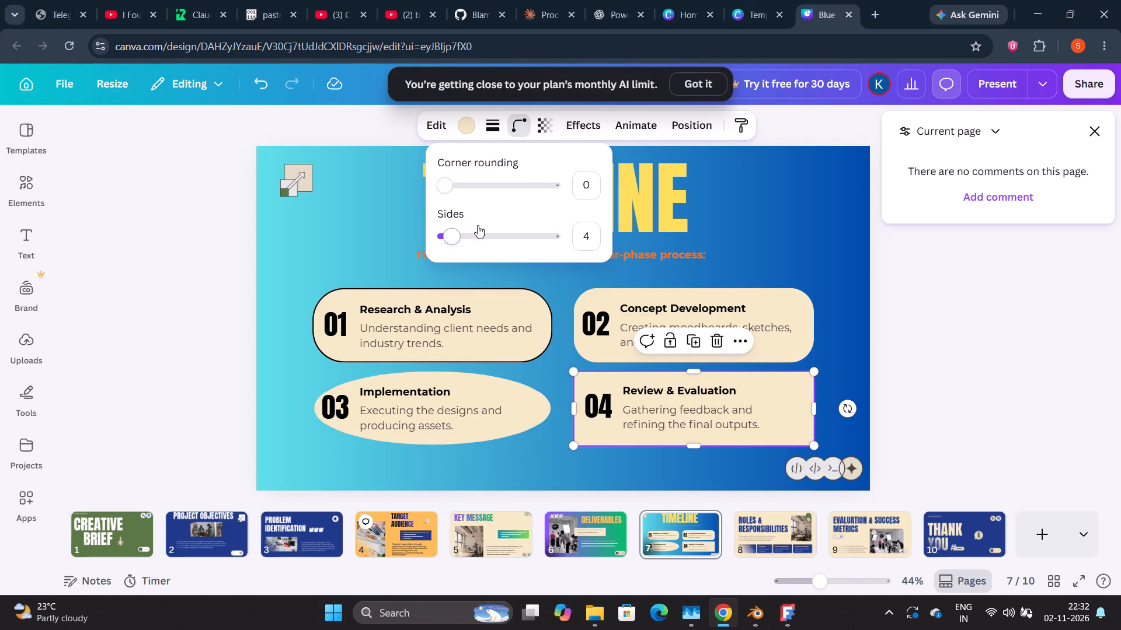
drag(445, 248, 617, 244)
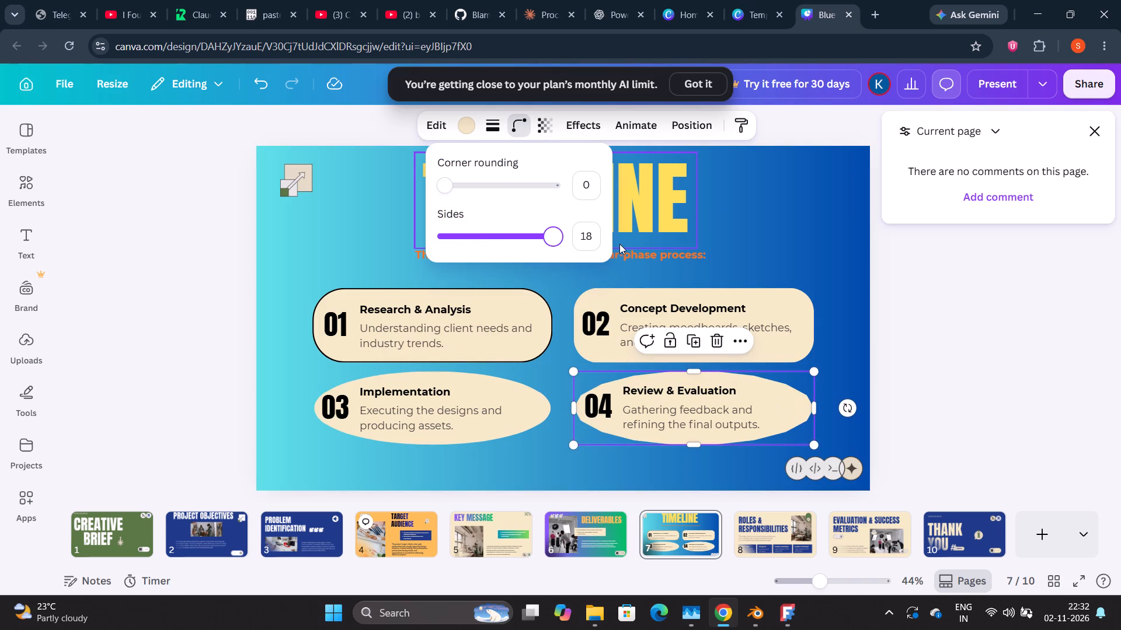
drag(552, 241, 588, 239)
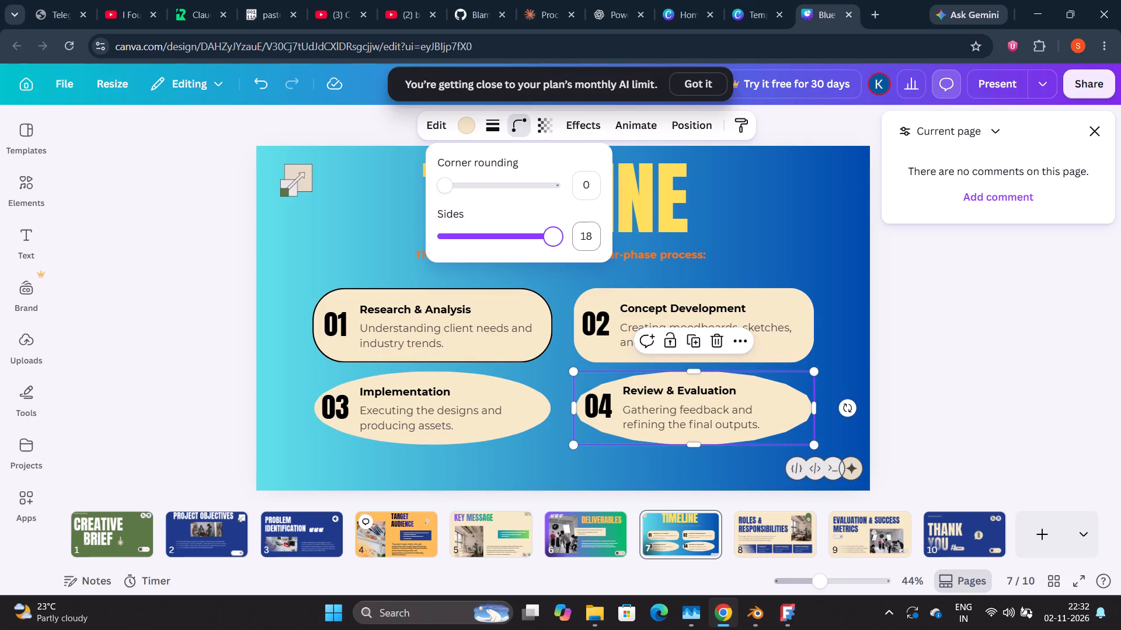
Add a solid black outline of weight 4 to the Concept Development card.
click(754, 288)
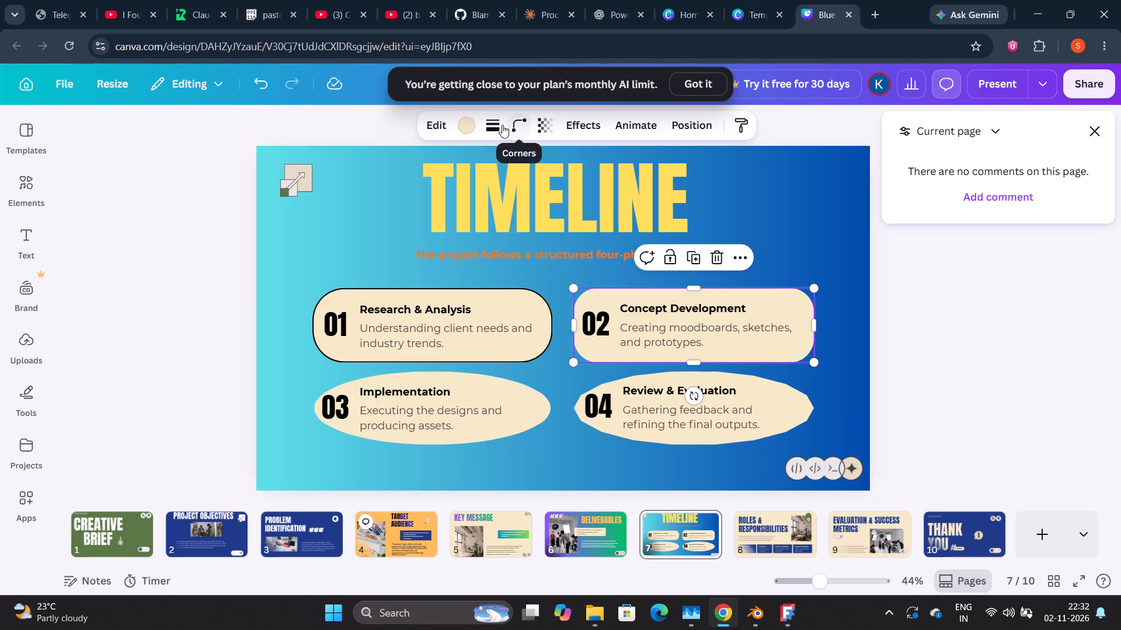
click(499, 126)
click(452, 171)
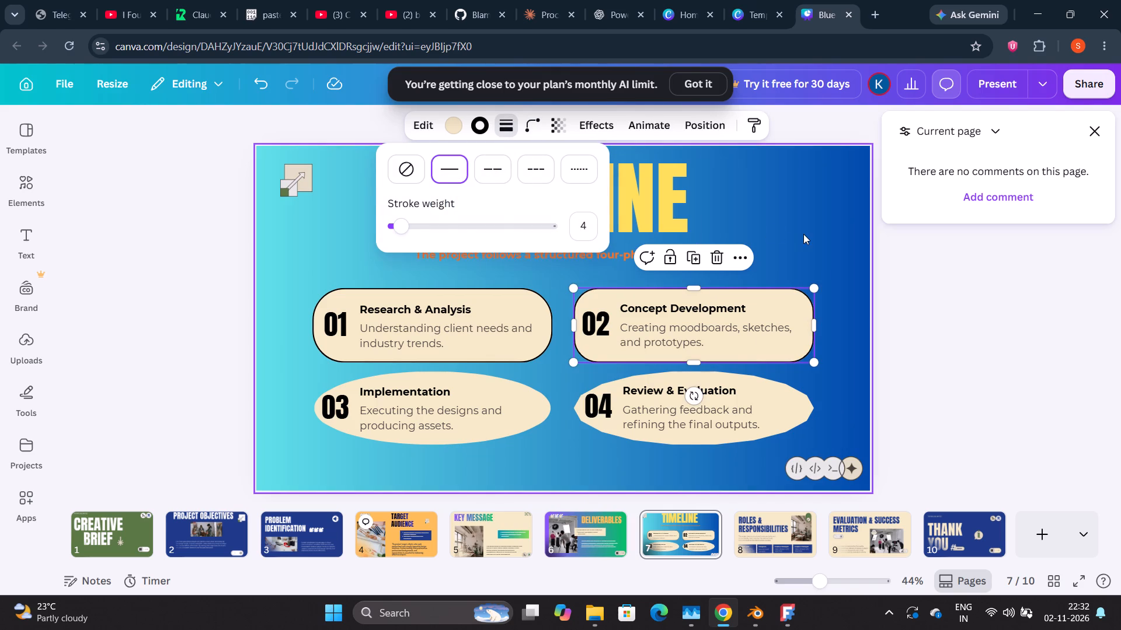
click(793, 187)
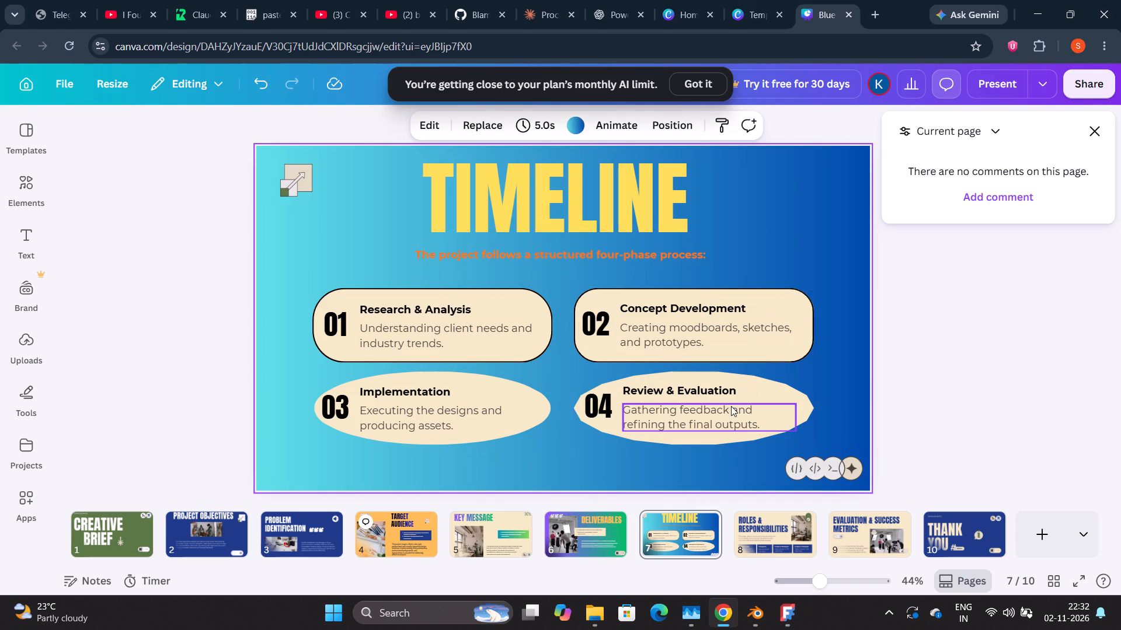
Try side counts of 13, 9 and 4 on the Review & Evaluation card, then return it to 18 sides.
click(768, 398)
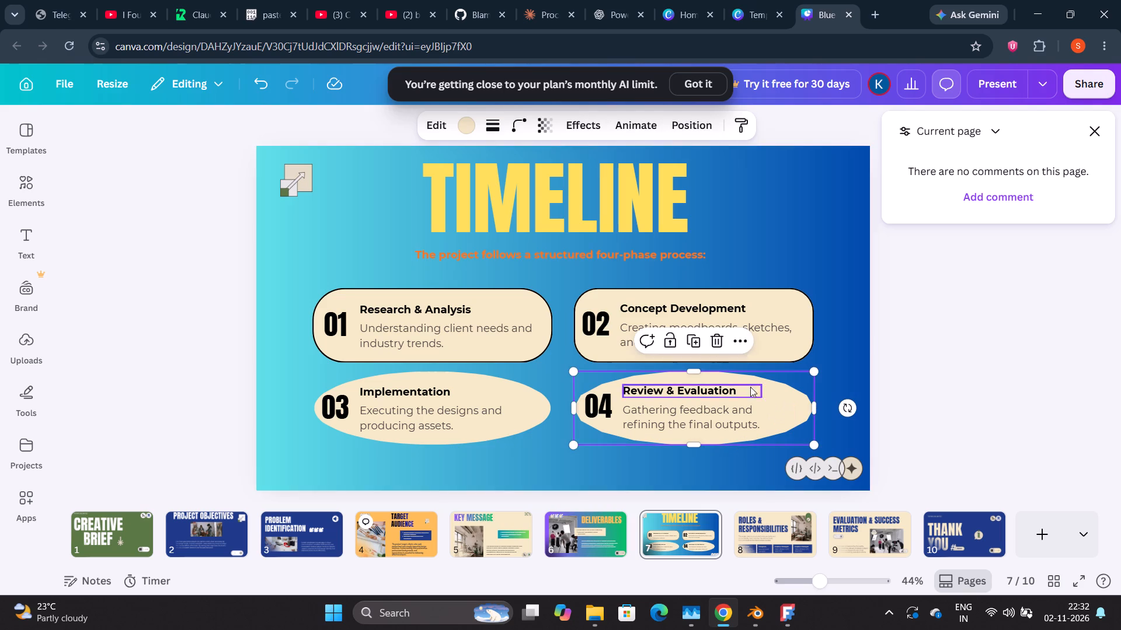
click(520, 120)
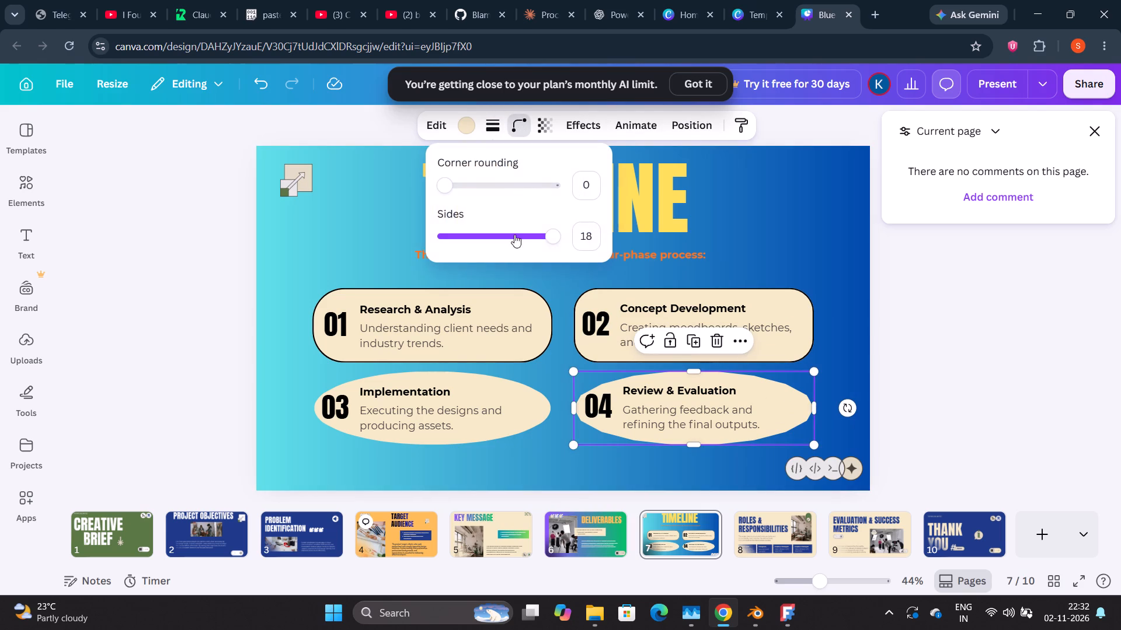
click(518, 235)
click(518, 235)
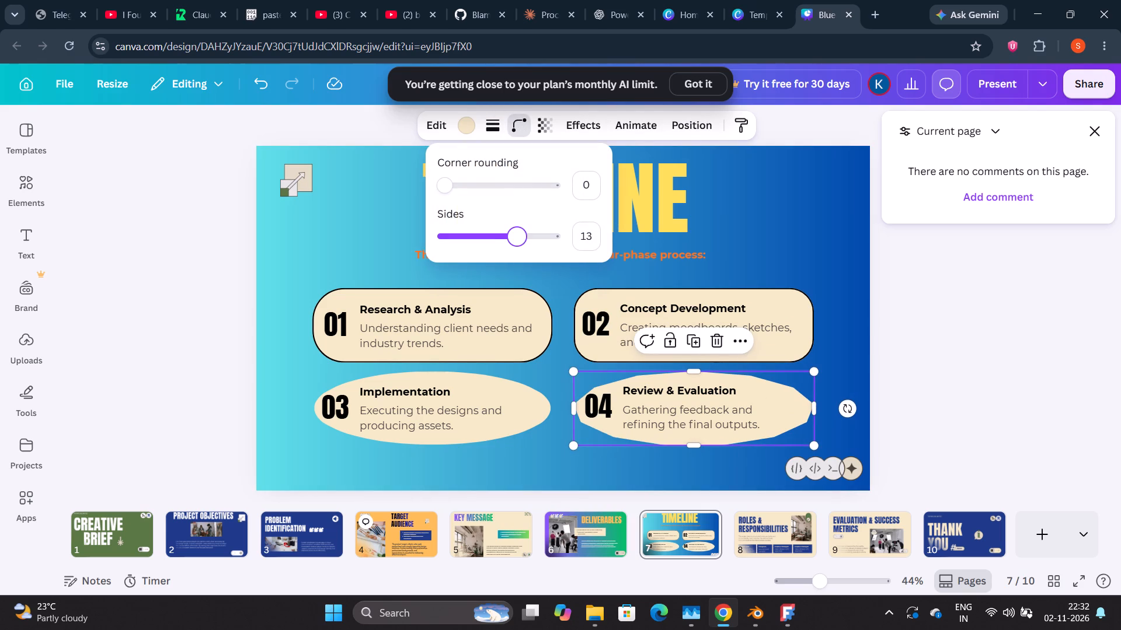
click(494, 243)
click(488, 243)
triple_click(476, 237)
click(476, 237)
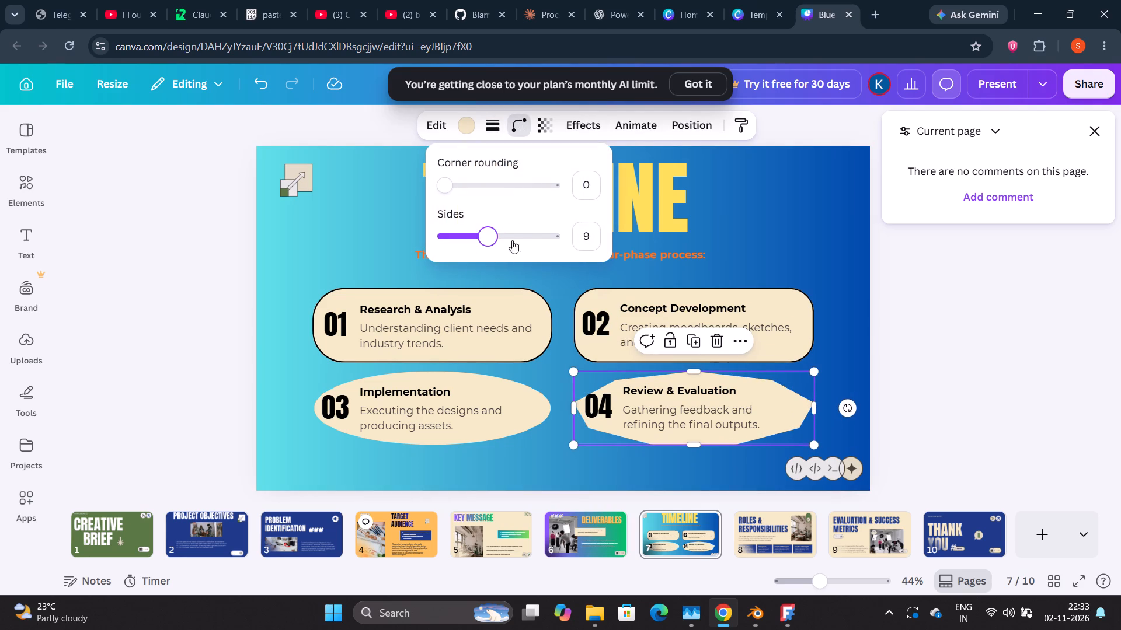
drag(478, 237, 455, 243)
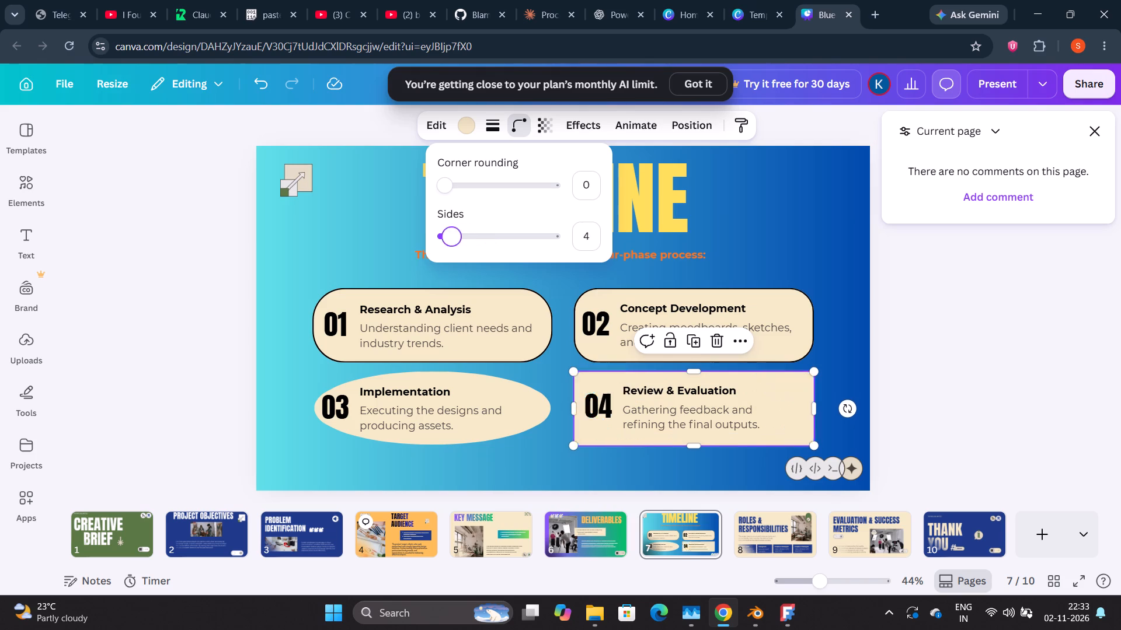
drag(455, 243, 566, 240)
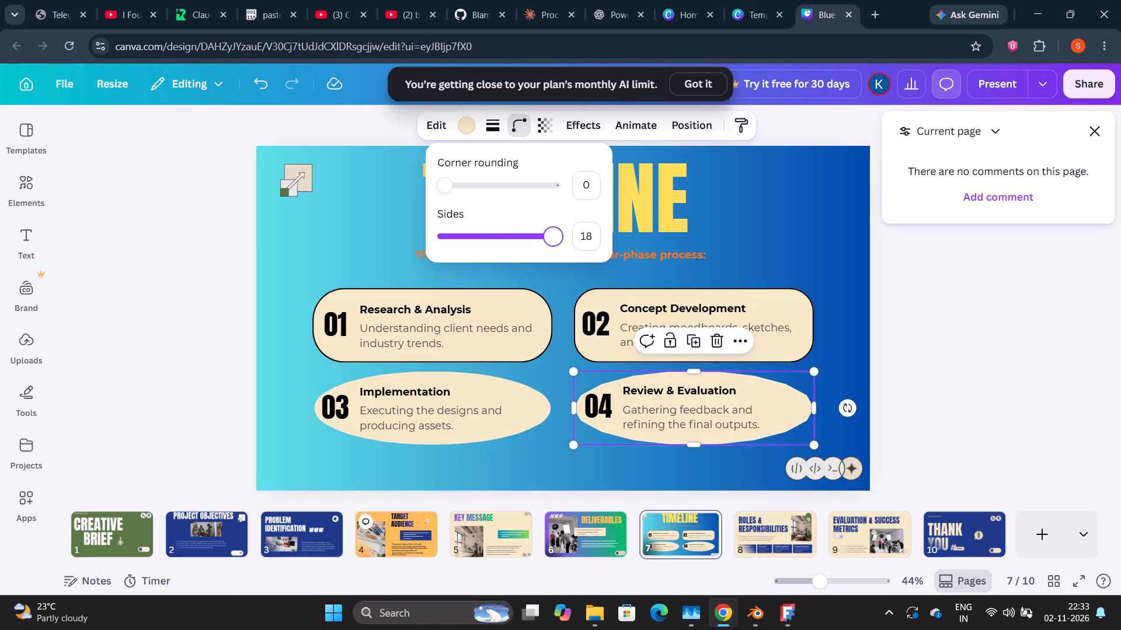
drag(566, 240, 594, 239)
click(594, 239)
Check the Implementation card's corner rounding and side count settings.
click(517, 404)
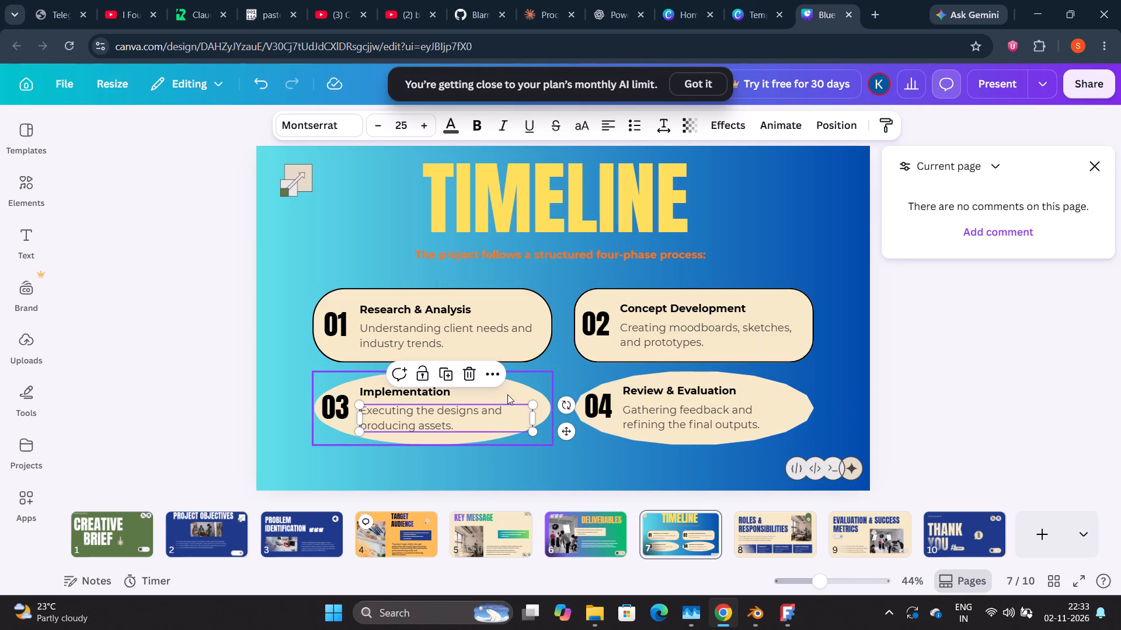
click(486, 387)
click(523, 409)
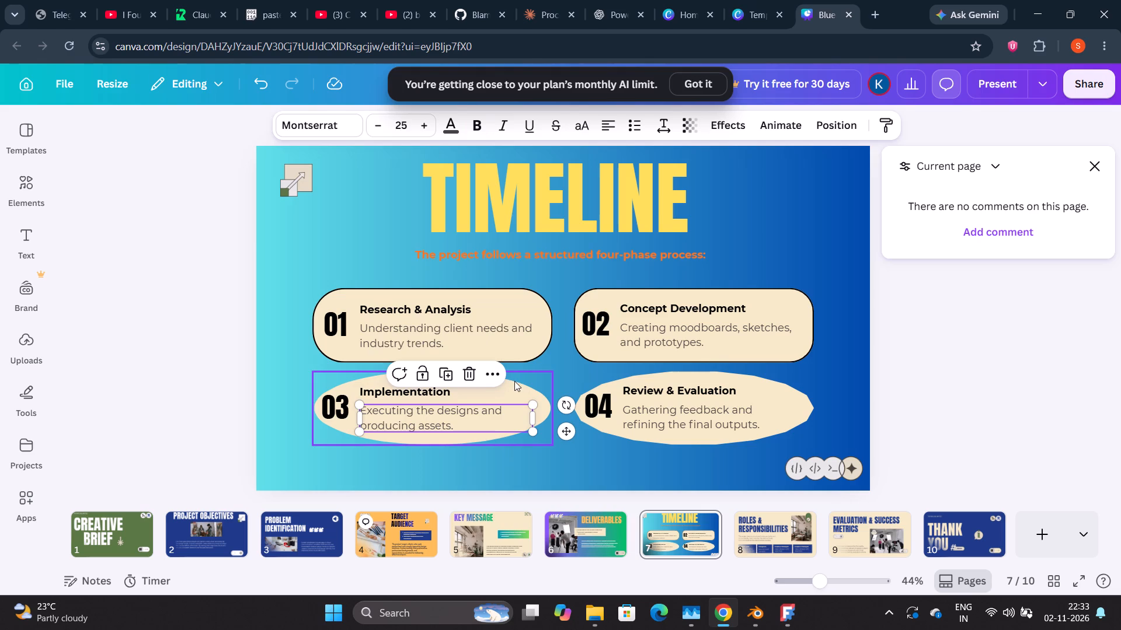
click(514, 384)
click(520, 124)
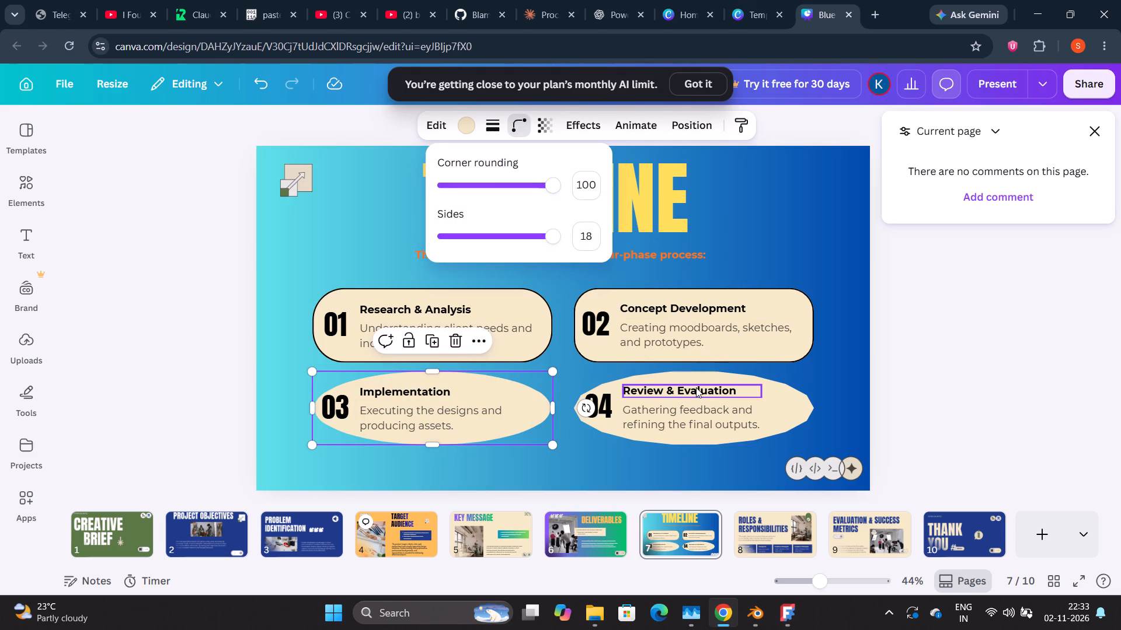
click(765, 246)
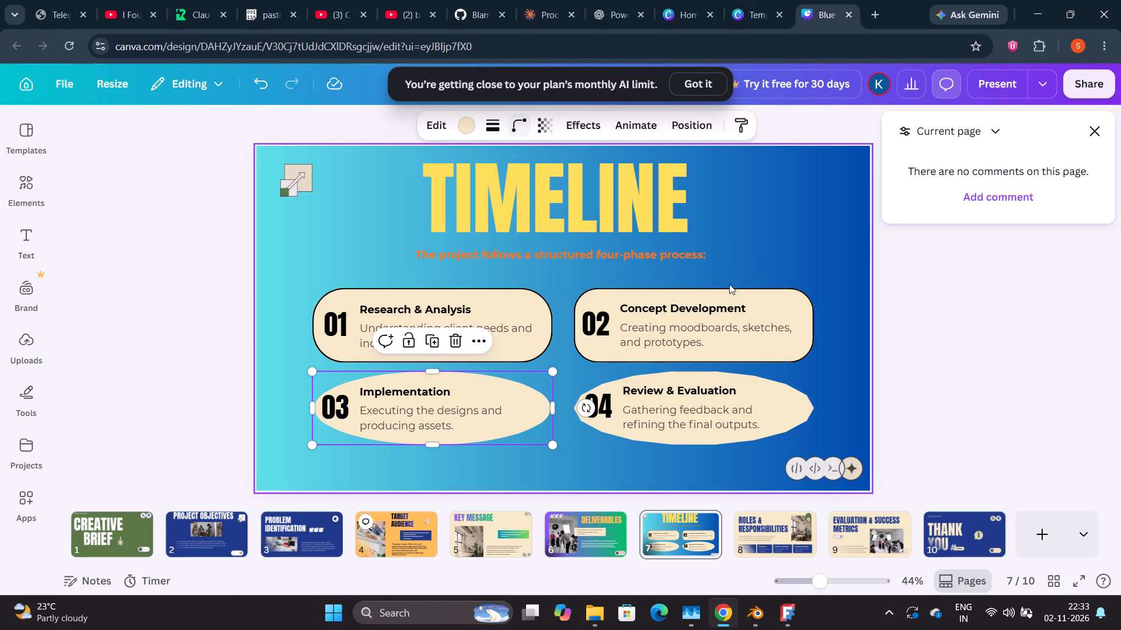
Change the Project Objectives slide's background to the solid orange #ff751f, trying two lighter oranges first.
click(97, 530)
click(213, 529)
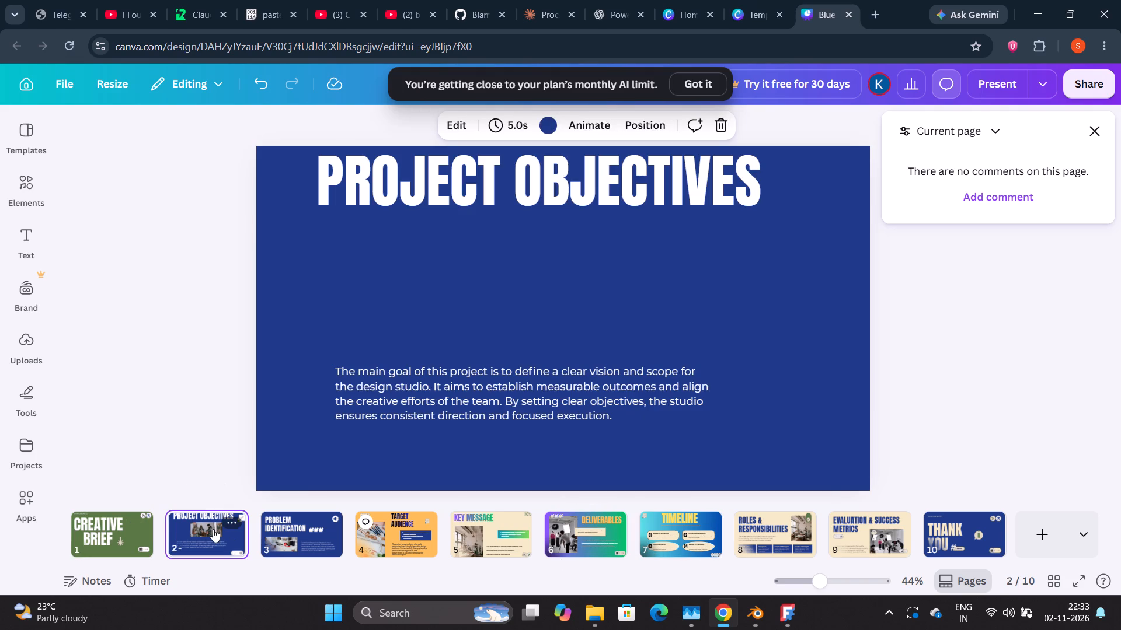
click(357, 274)
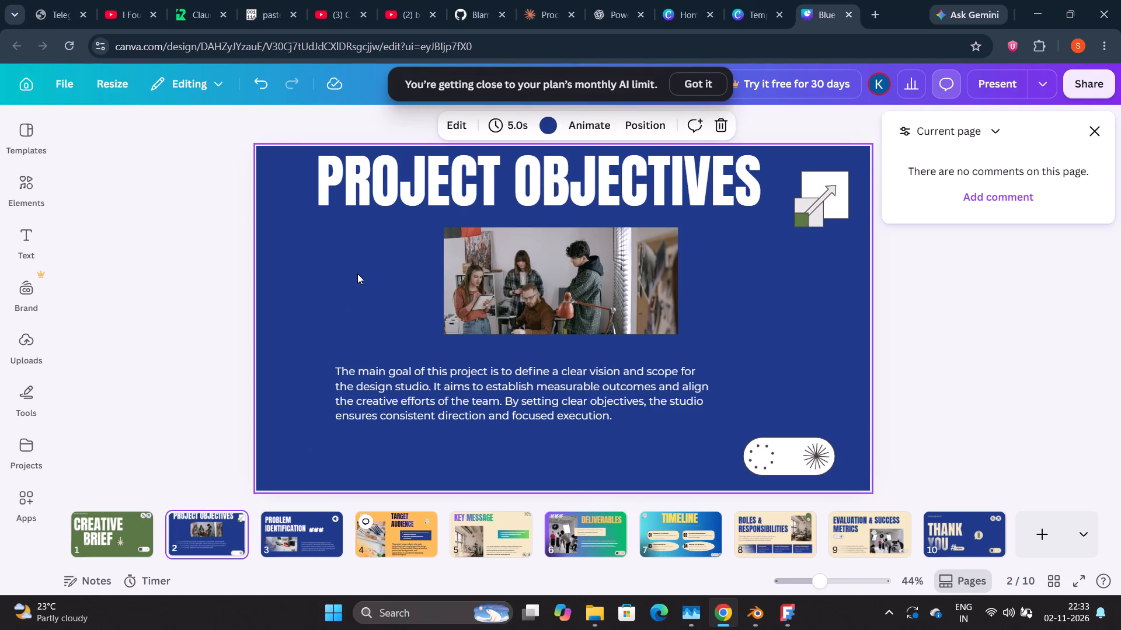
click(571, 123)
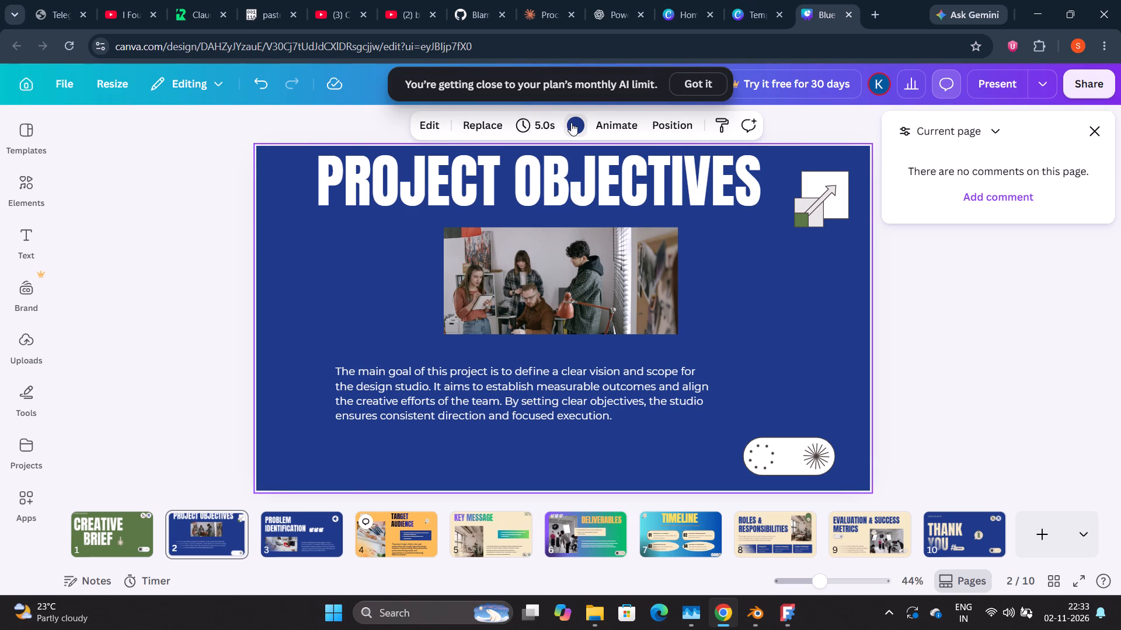
scroll(229, 376, down, 4)
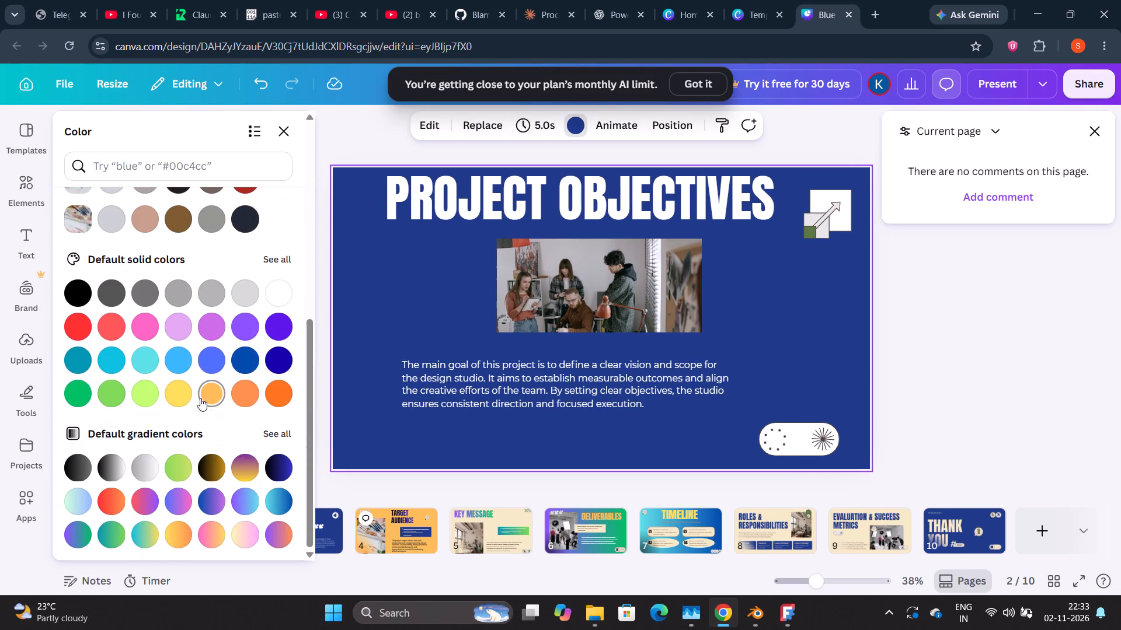
click(215, 400)
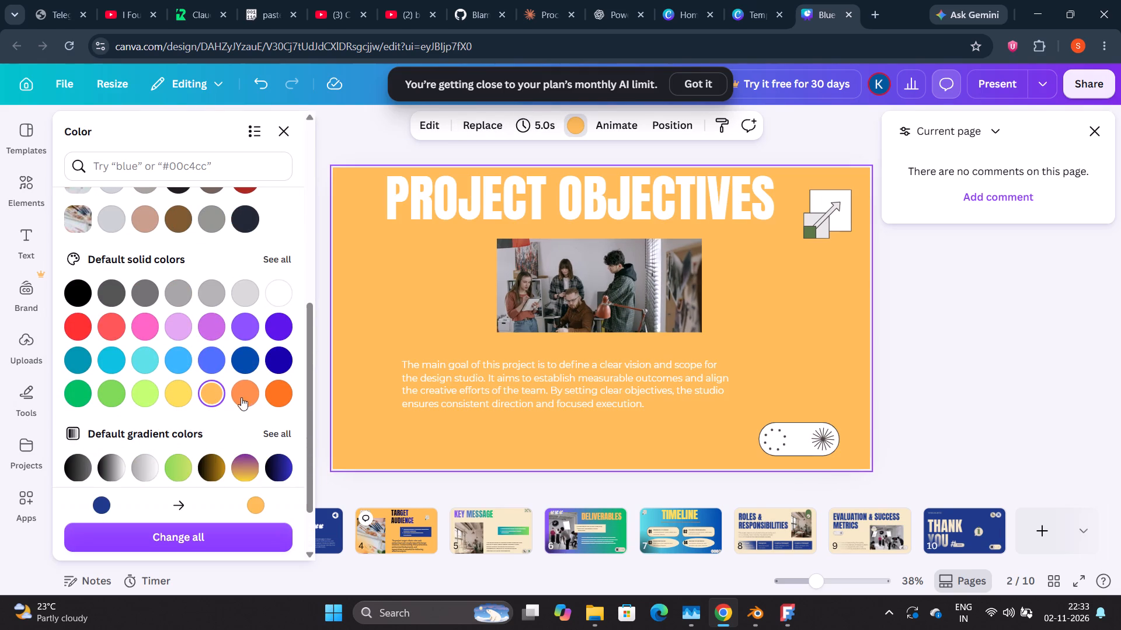
click(246, 395)
click(288, 386)
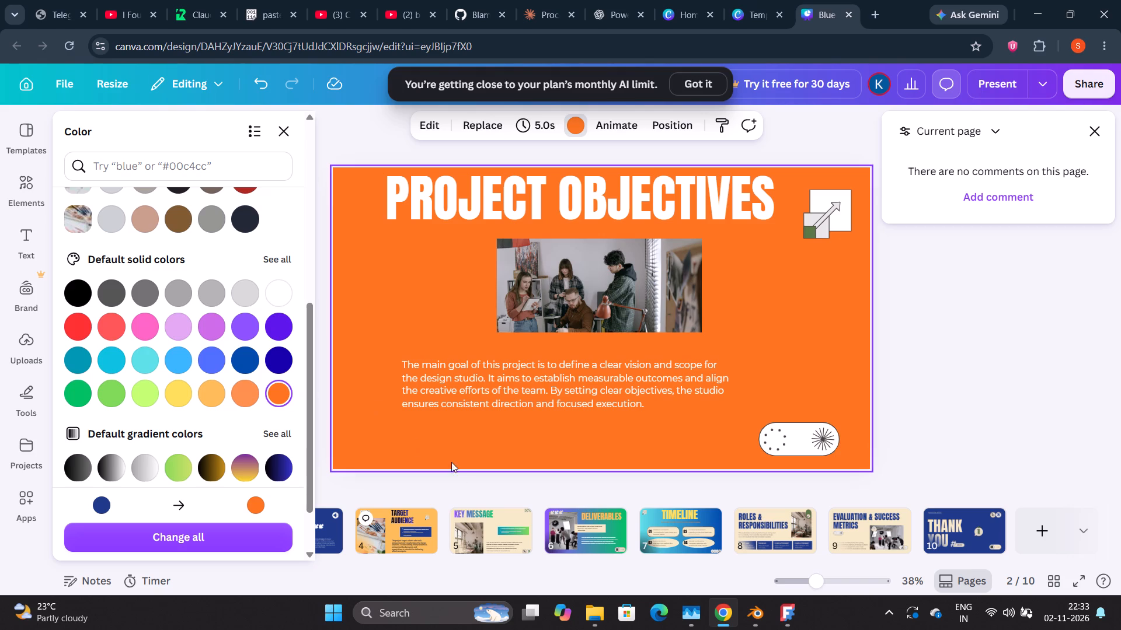
click(371, 492)
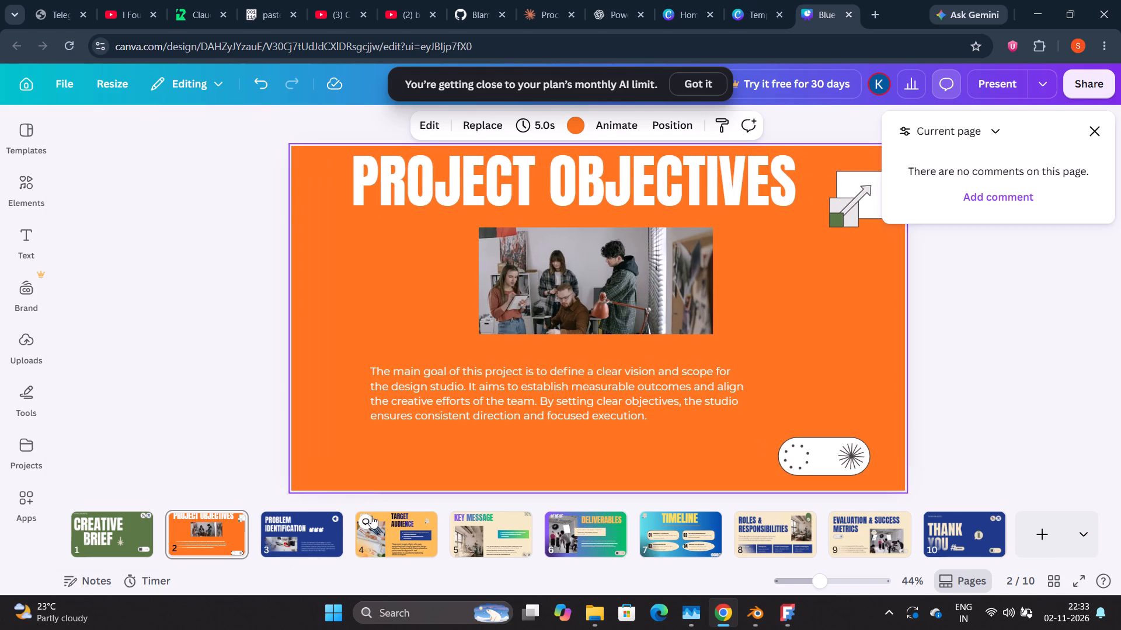
Change the Problem Identification slide's background to the solid orange #ff751f.
click(290, 519)
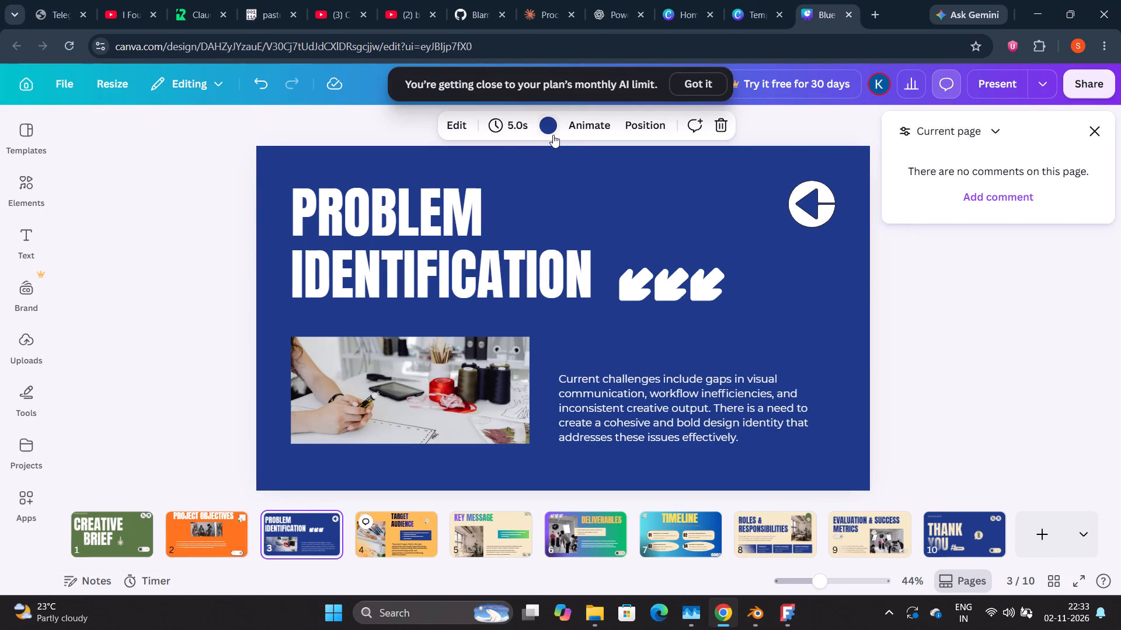
click(553, 135)
scroll(169, 374, down, 3)
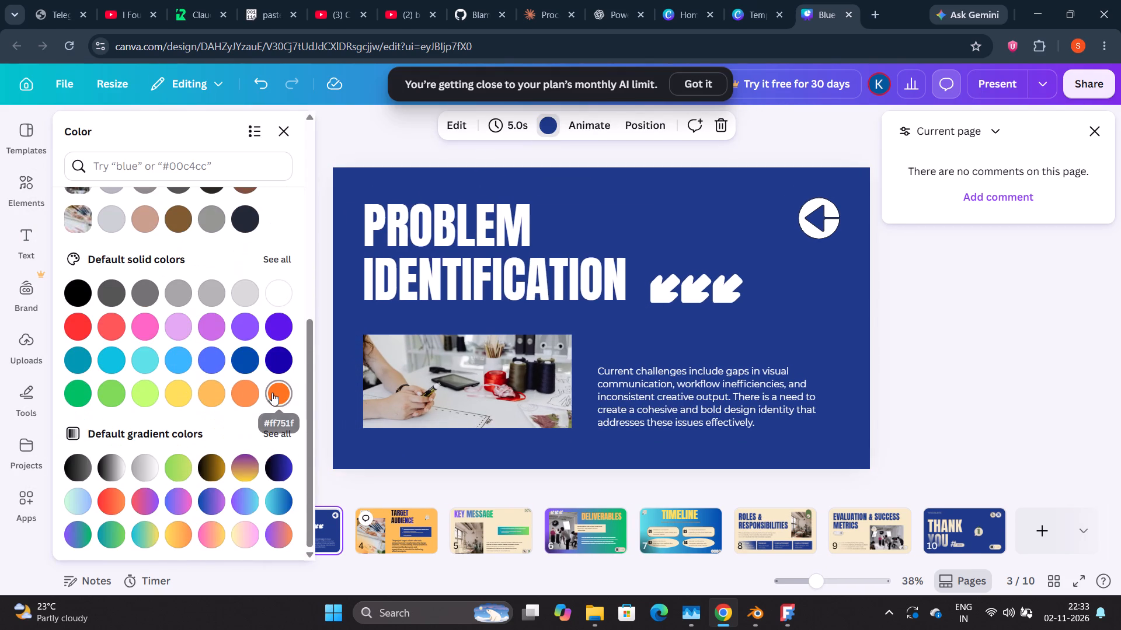
click(275, 393)
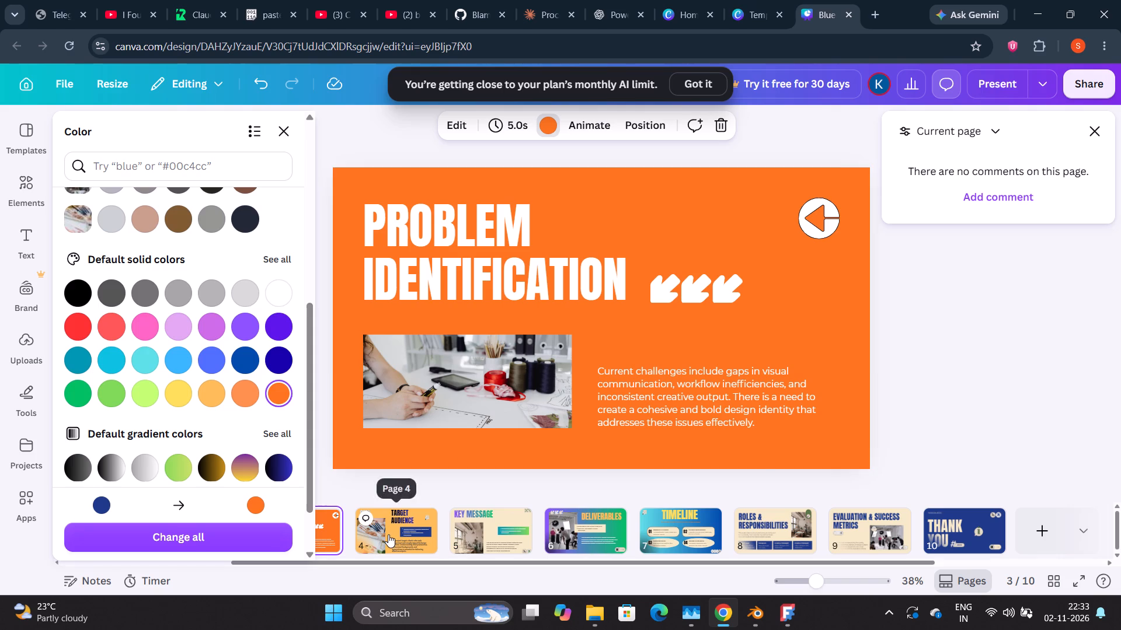
Look through the Target Audience, Key Message and Timeline slides to review their styling.
click(388, 534)
click(486, 534)
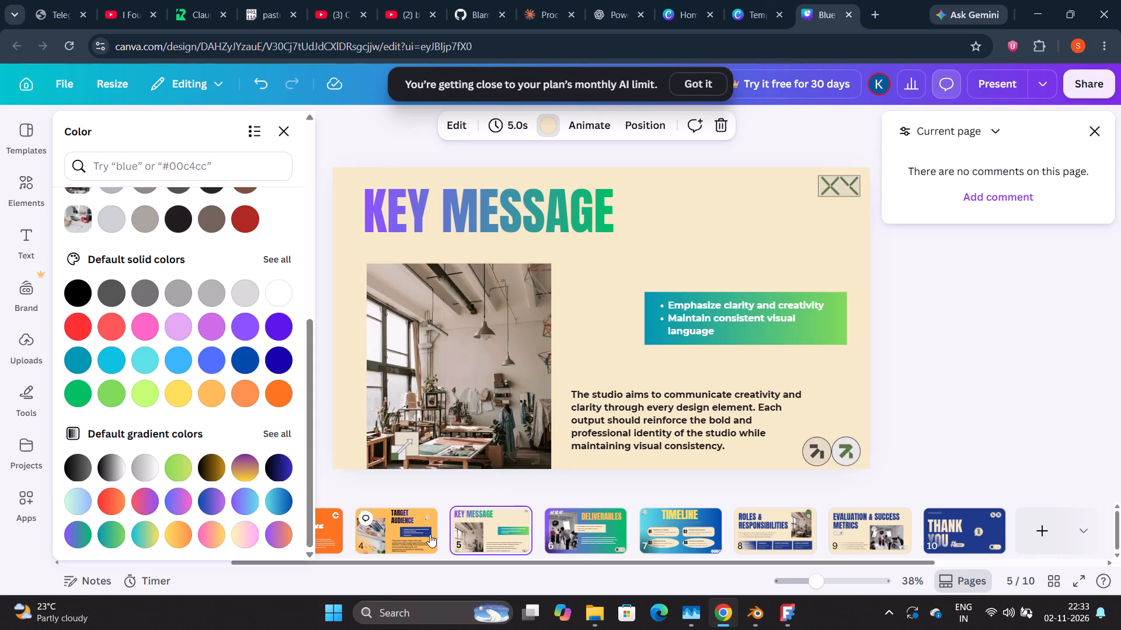
click(405, 534)
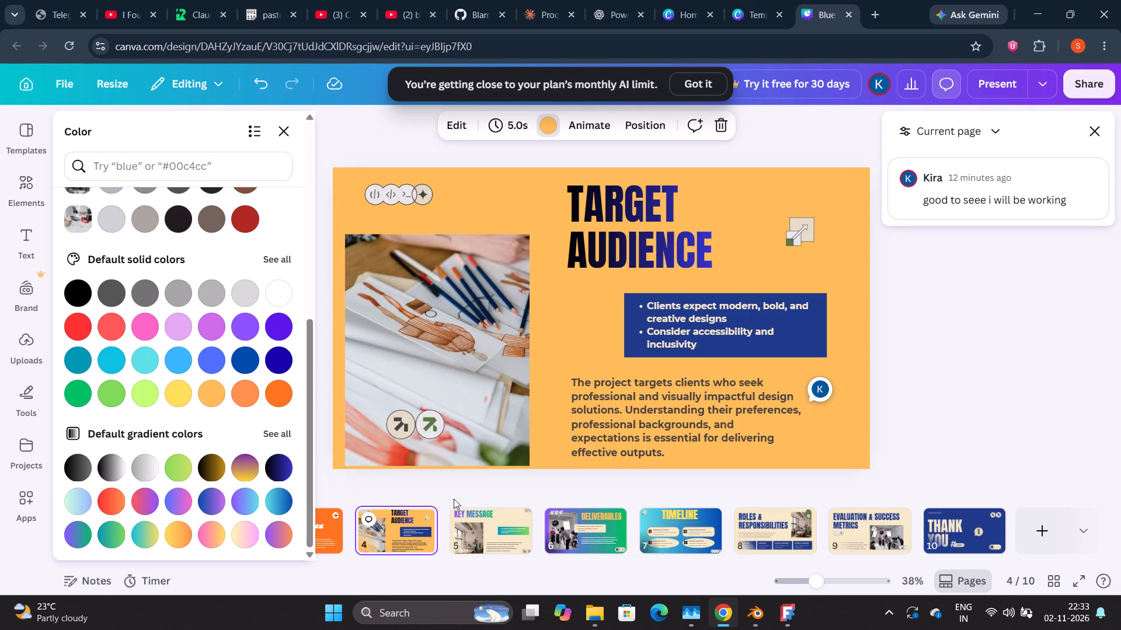
click(475, 540)
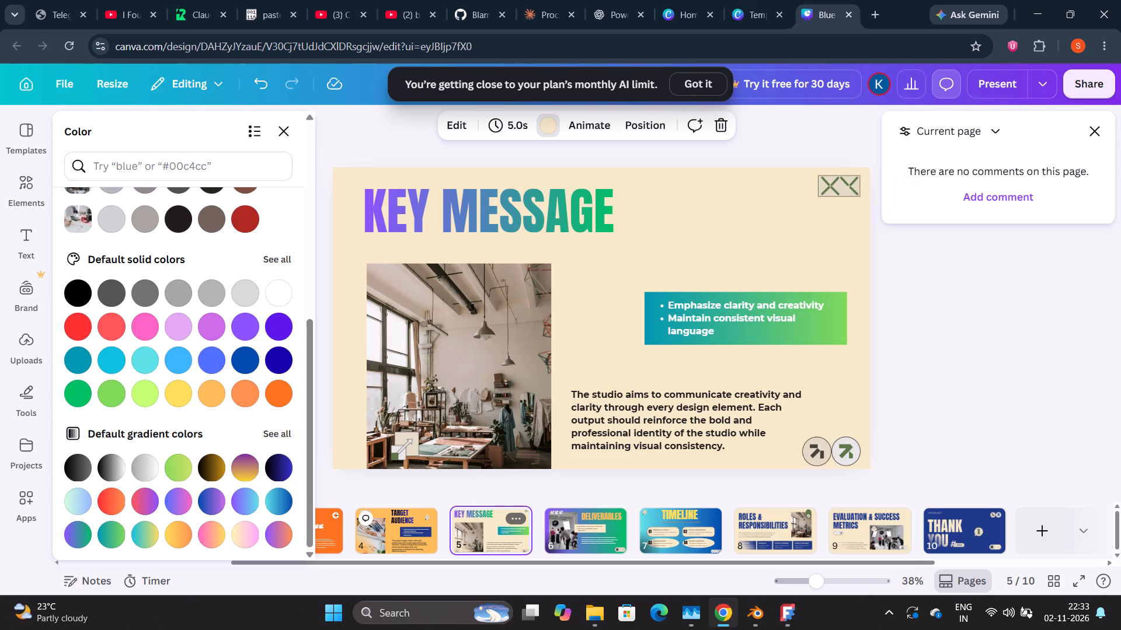
click(658, 521)
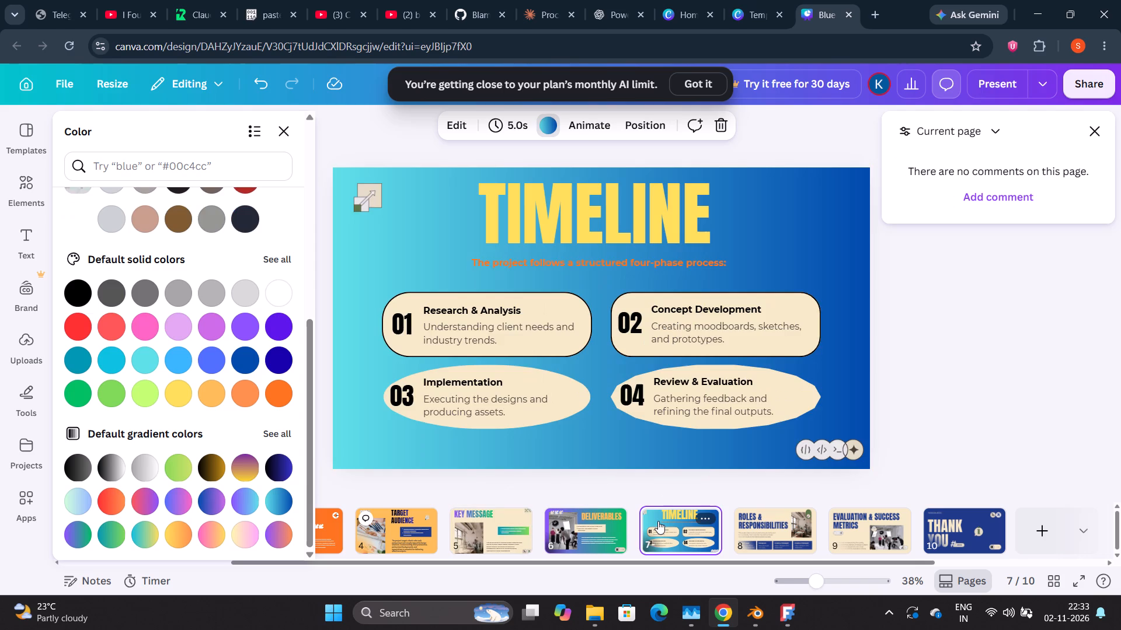
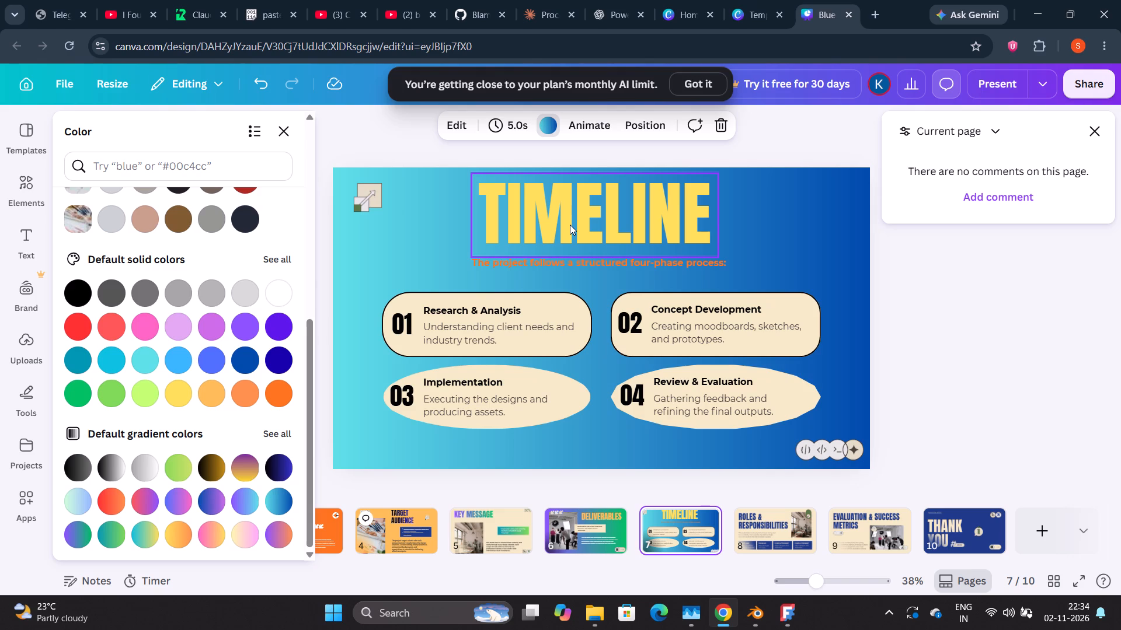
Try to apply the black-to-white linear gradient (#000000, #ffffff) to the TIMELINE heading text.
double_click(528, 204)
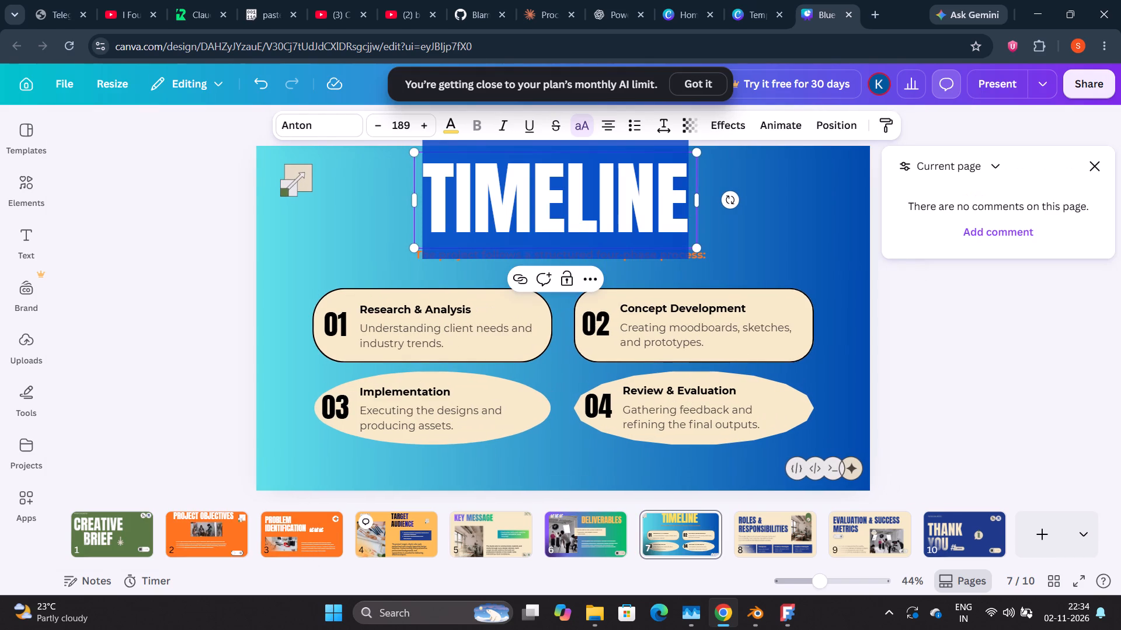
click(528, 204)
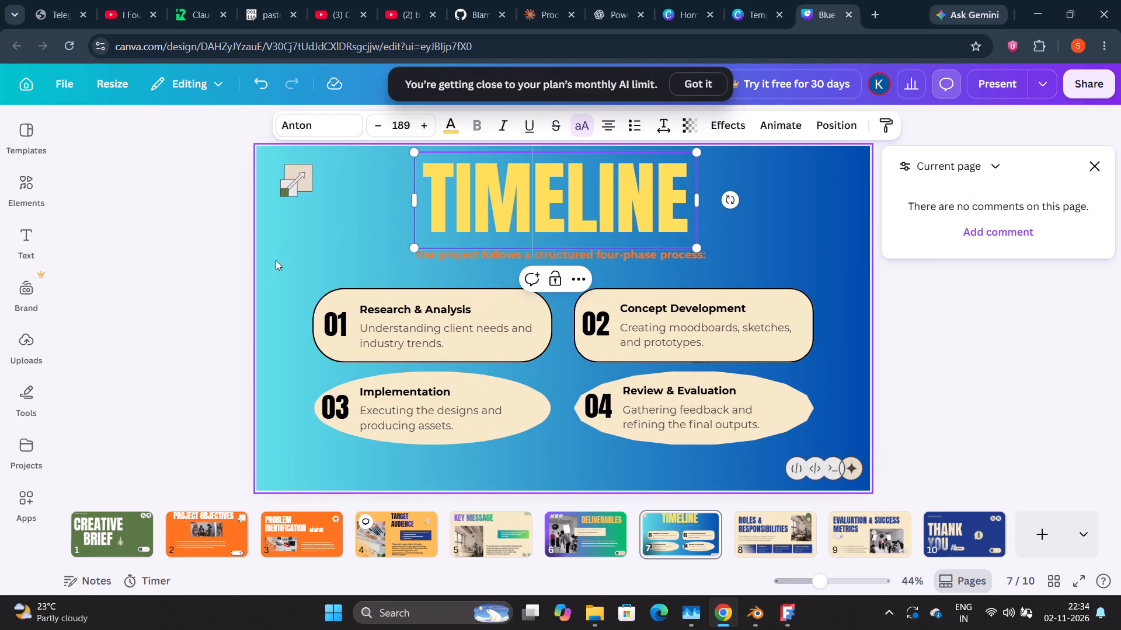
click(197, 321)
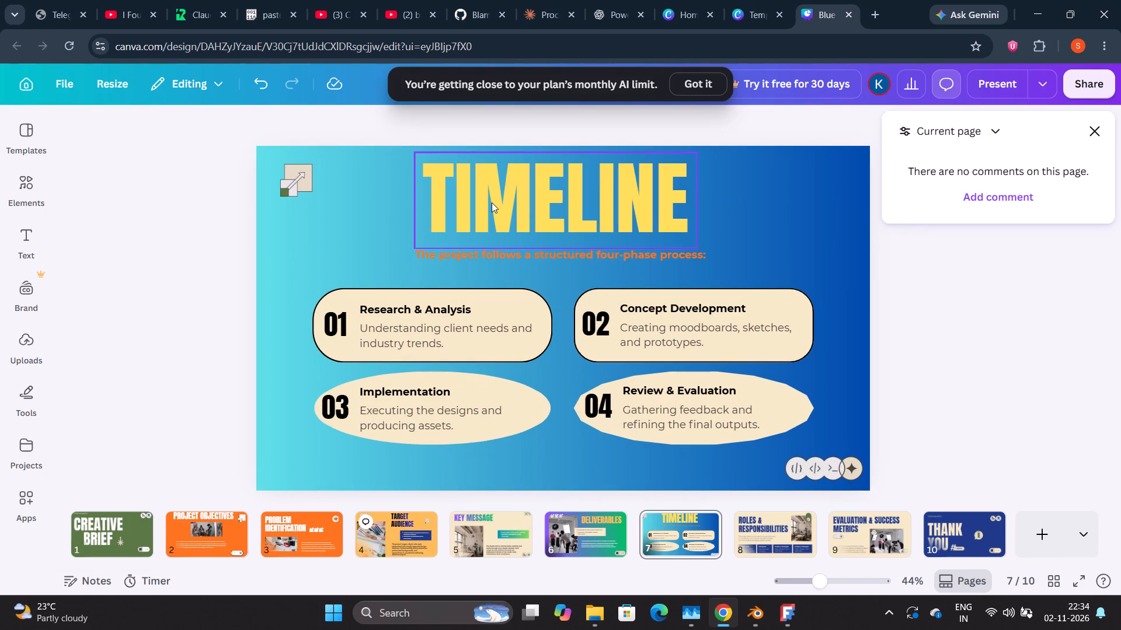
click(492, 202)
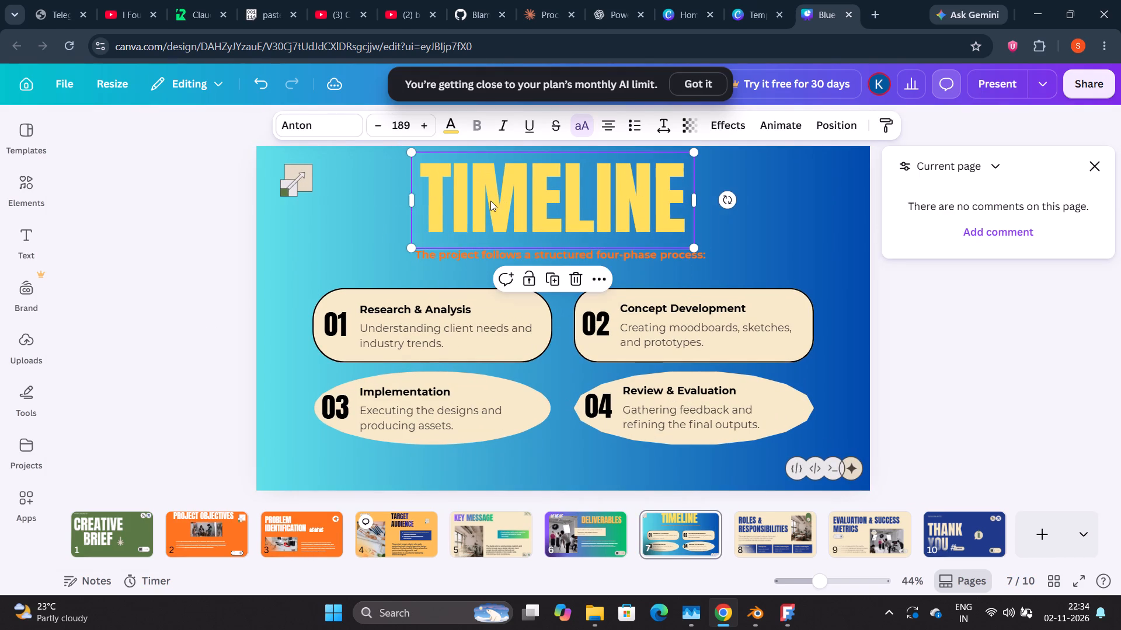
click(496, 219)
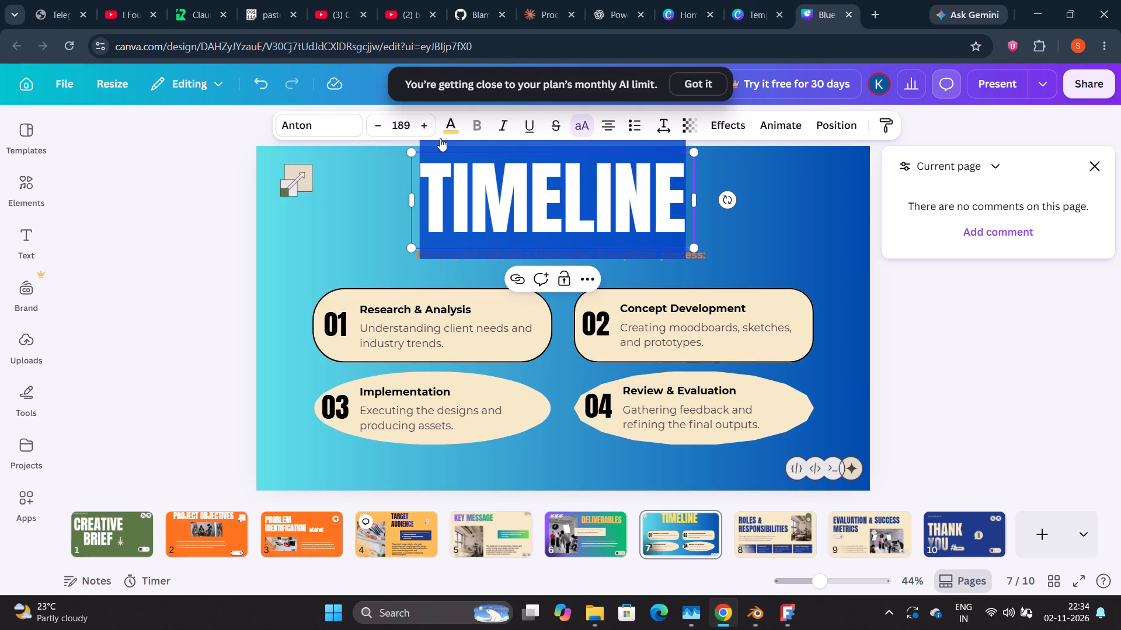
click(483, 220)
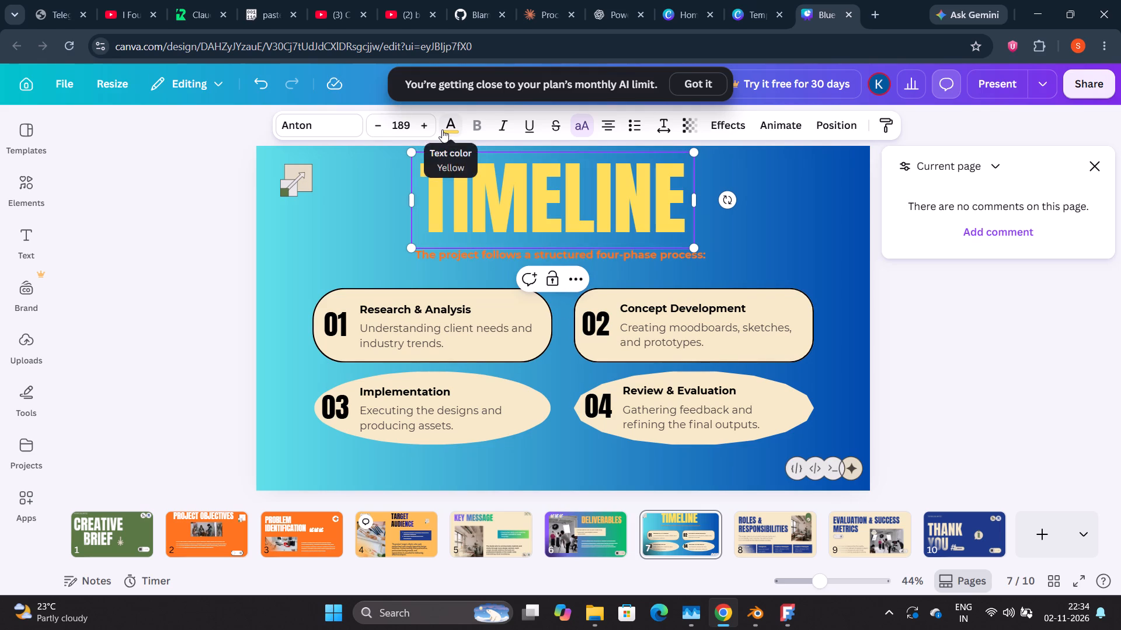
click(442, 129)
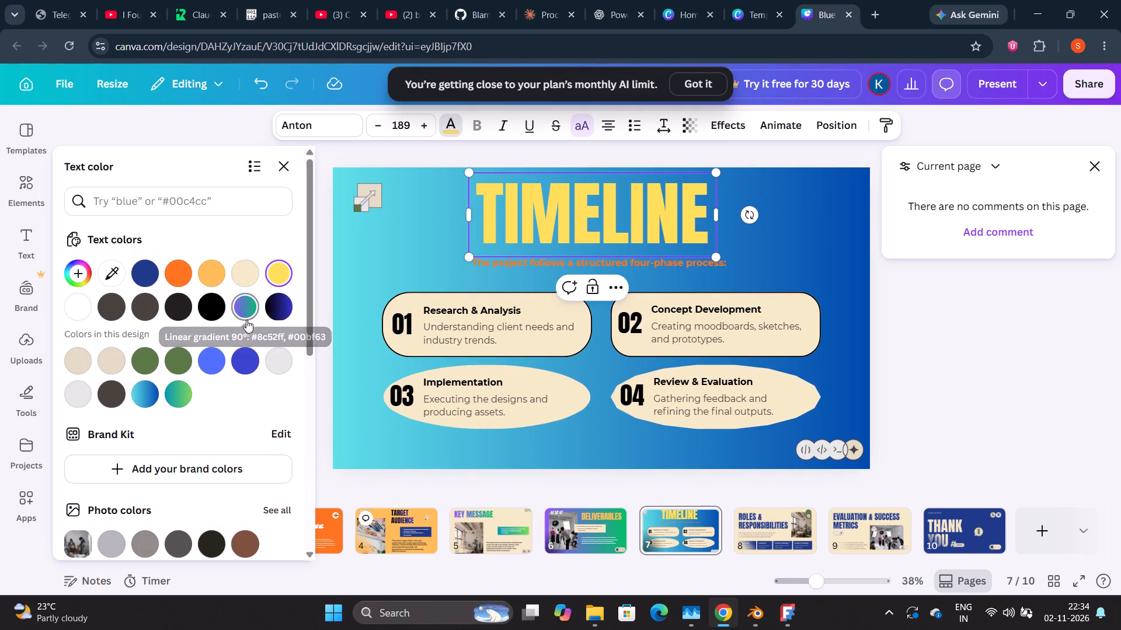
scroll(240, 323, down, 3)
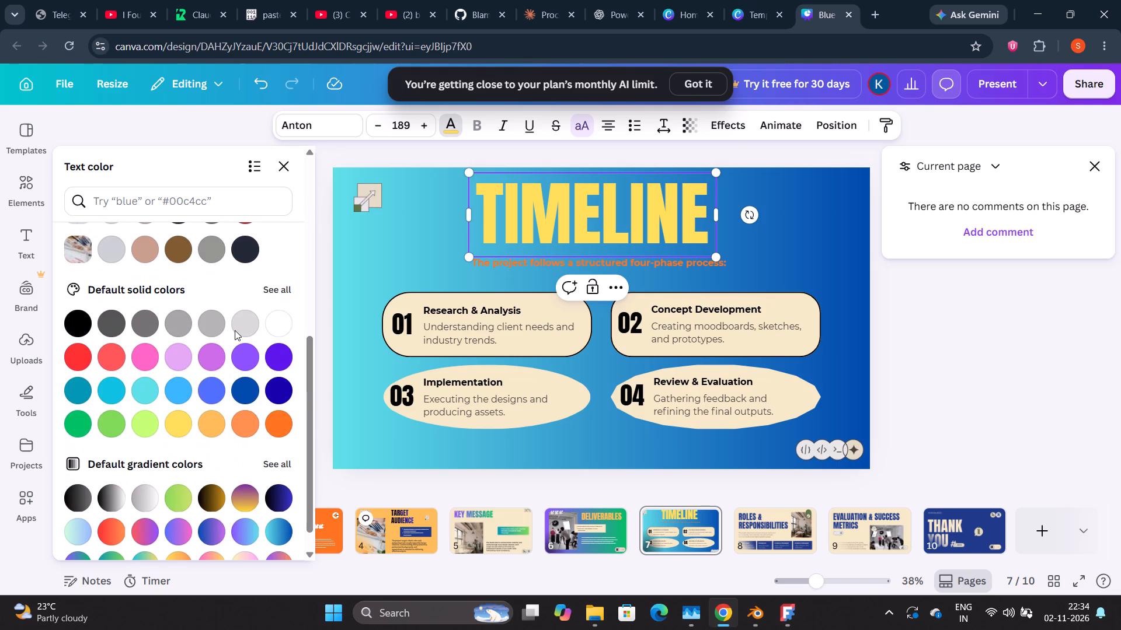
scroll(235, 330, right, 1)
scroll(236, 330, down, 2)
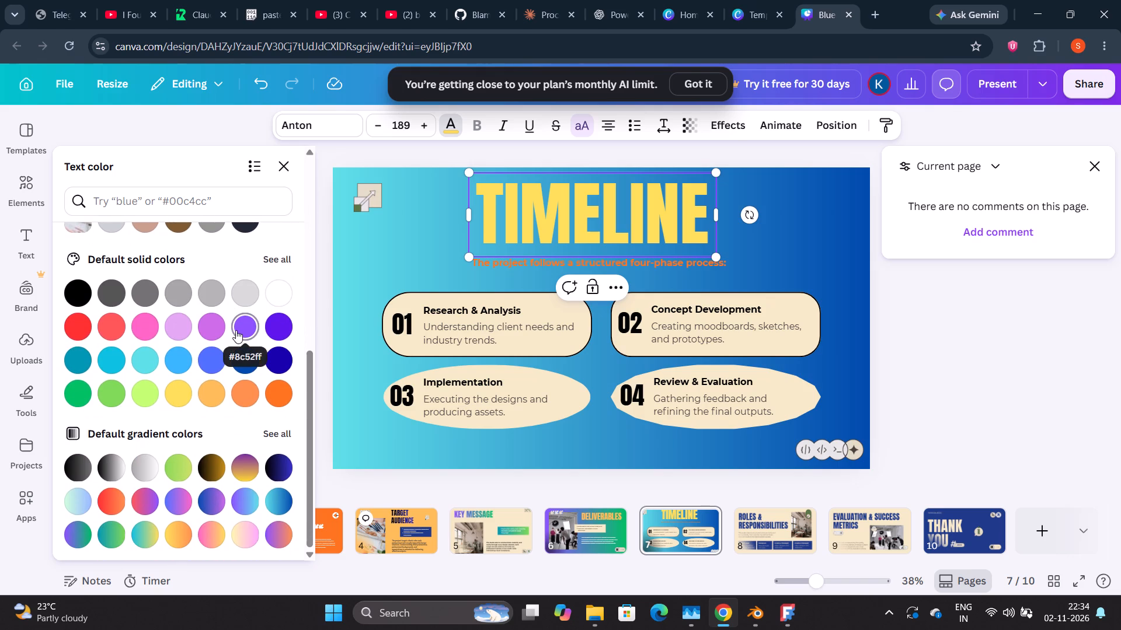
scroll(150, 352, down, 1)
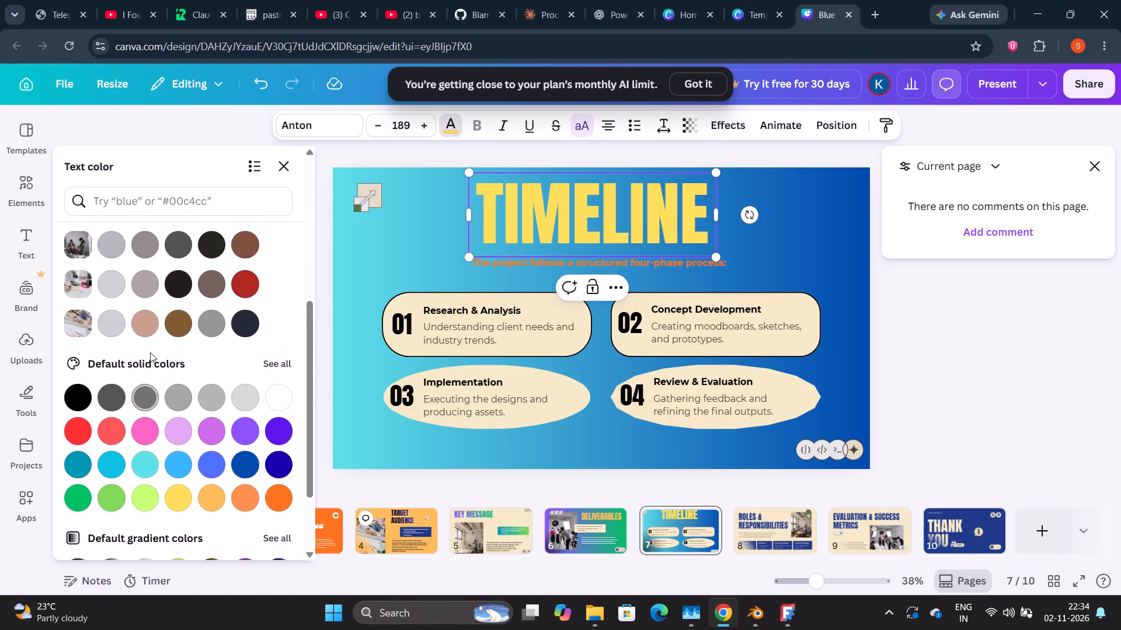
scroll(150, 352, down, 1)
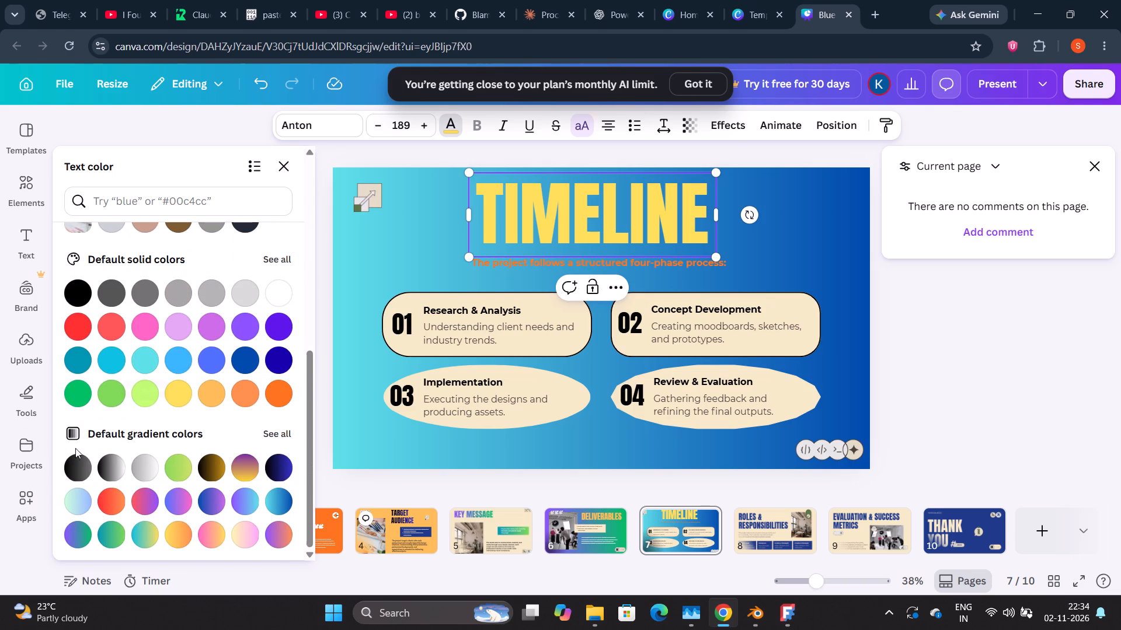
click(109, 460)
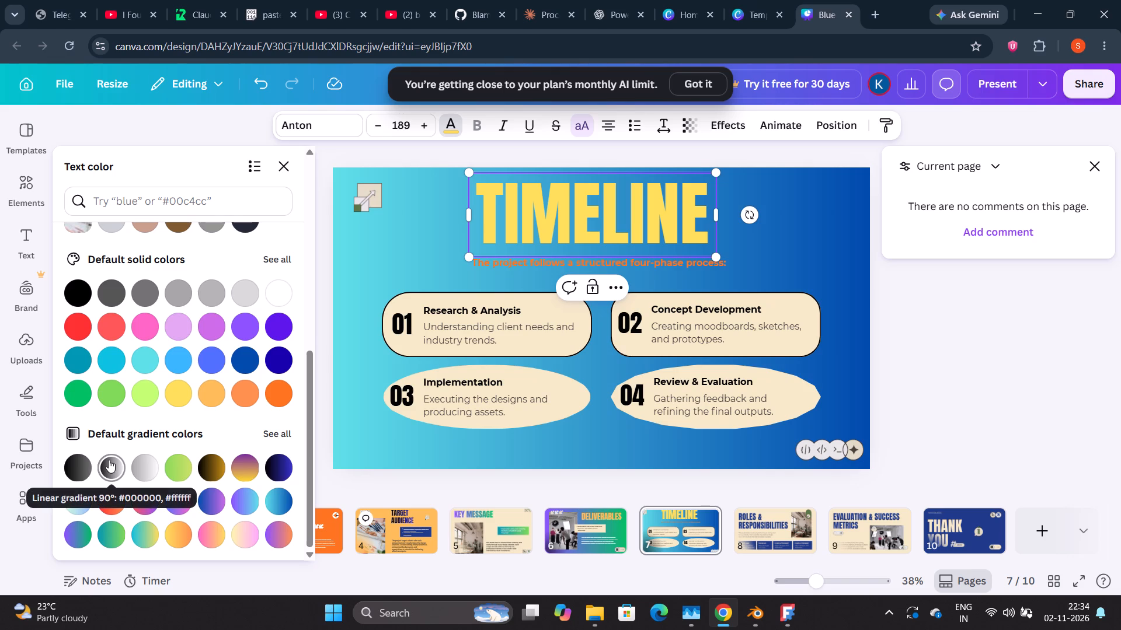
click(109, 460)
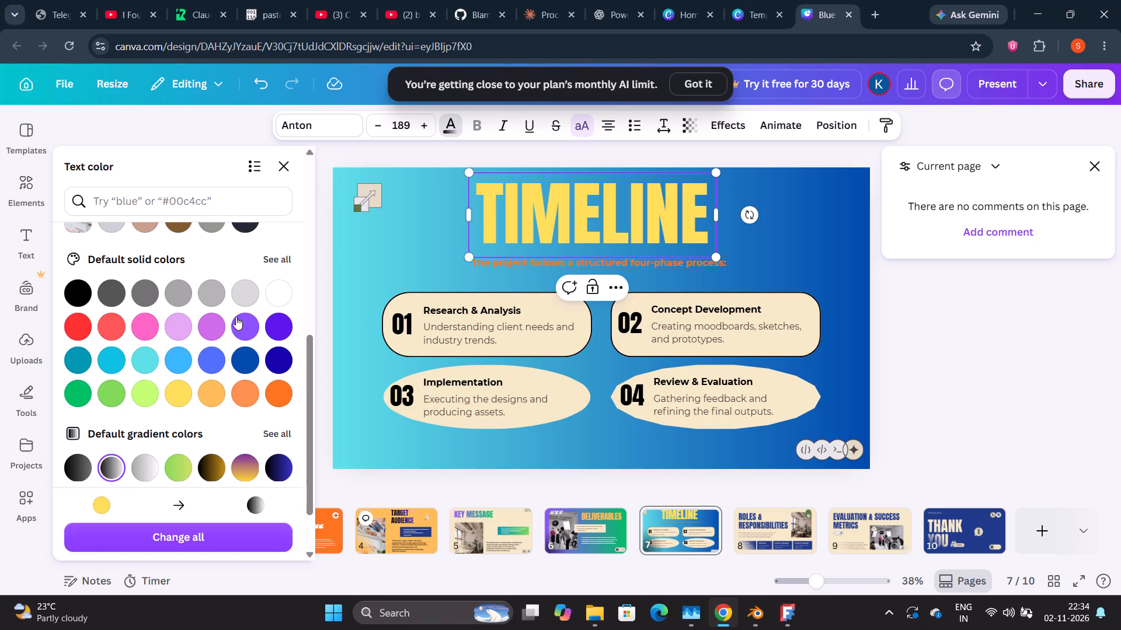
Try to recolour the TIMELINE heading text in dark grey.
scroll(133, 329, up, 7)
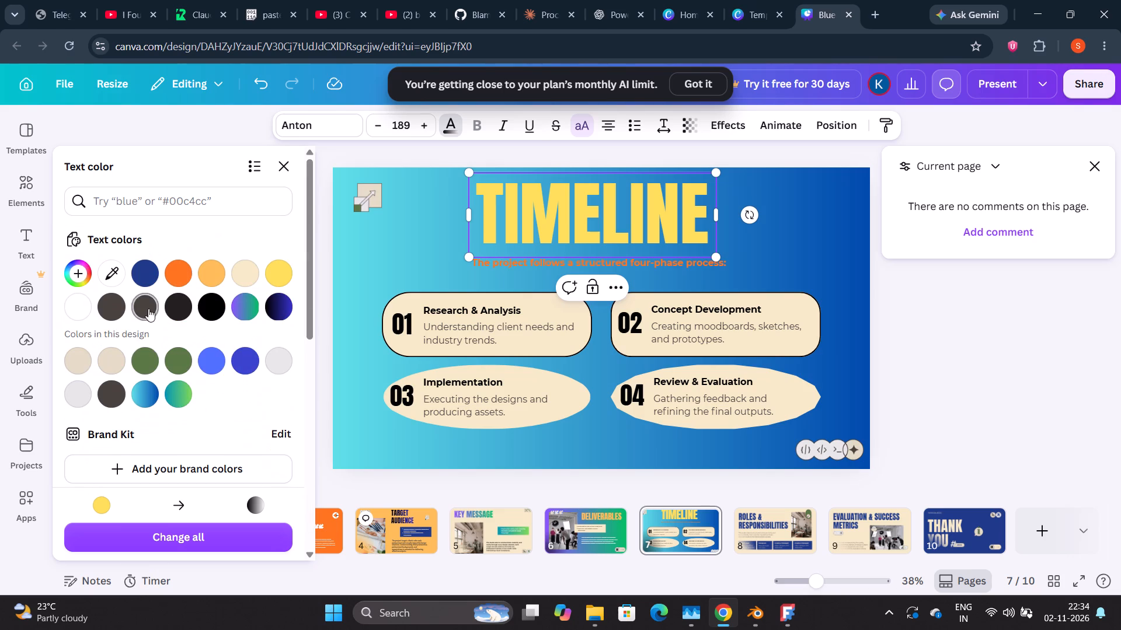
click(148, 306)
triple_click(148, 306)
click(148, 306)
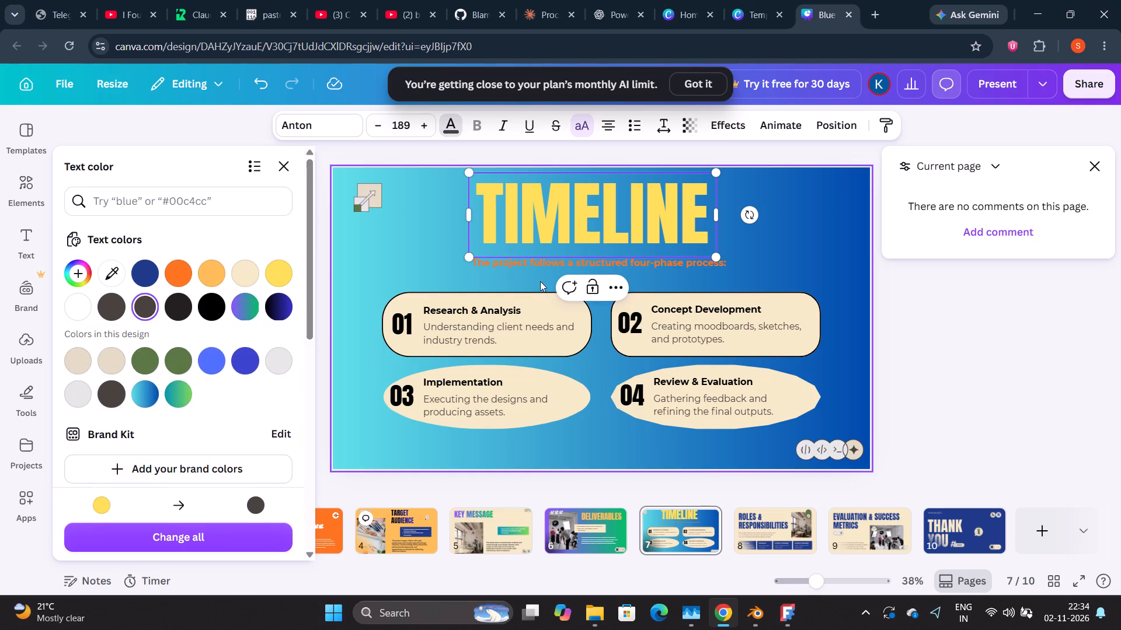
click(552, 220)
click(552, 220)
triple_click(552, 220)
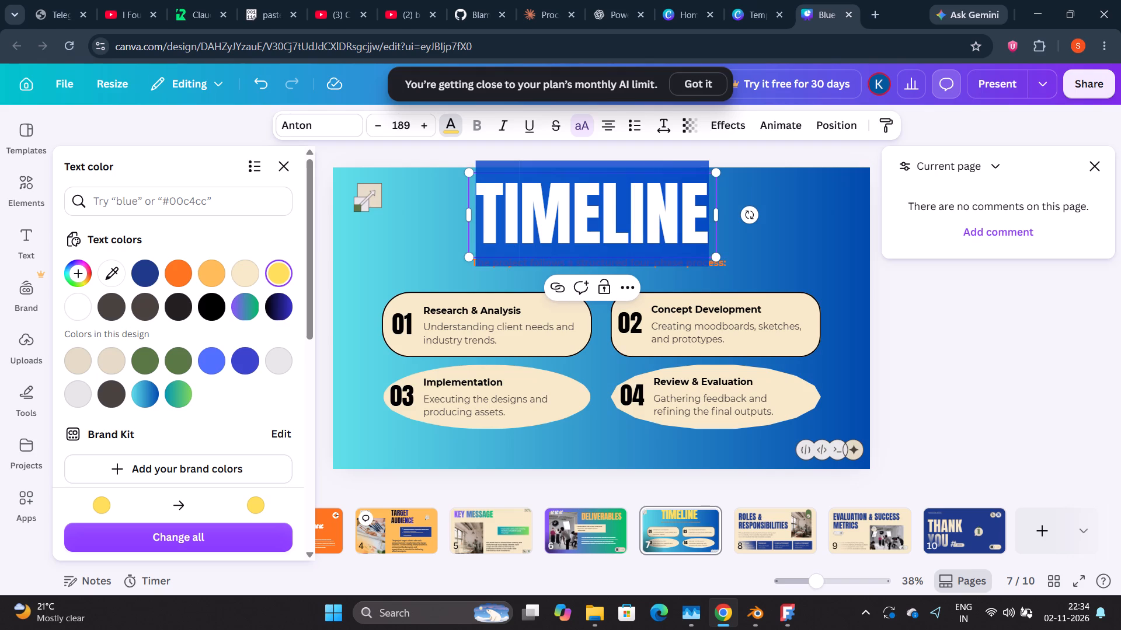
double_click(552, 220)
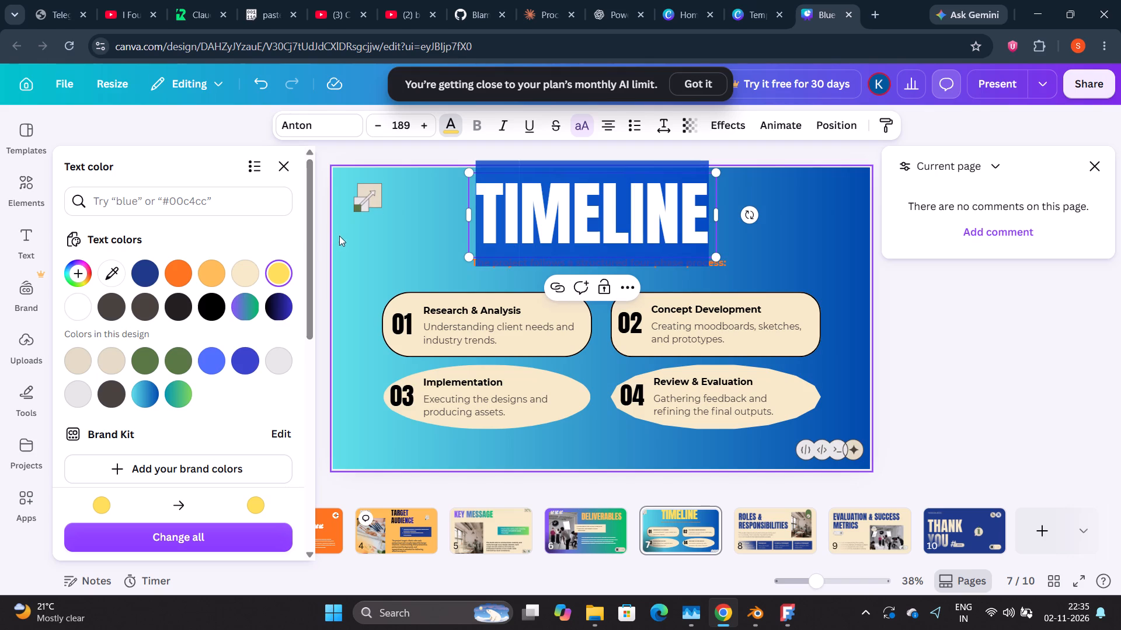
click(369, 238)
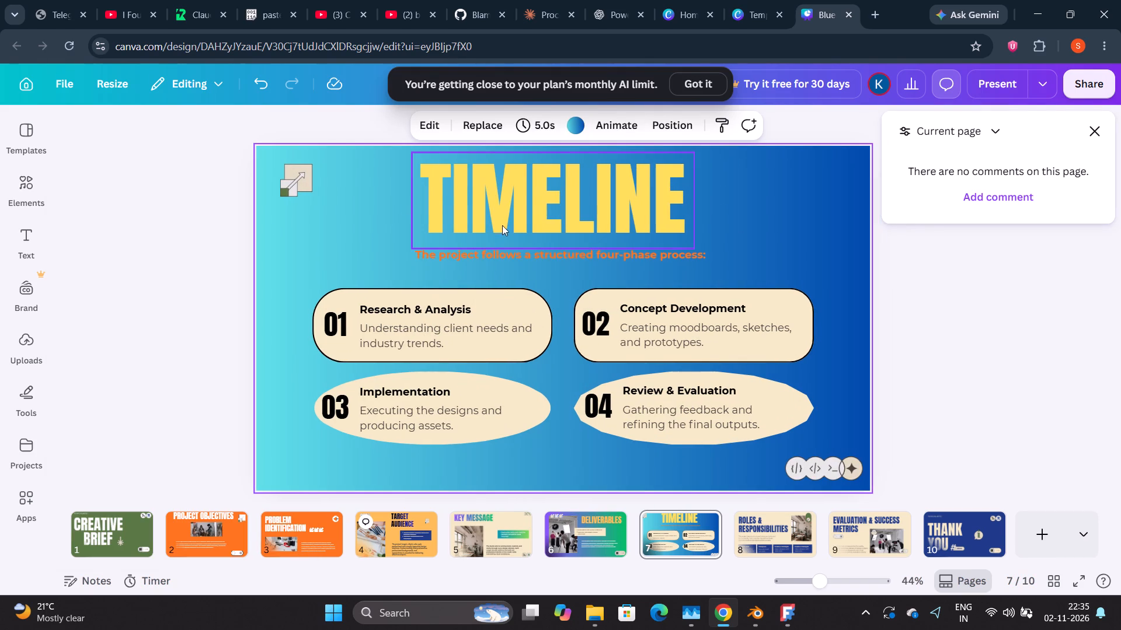
Recolour the TIMELINE heading black, trying peach #ffbd59 and the purple-to-green gradient (#8c52ff, #00bf63) first.
click(507, 219)
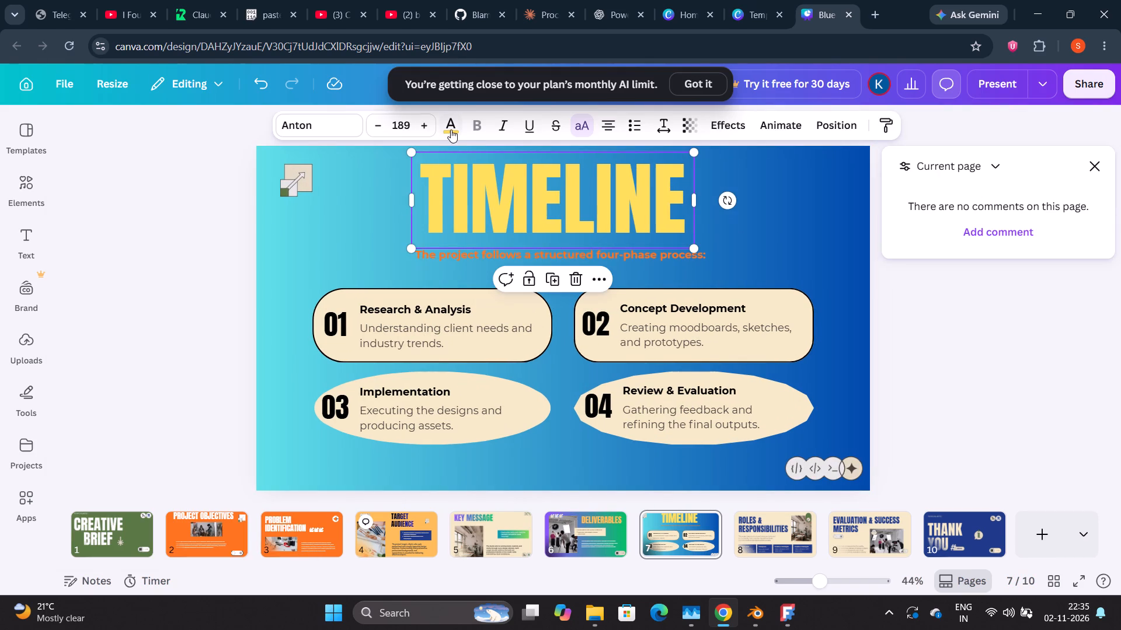
click(452, 129)
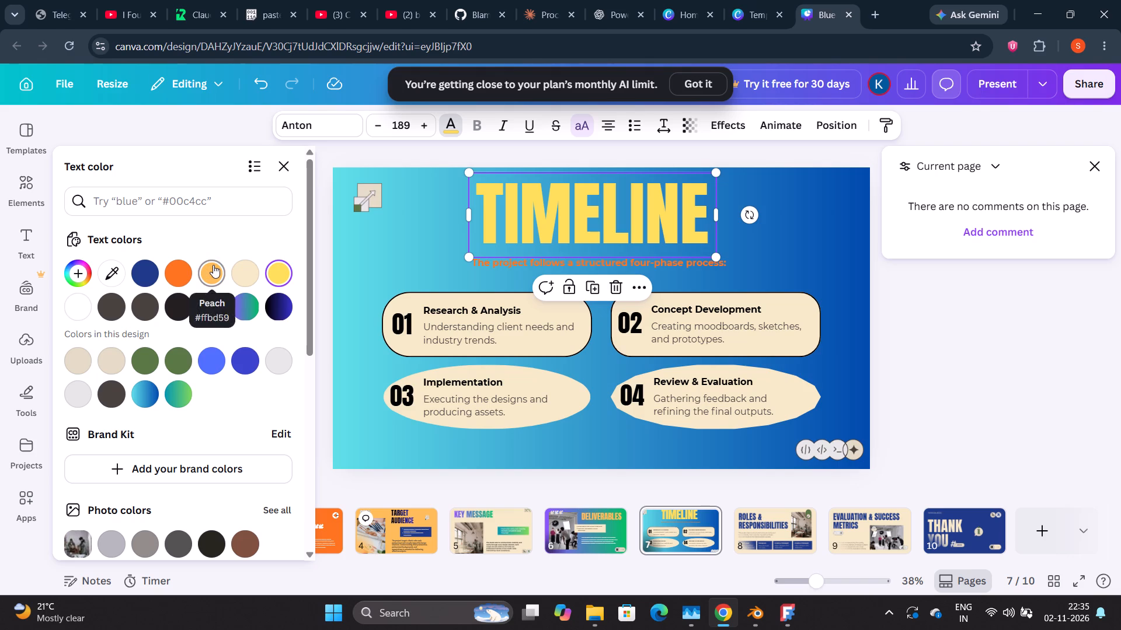
click(213, 265)
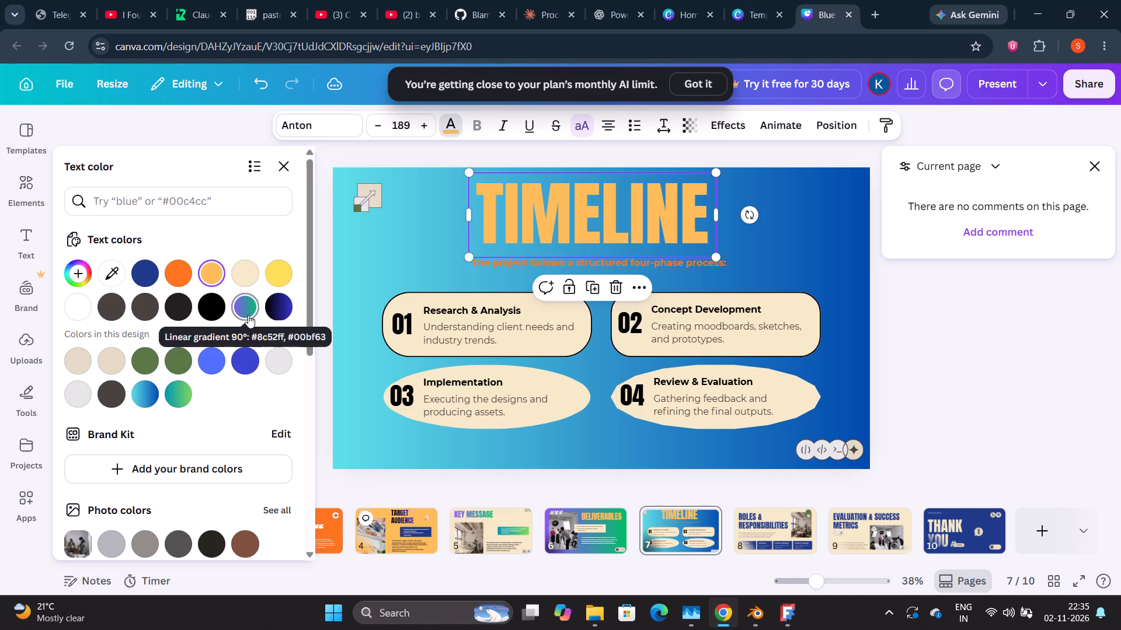
click(248, 315)
scroll(248, 315, left, 1)
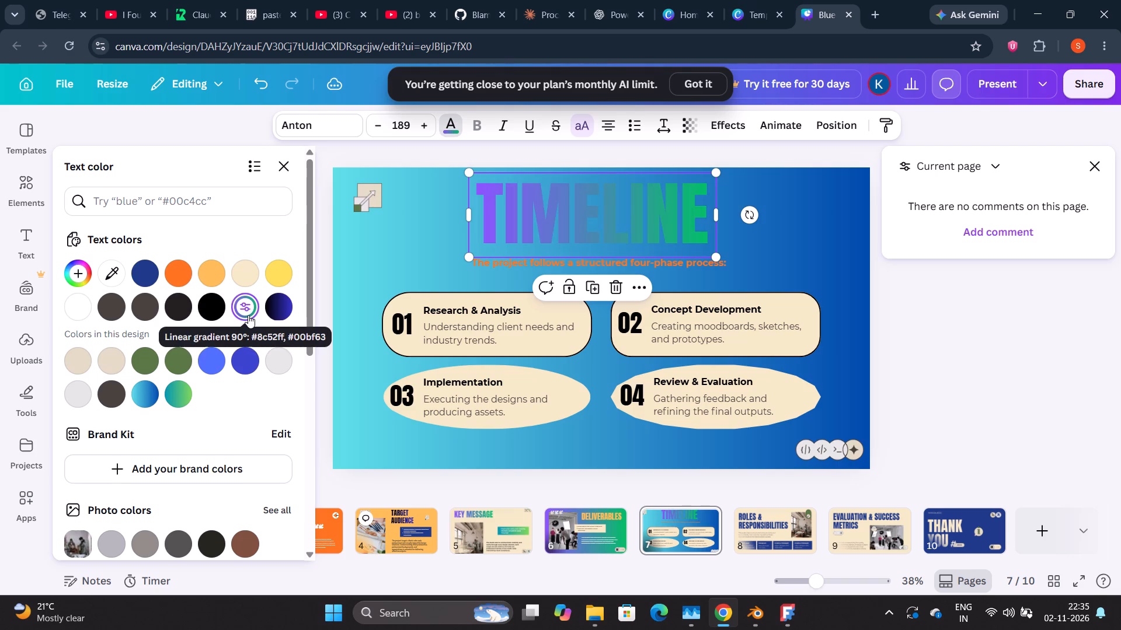
click(208, 314)
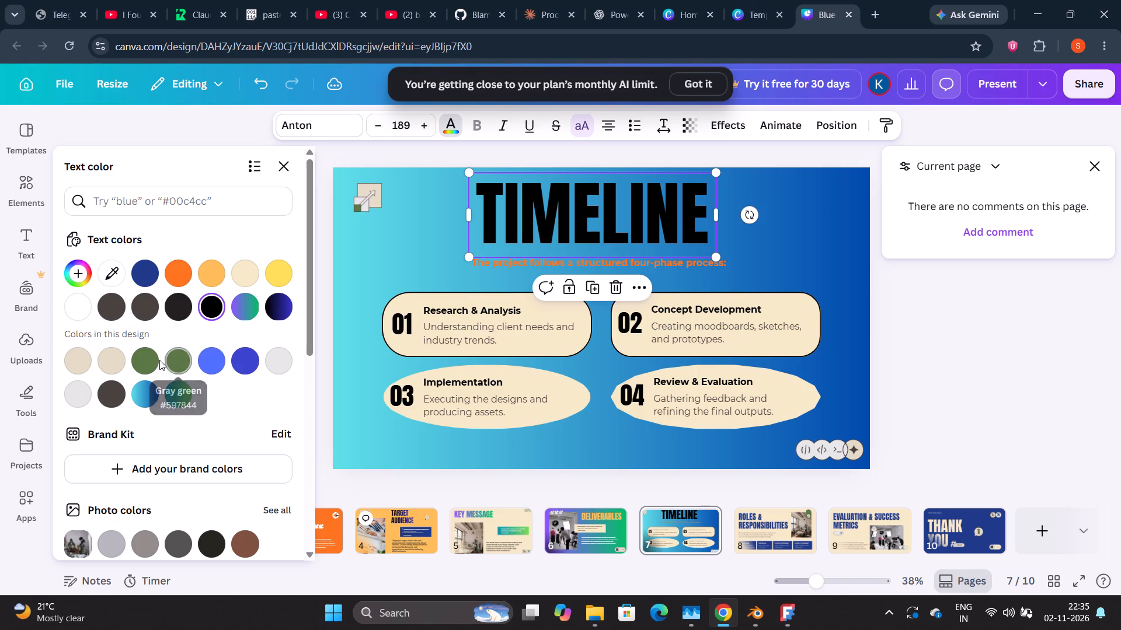
scroll(156, 404, down, 4)
right_click(156, 404)
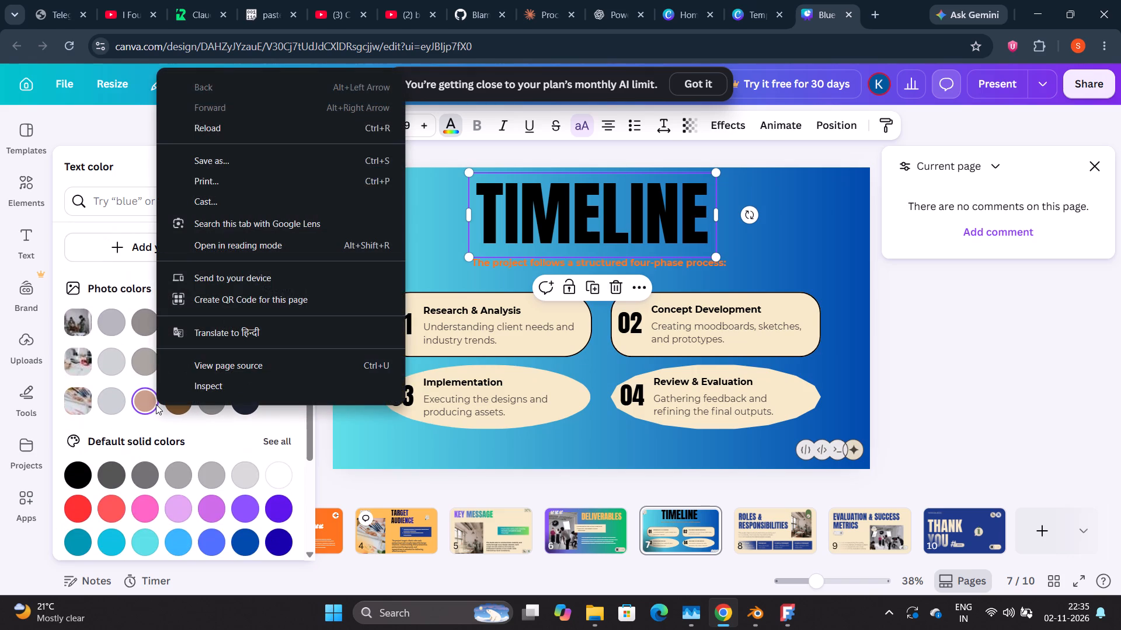
scroll(156, 404, down, 3)
click(897, 350)
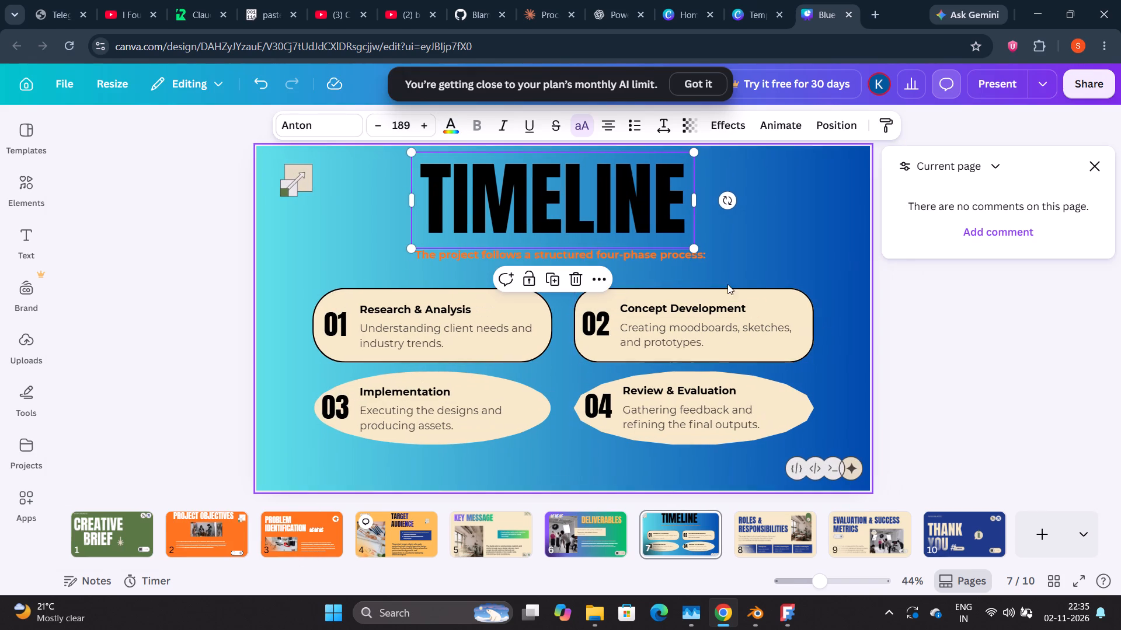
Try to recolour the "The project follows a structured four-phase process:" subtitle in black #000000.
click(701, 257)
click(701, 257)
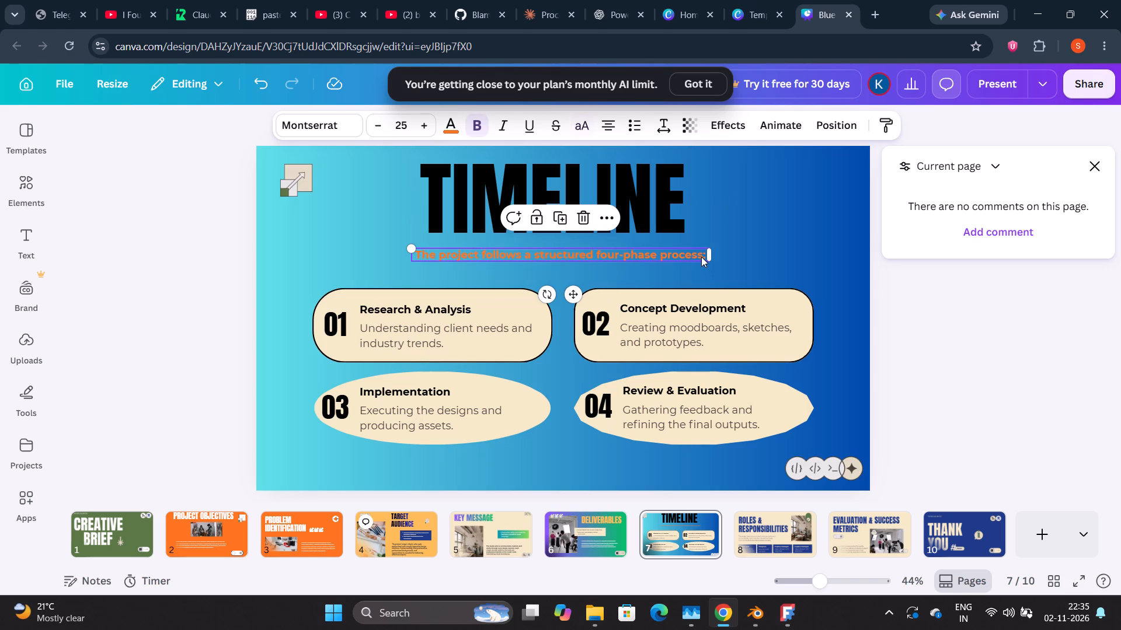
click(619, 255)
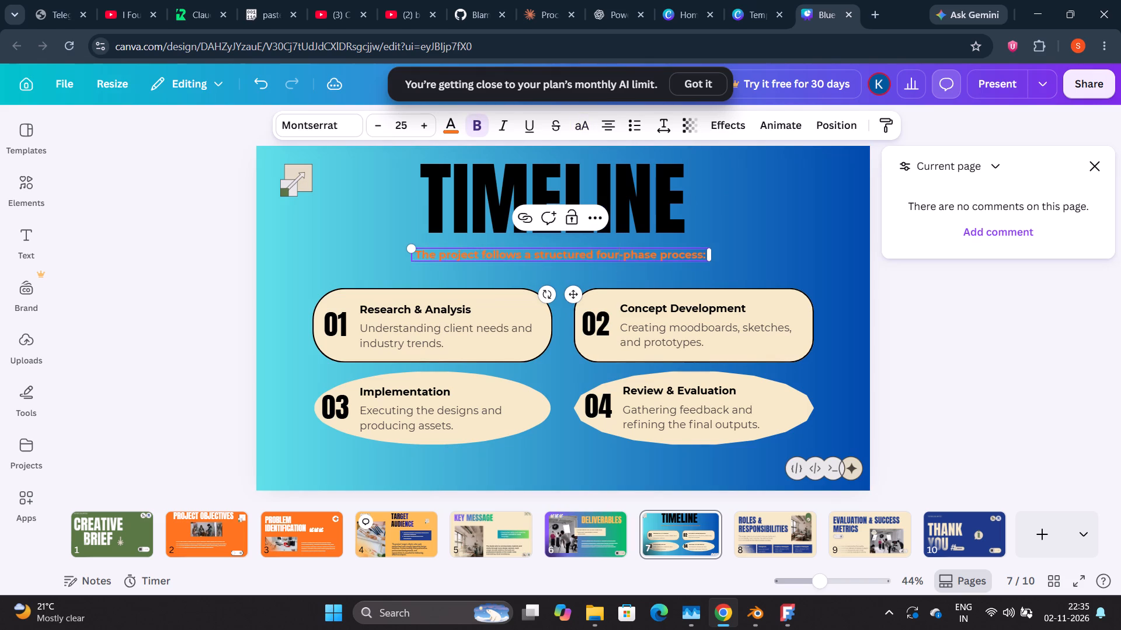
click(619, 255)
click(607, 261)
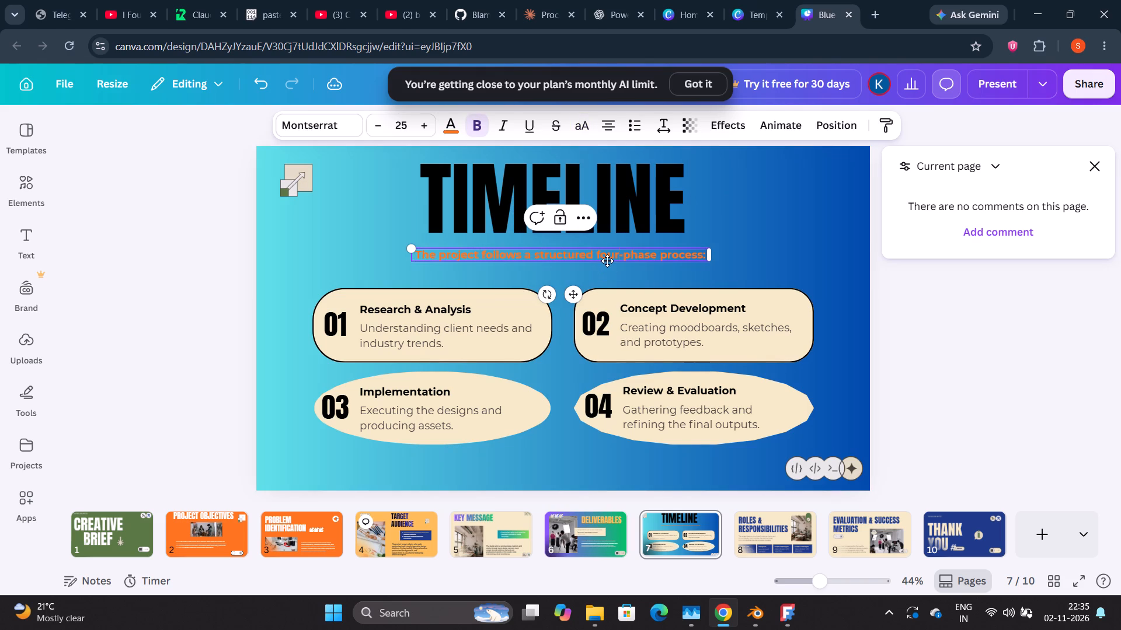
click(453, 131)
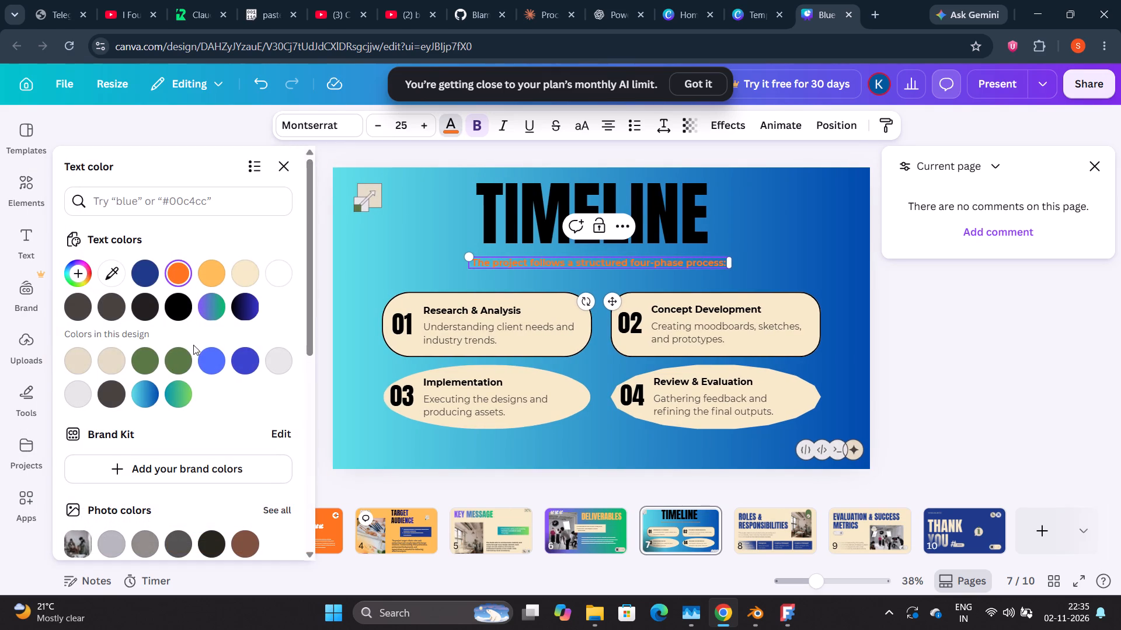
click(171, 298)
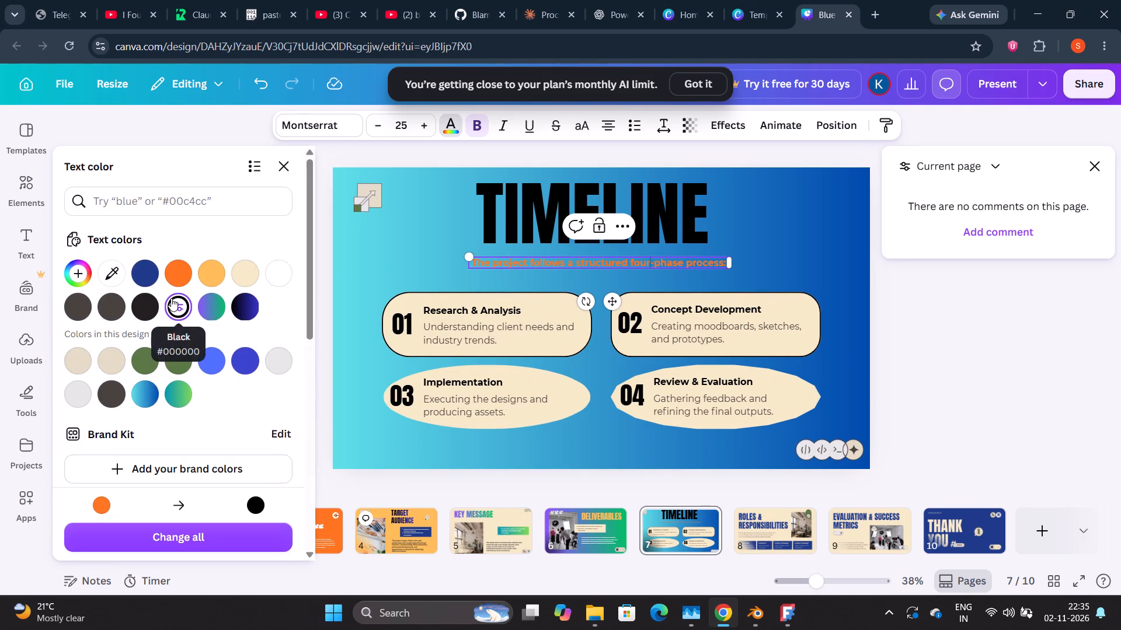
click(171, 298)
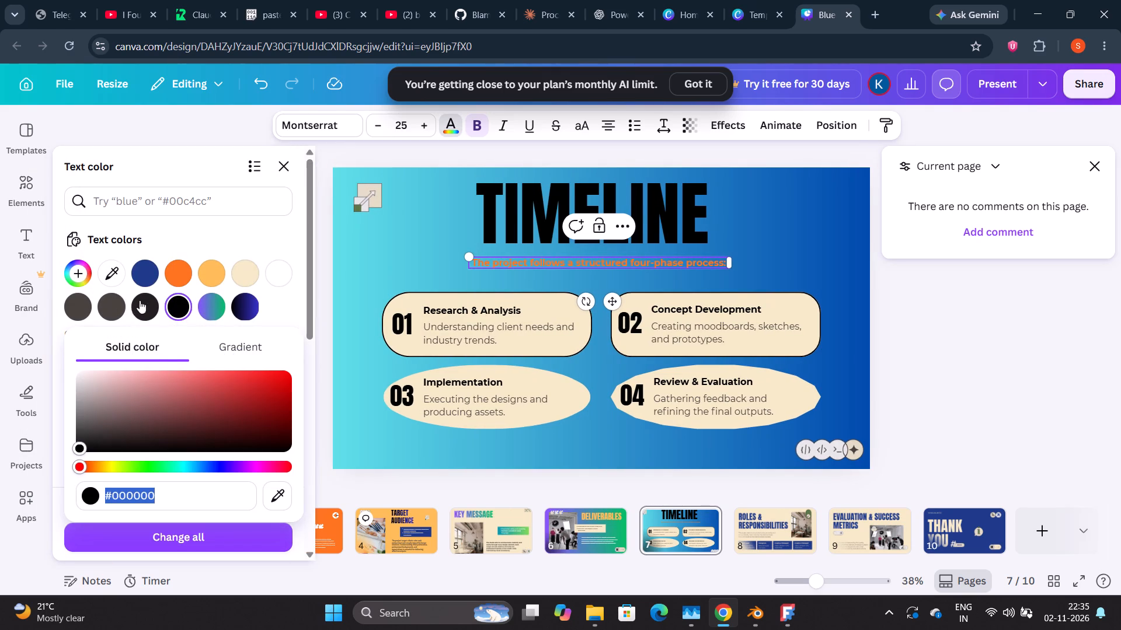
Recolour the "The project follows a structured four-phase process:" subtitle dark #231F20, applying the change to all matching text.
click(145, 300)
double_click(145, 300)
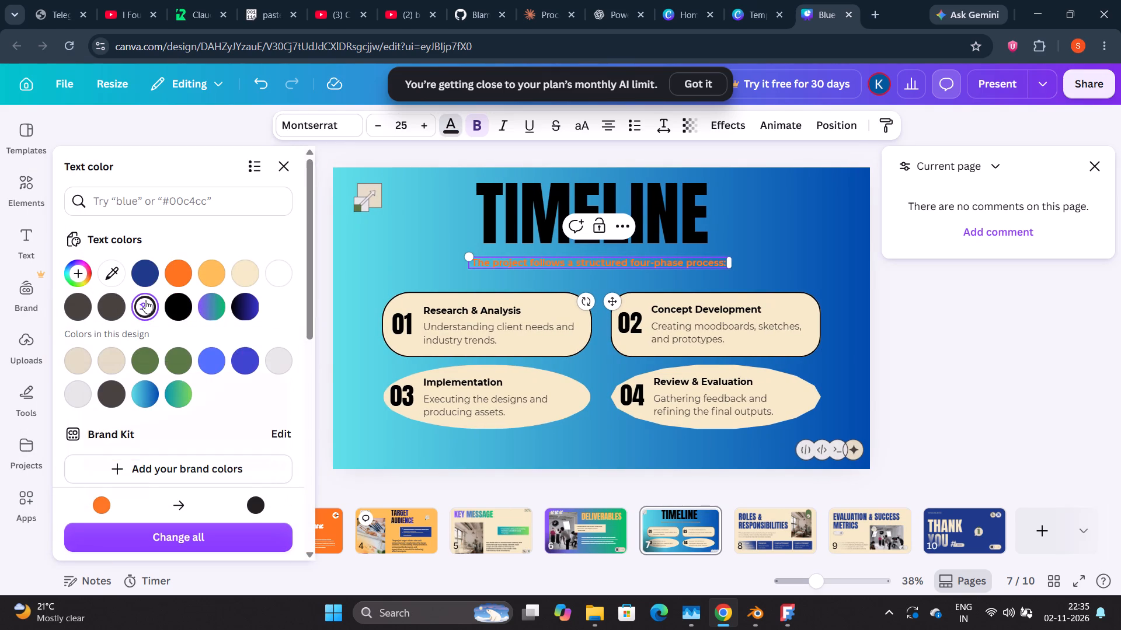
click(145, 300)
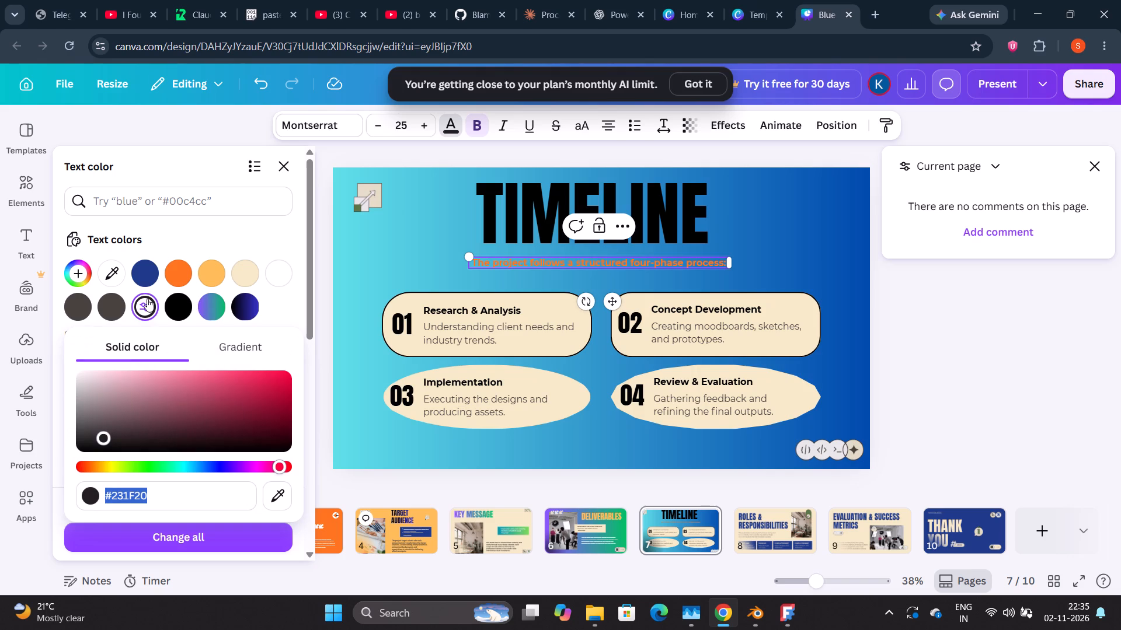
scroll(124, 317, up, 4)
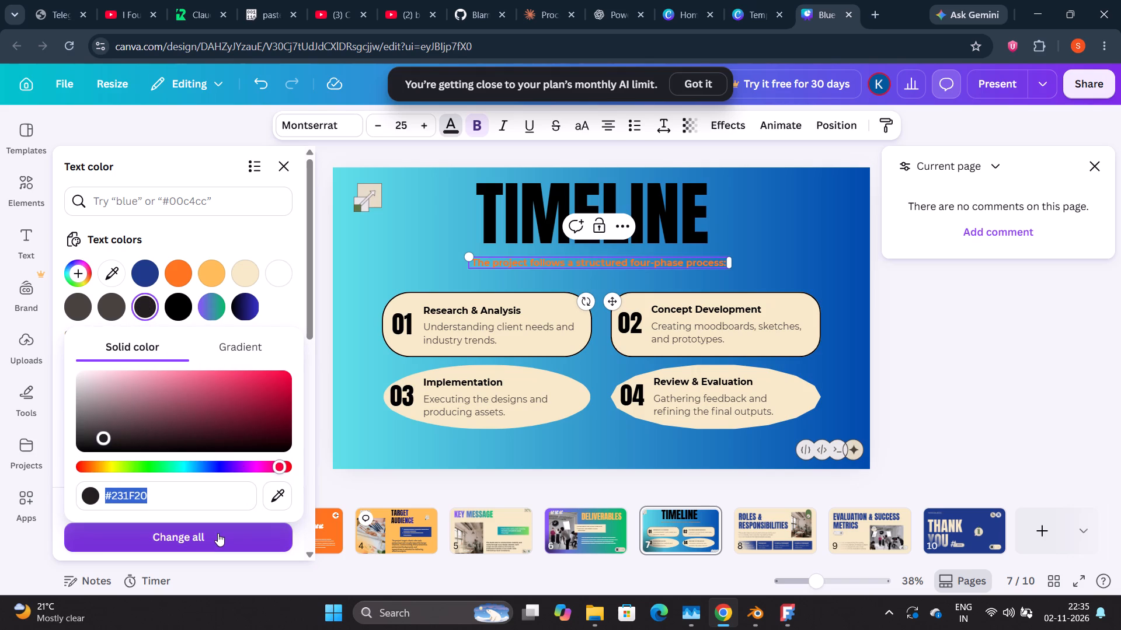
click(218, 533)
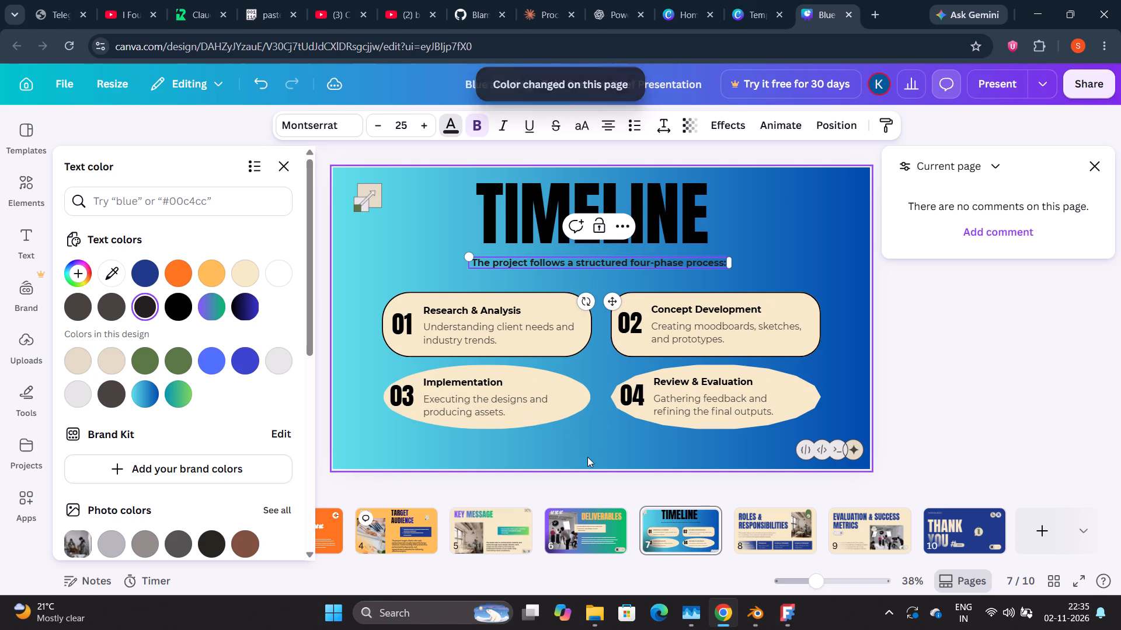
Set the Timeline slide's background to the pale yellow-to-pink gradient, trying purple-to-cyan (#8c52ff, #5ce1e6) and blue-to-pink first.
click(600, 433)
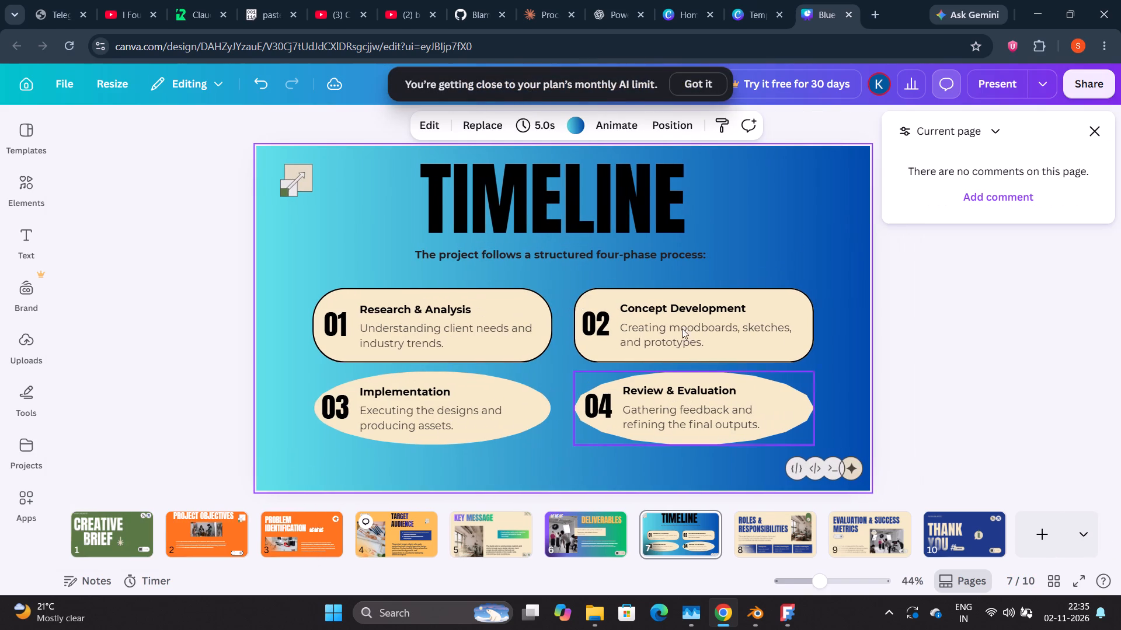
click(575, 128)
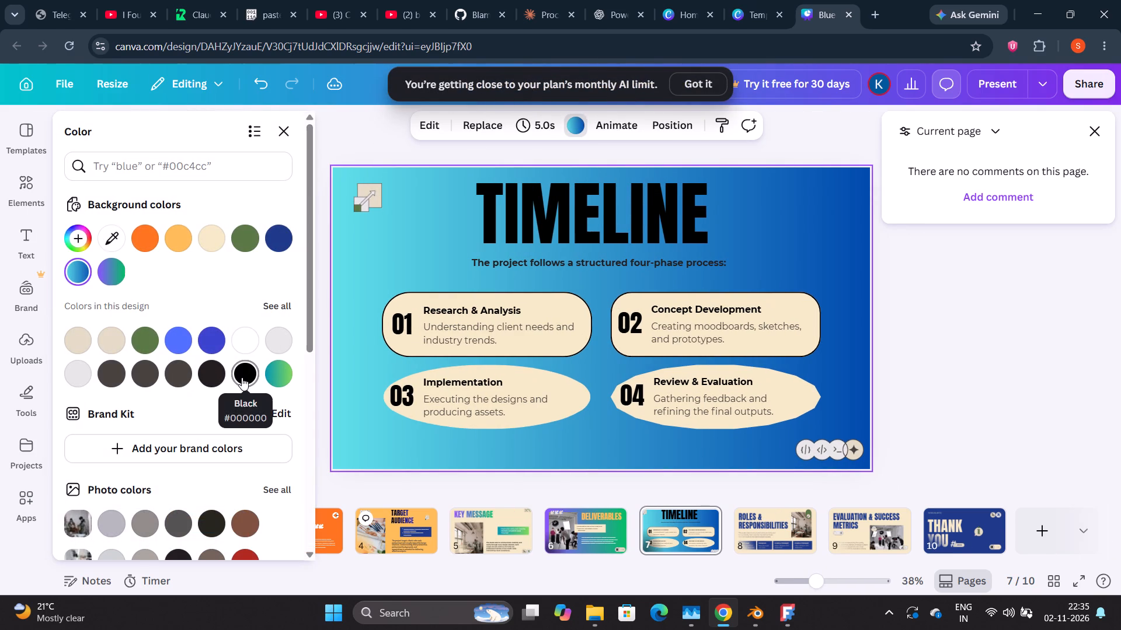
scroll(242, 376, down, 6)
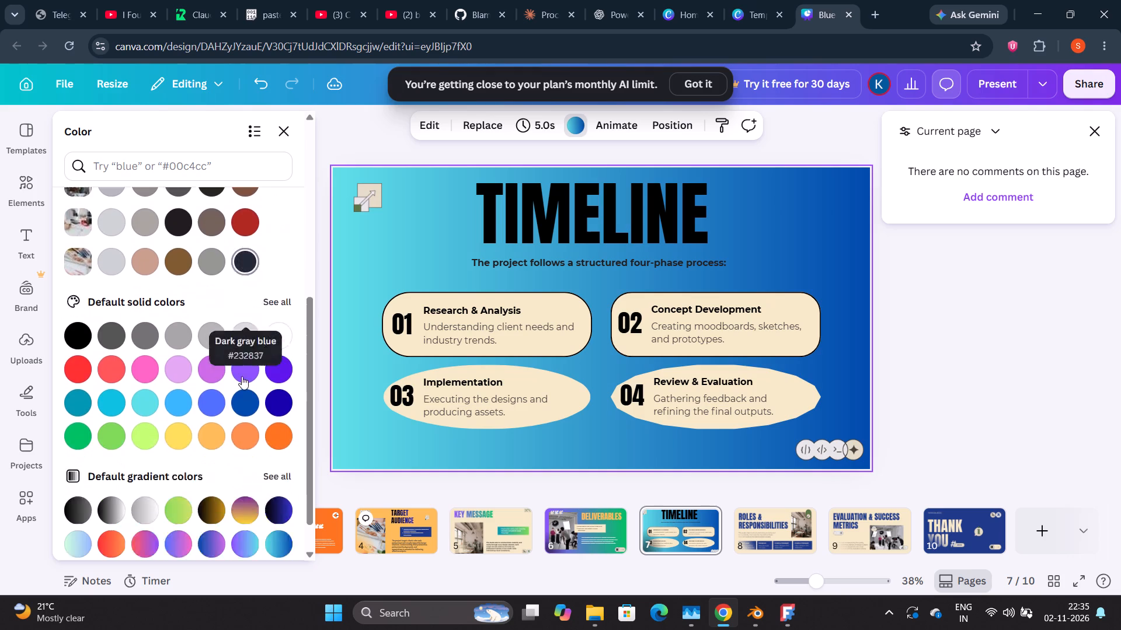
scroll(242, 376, down, 3)
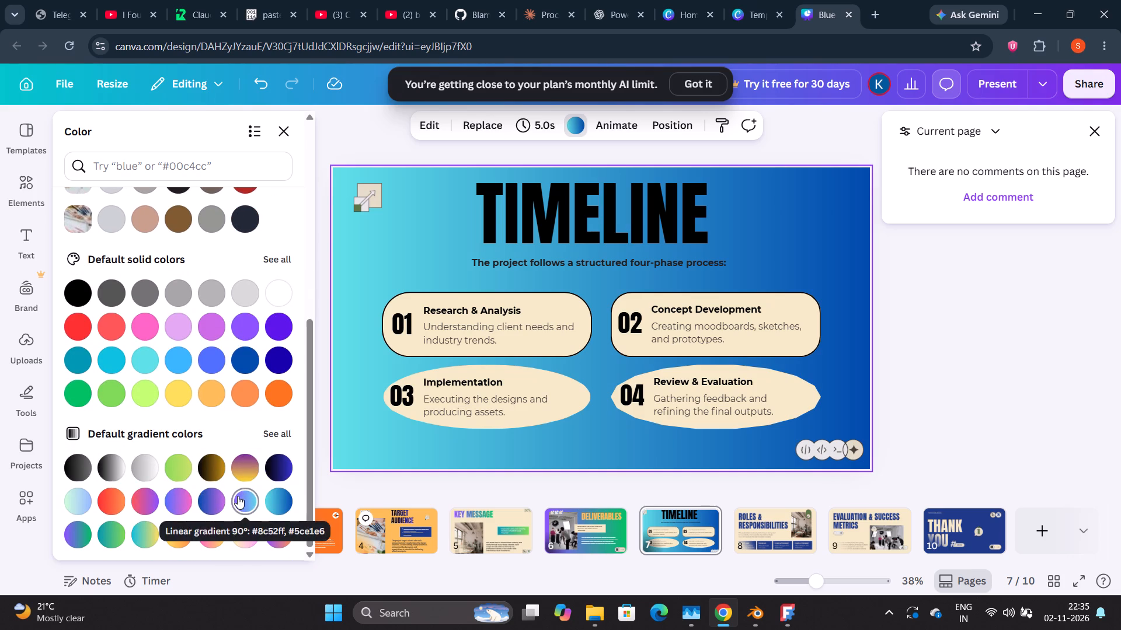
click(238, 496)
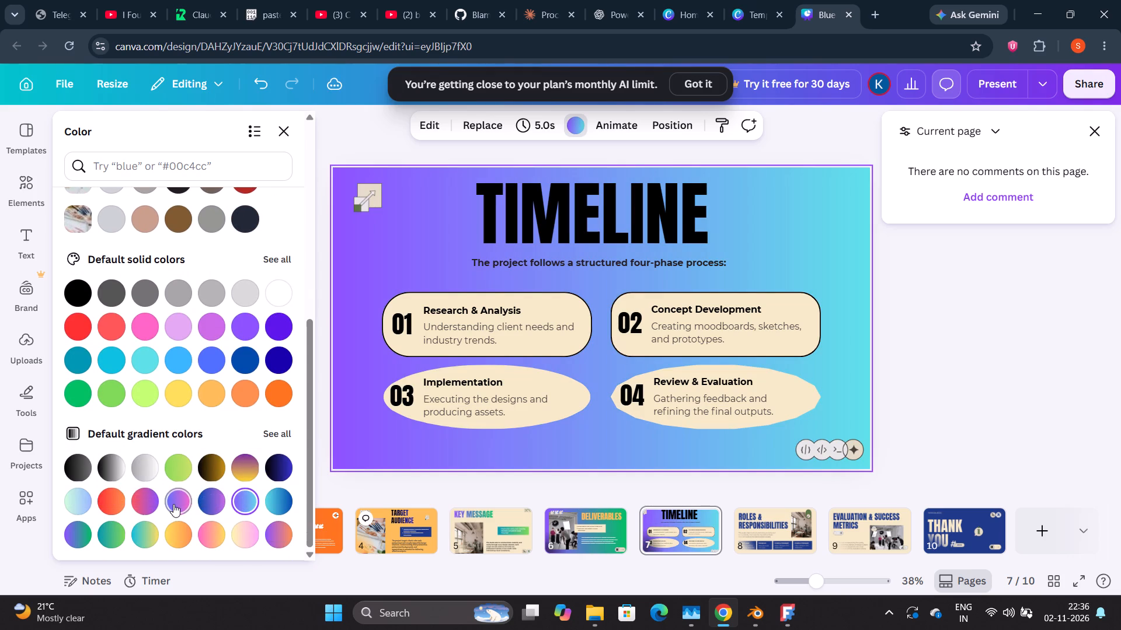
click(173, 504)
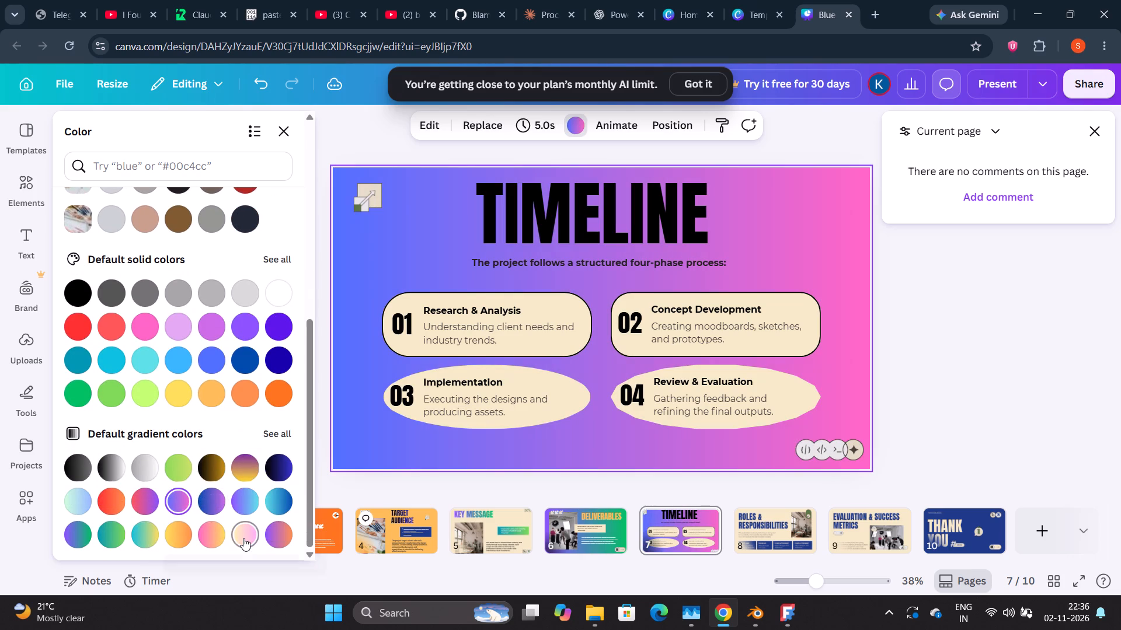
click(243, 538)
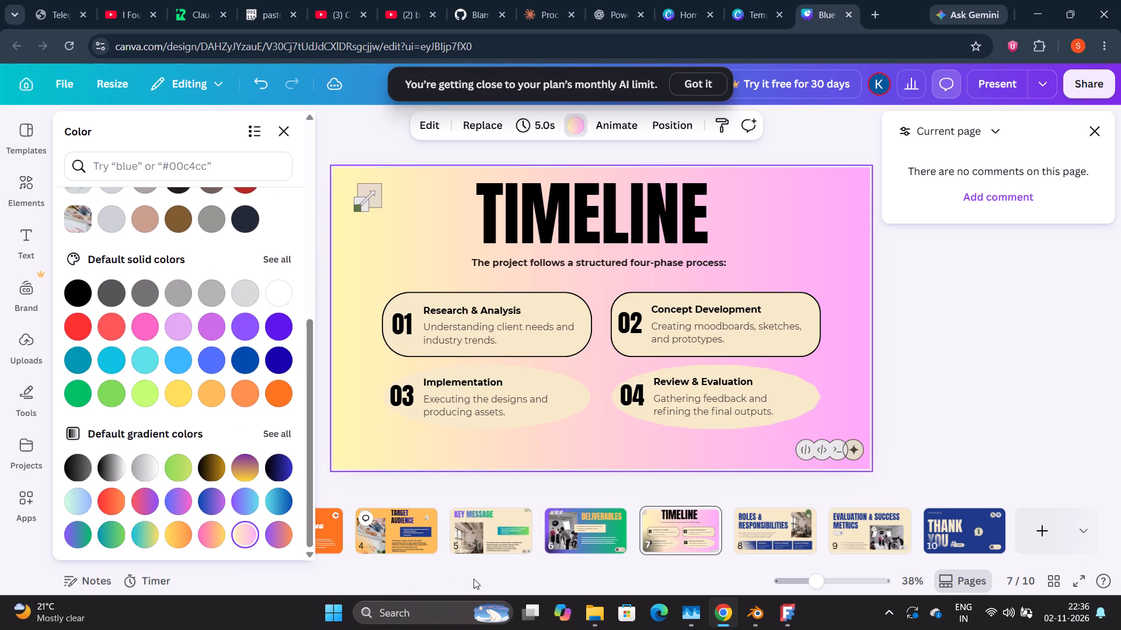
Set the Roles & Responsibilities slide's background to the purple-to-orange gradient, trying yellow-to-orange, yellow-to-pink and blue-to-yellow first.
click(768, 534)
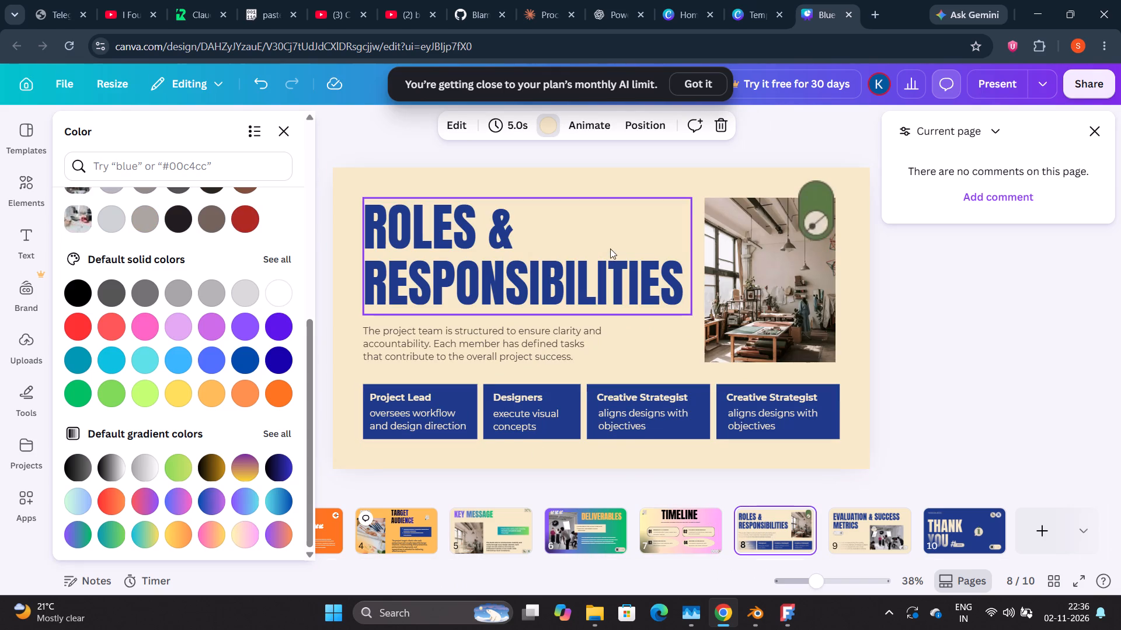
click(541, 127)
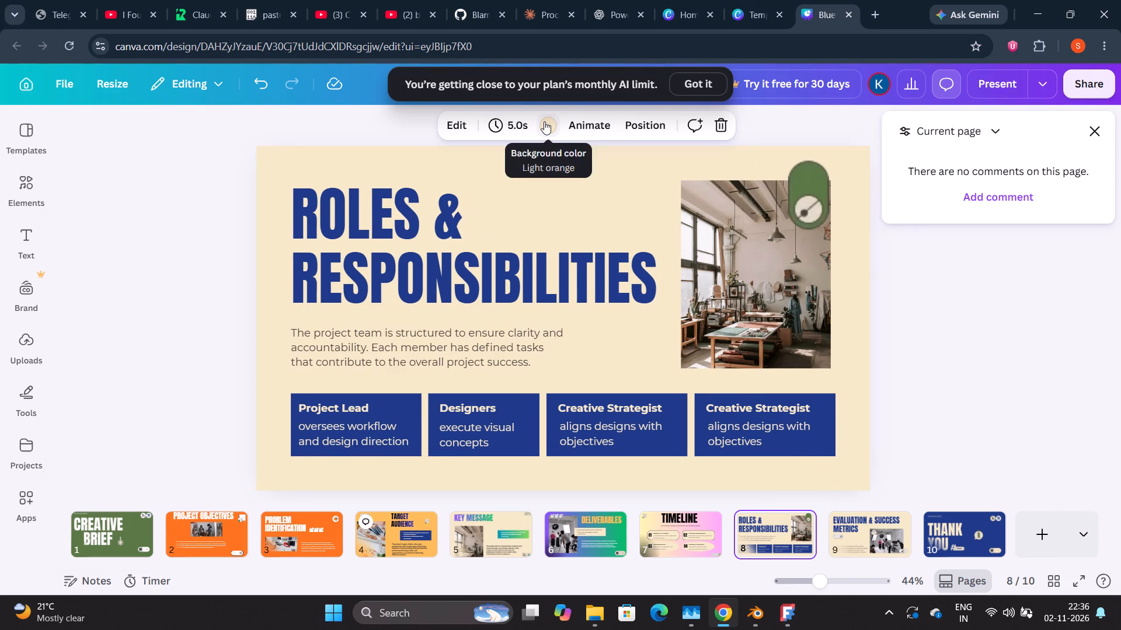
click(544, 121)
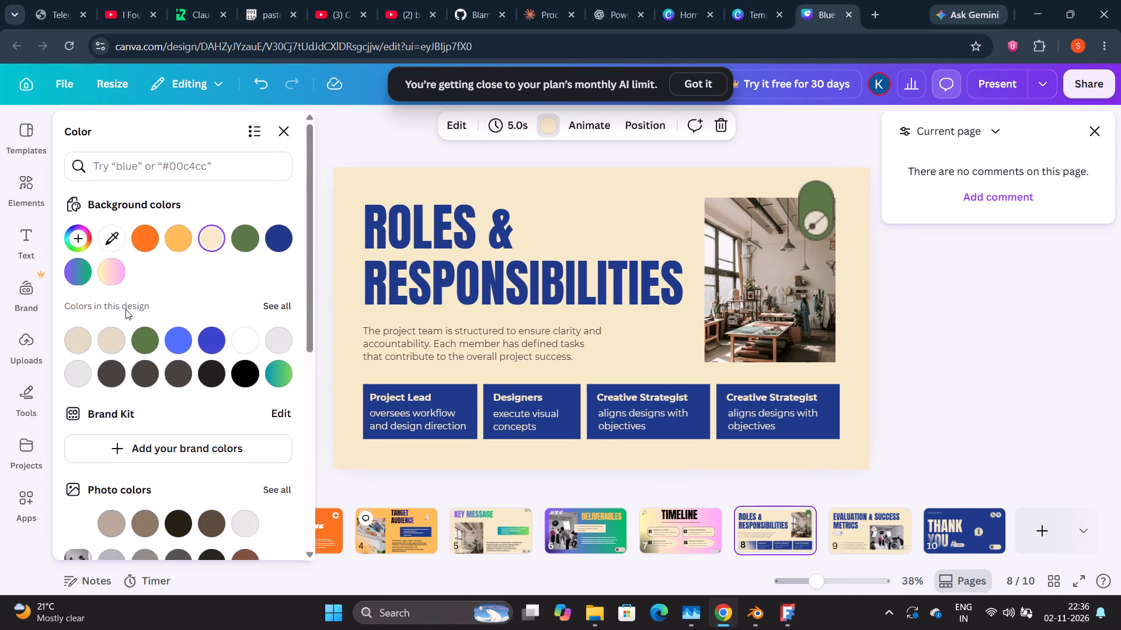
scroll(126, 309, down, 9)
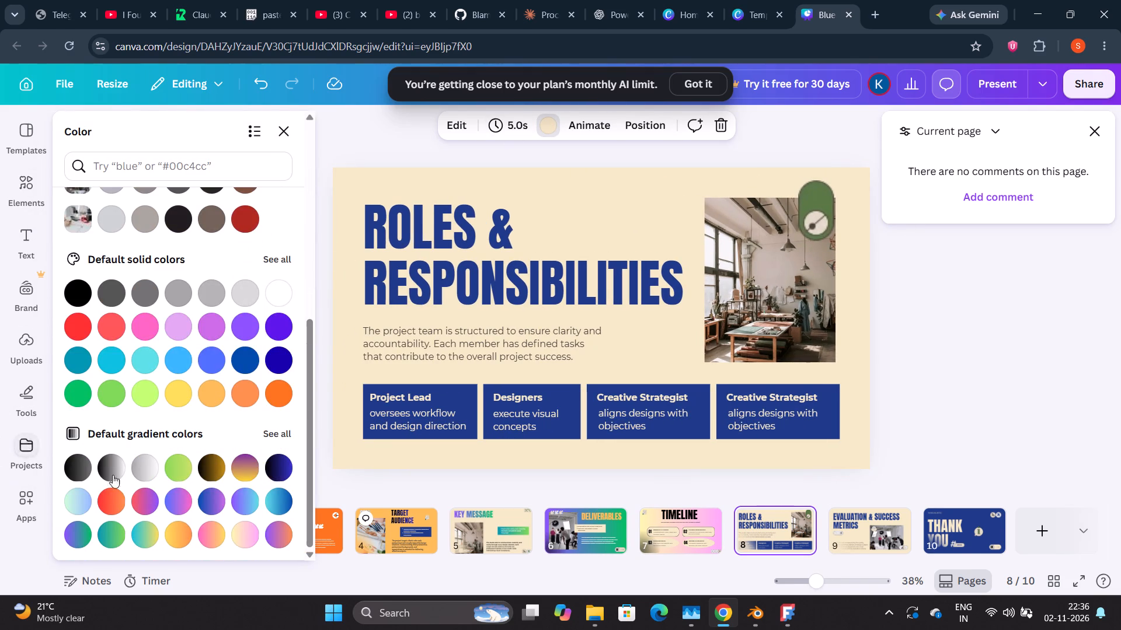
click(174, 534)
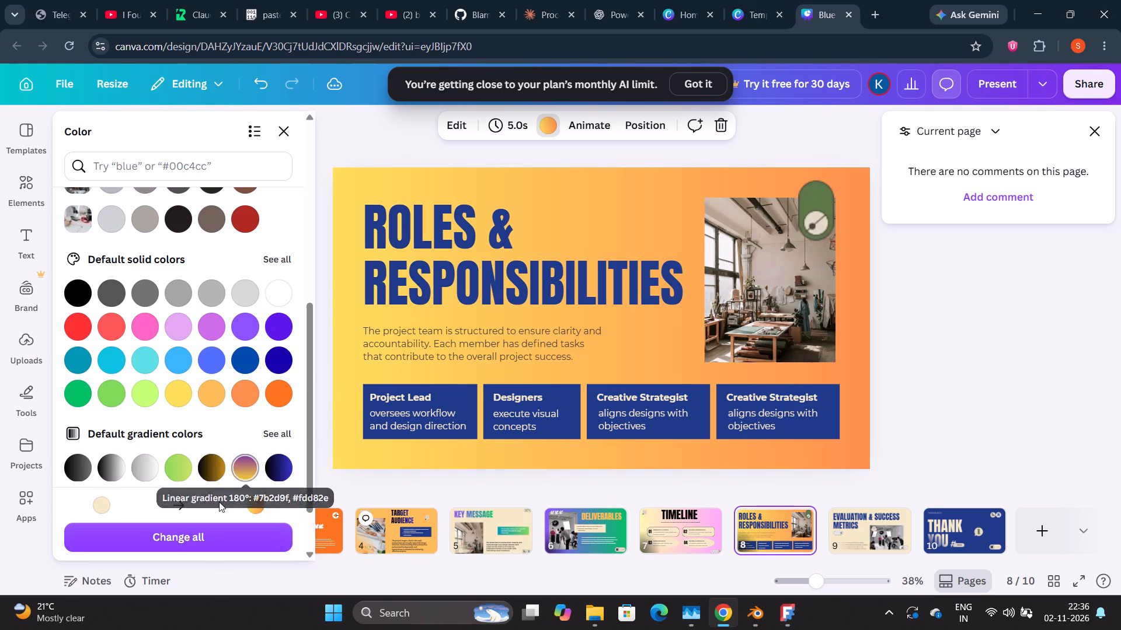
scroll(219, 502, down, 2)
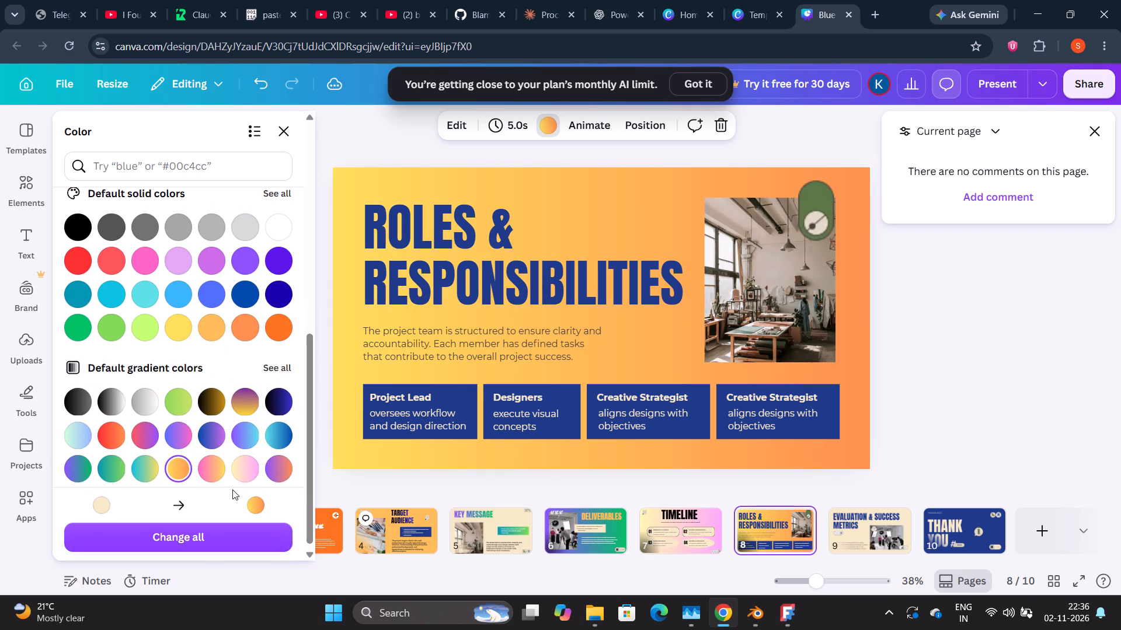
click(238, 482)
click(238, 481)
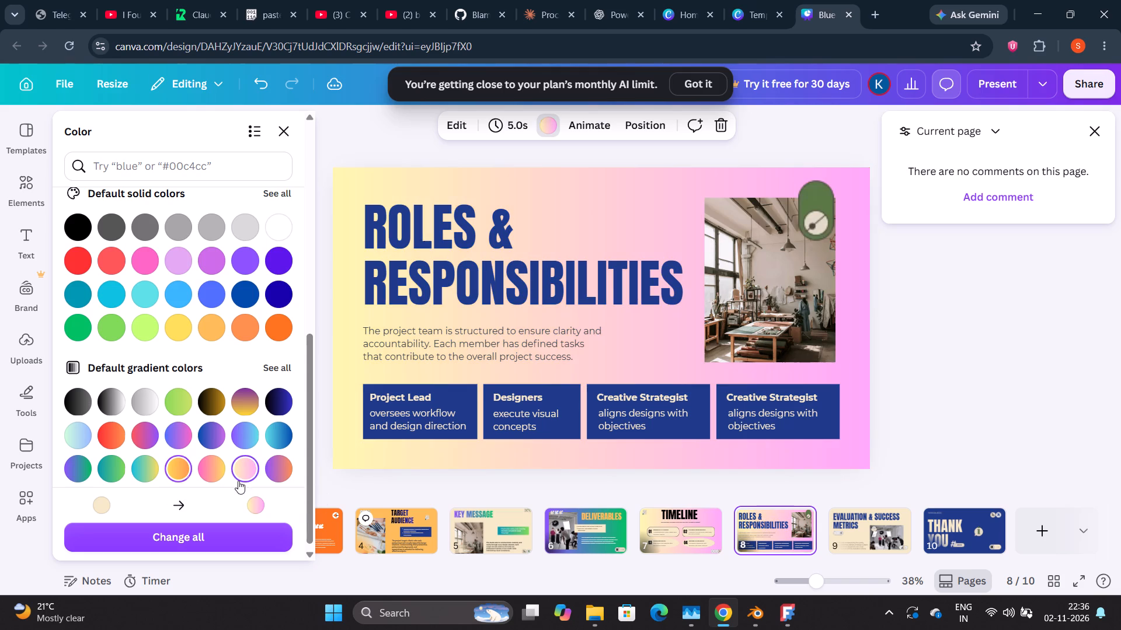
click(145, 465)
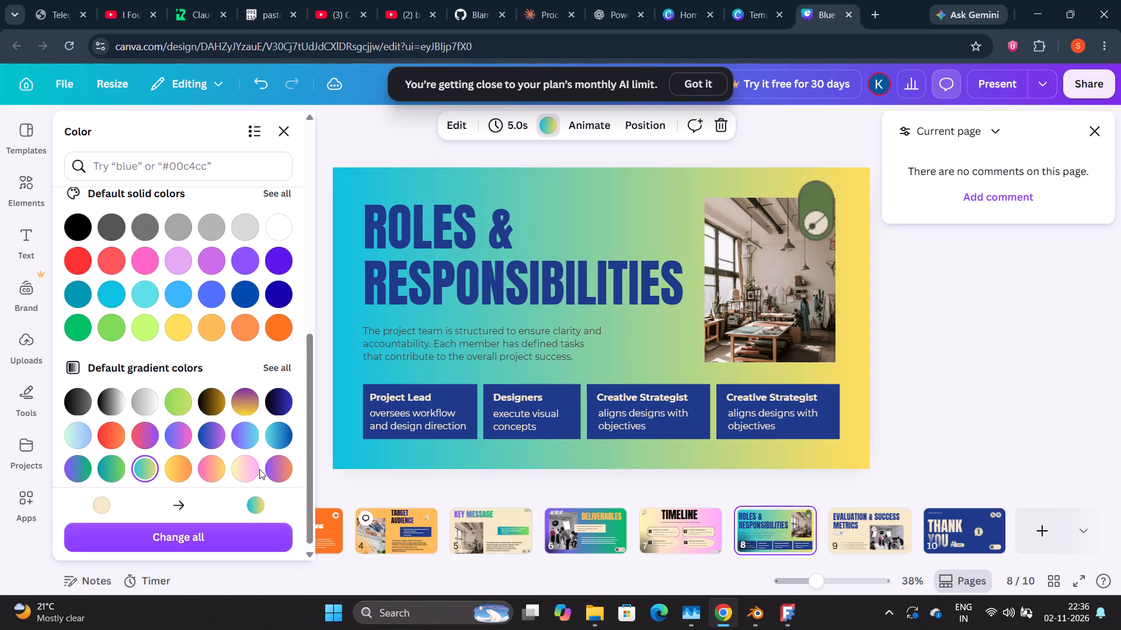
click(280, 464)
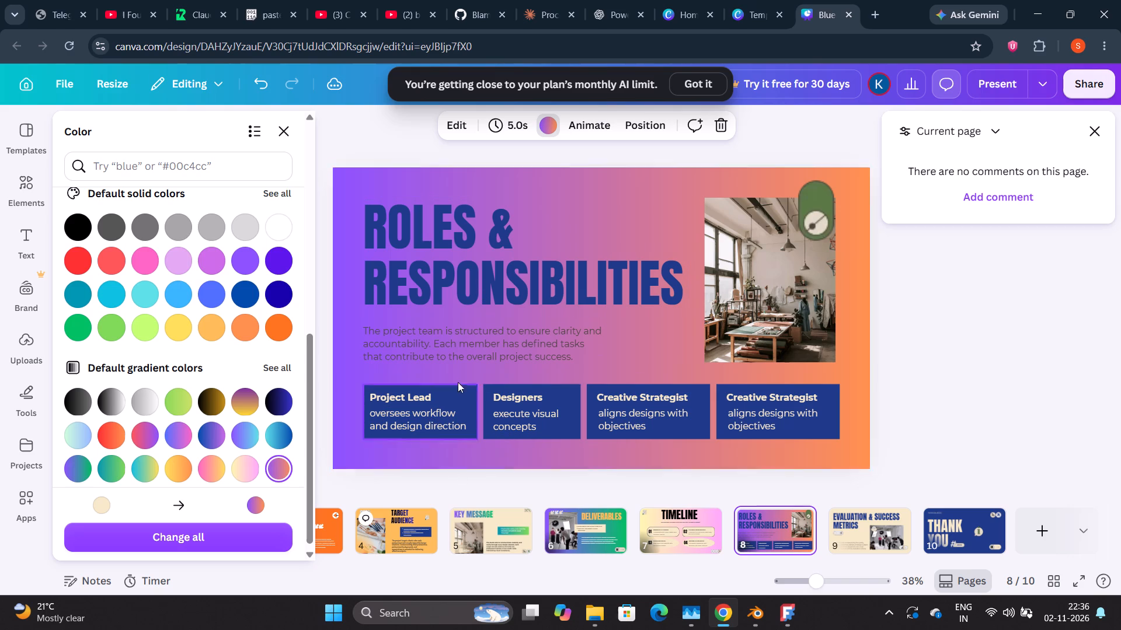
Move the ROLES & RESPONSIBILITIES heading up and left, closer to the slide's upper-left corner.
drag(567, 286, 530, 260)
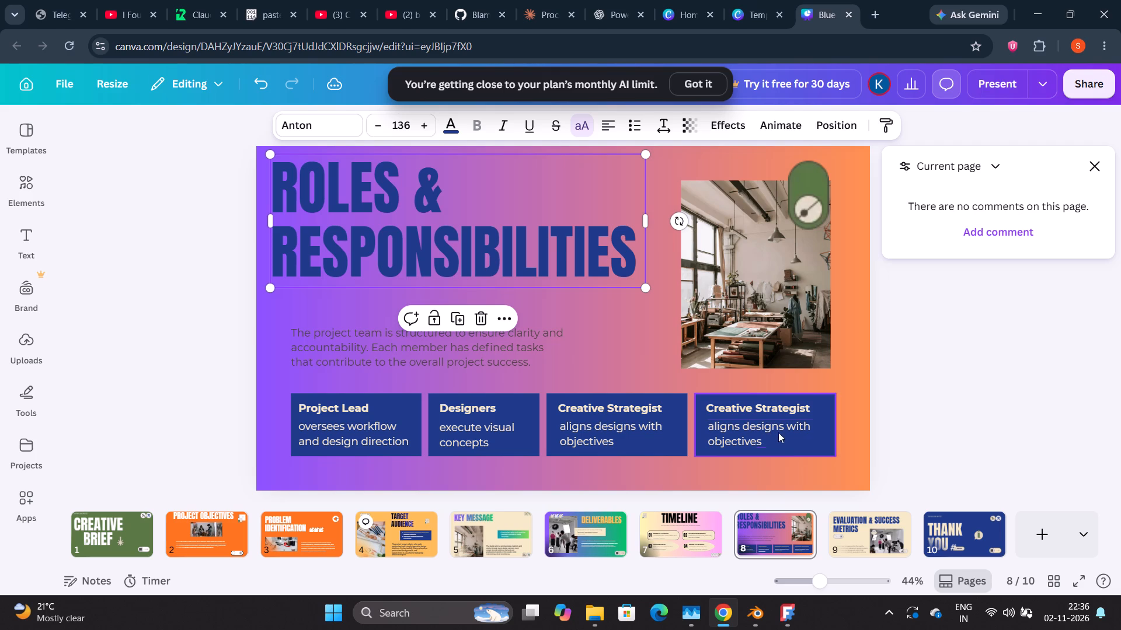
Nudge the fourth role box, both Creative Strategist descriptions, the Project Lead heading and description, and the Designers heading slightly right.
click(822, 452)
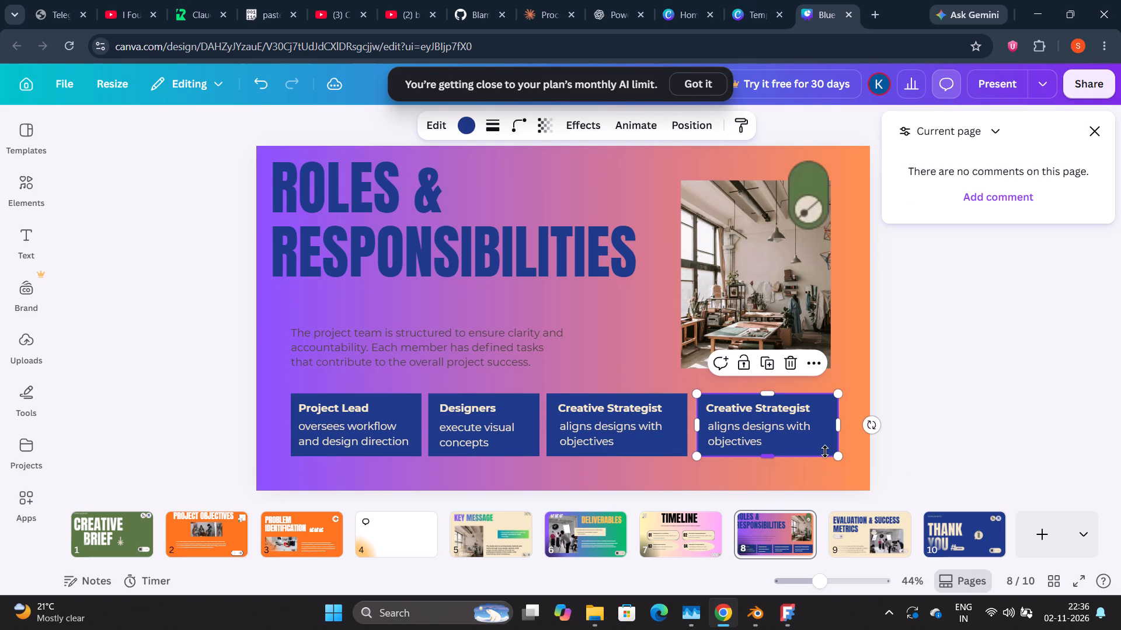
click(461, 424)
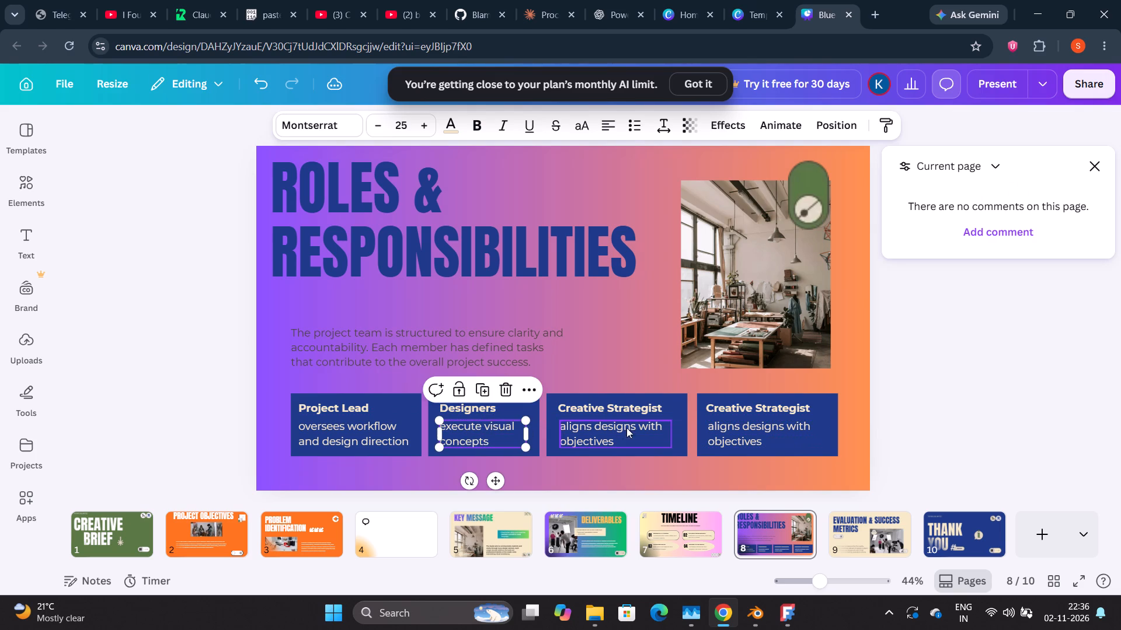
drag(630, 430, 635, 434)
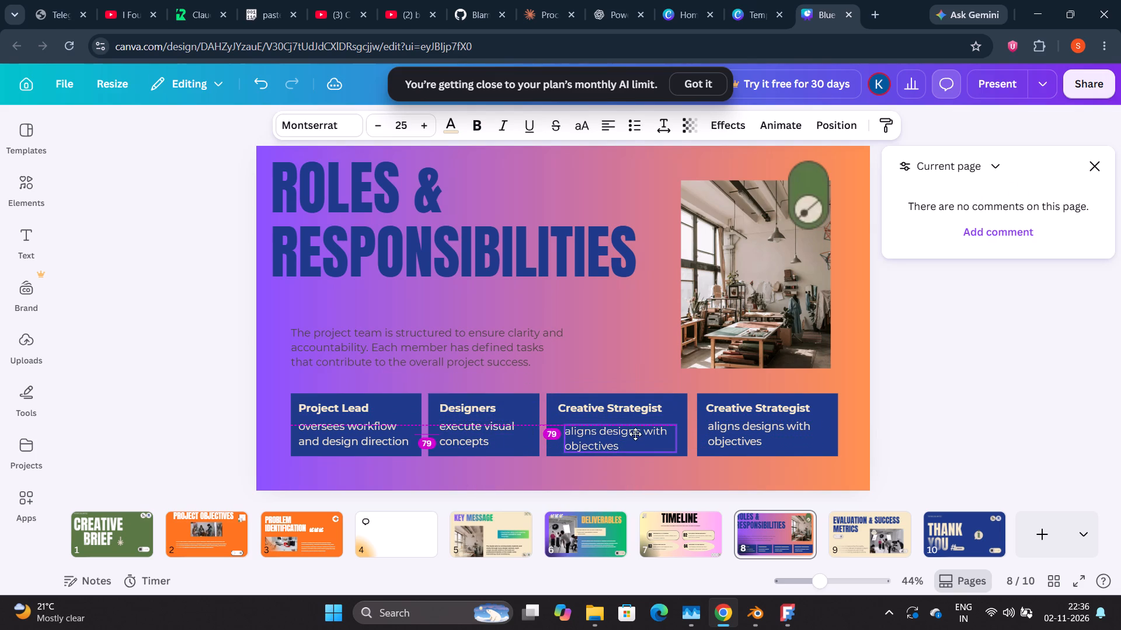
drag(635, 434, 636, 432)
drag(731, 436, 738, 438)
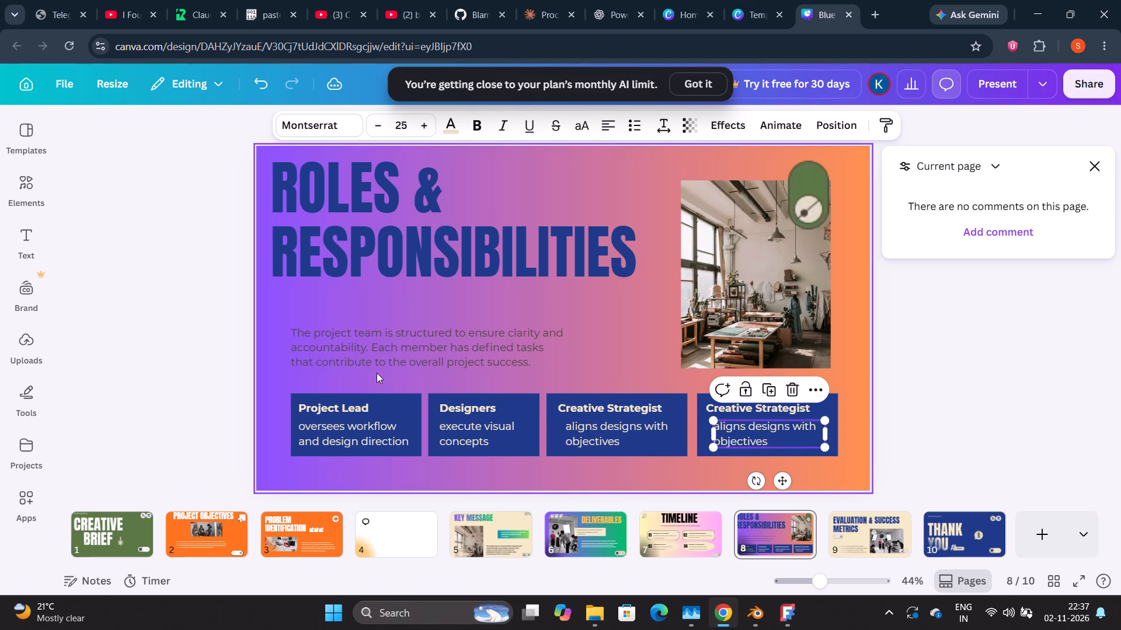
click(347, 444)
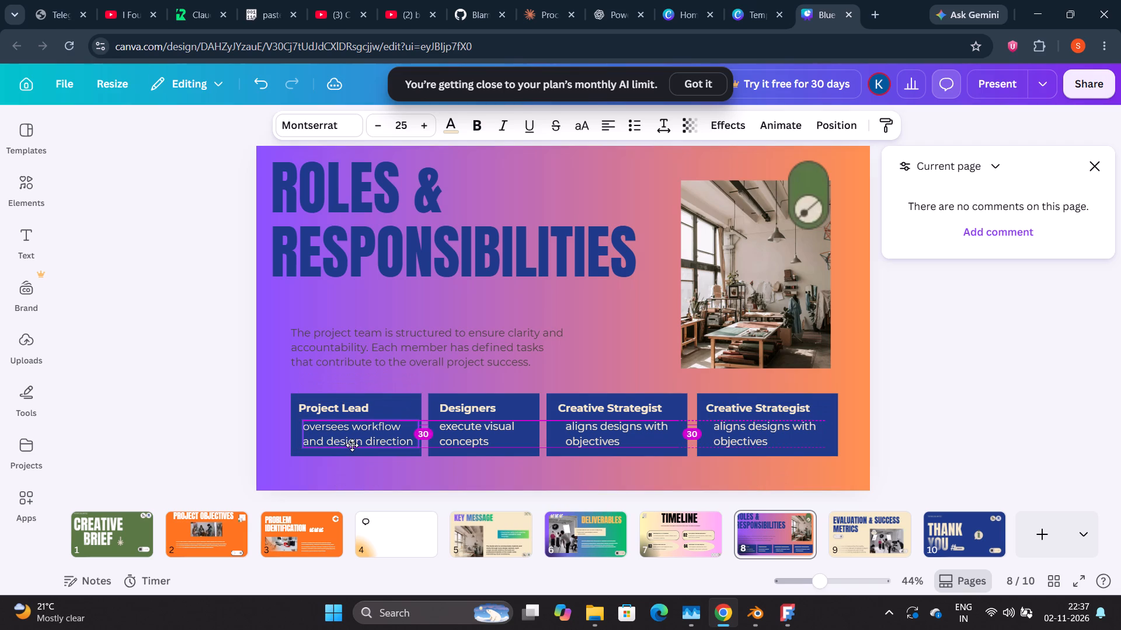
drag(343, 407, 349, 405)
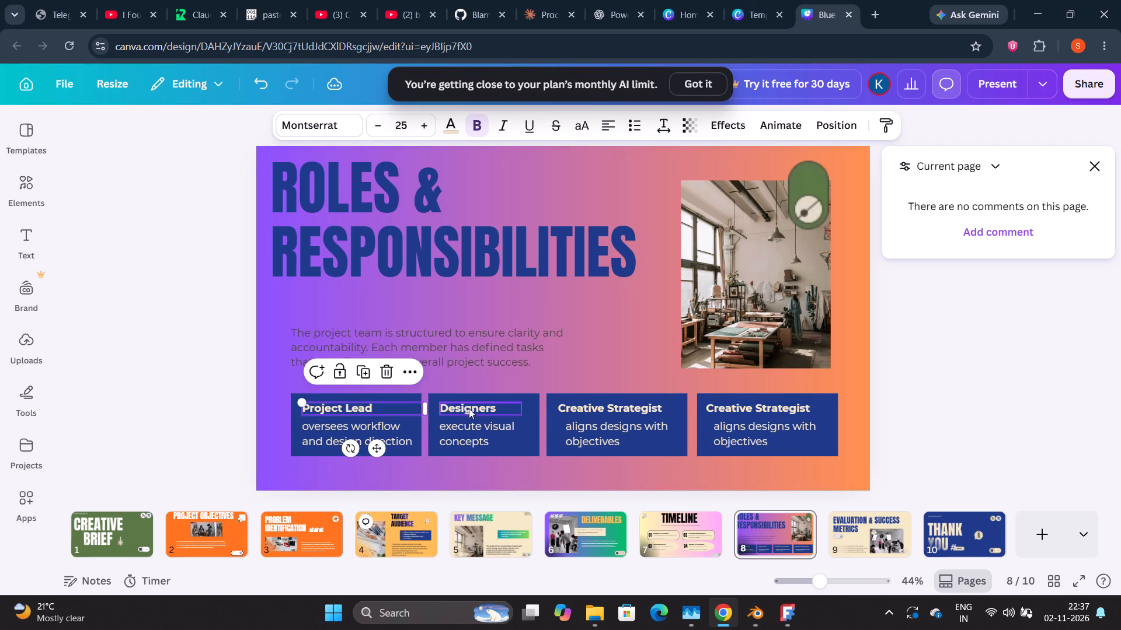
drag(468, 407, 476, 408)
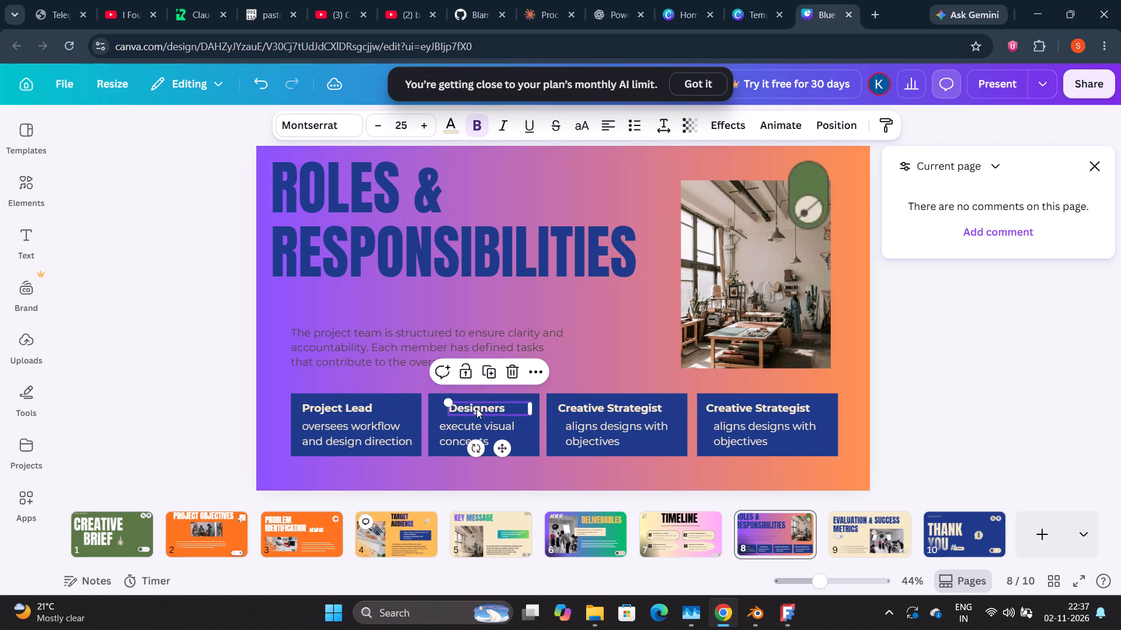
Widen the "The project team is structured…" paragraph box and shift it slightly right, above the role boxes.
drag(378, 336, 411, 333)
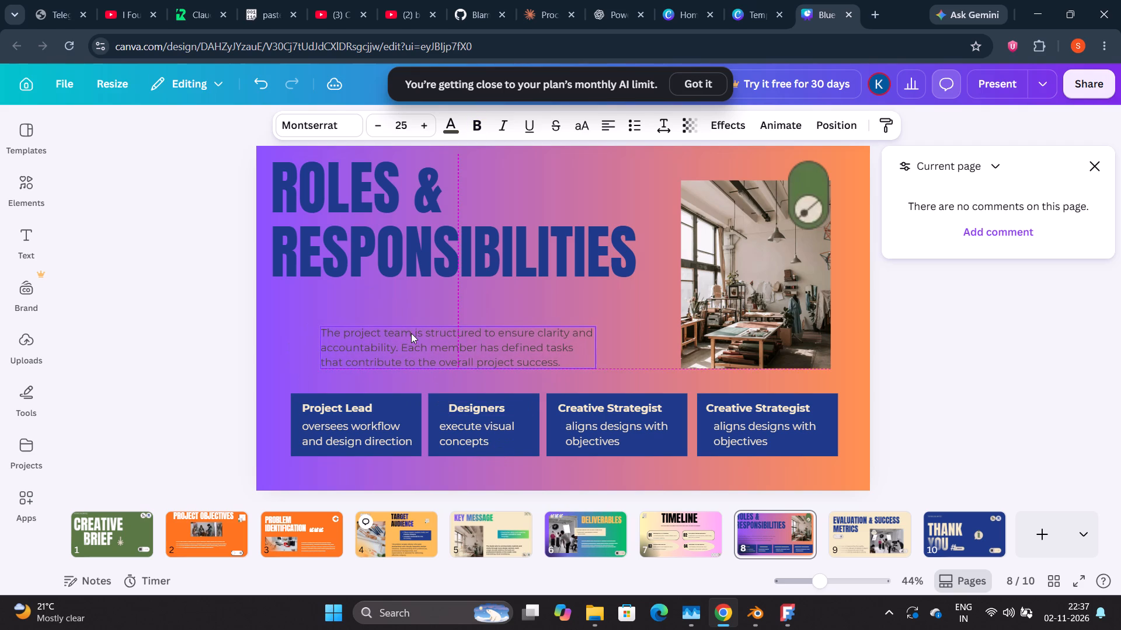
drag(319, 348, 280, 357)
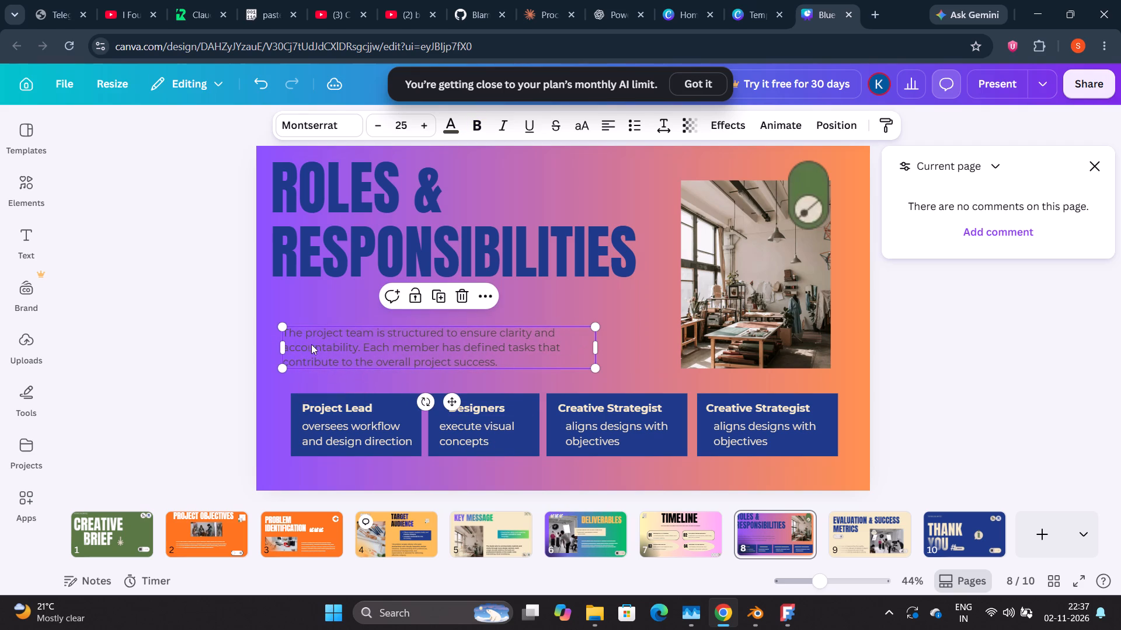
drag(332, 339, 356, 339)
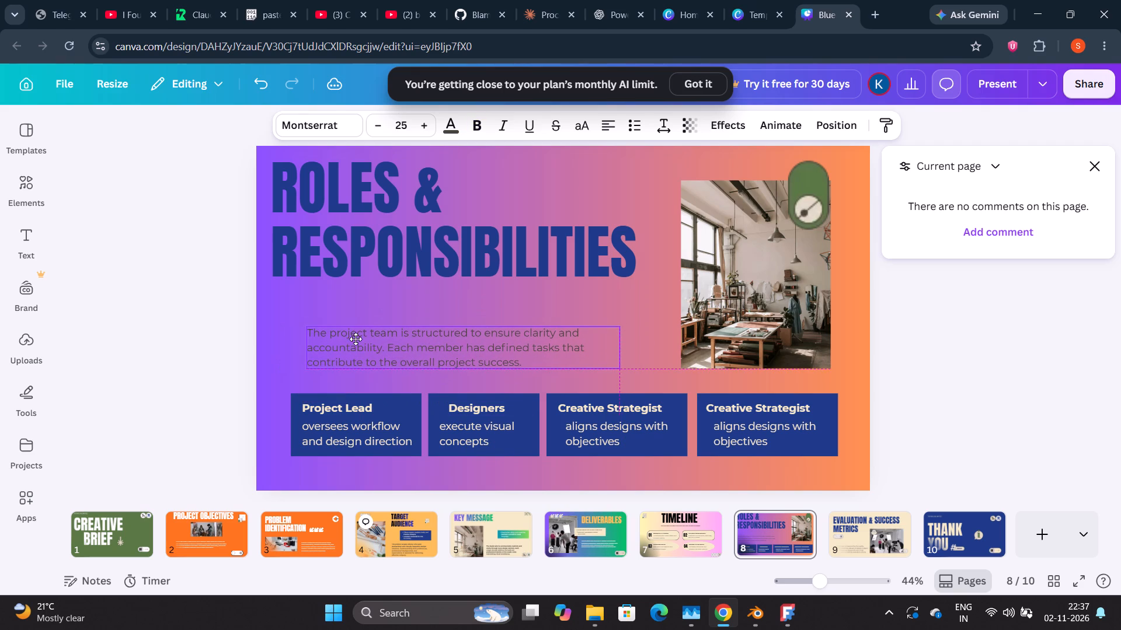
drag(356, 339, 356, 338)
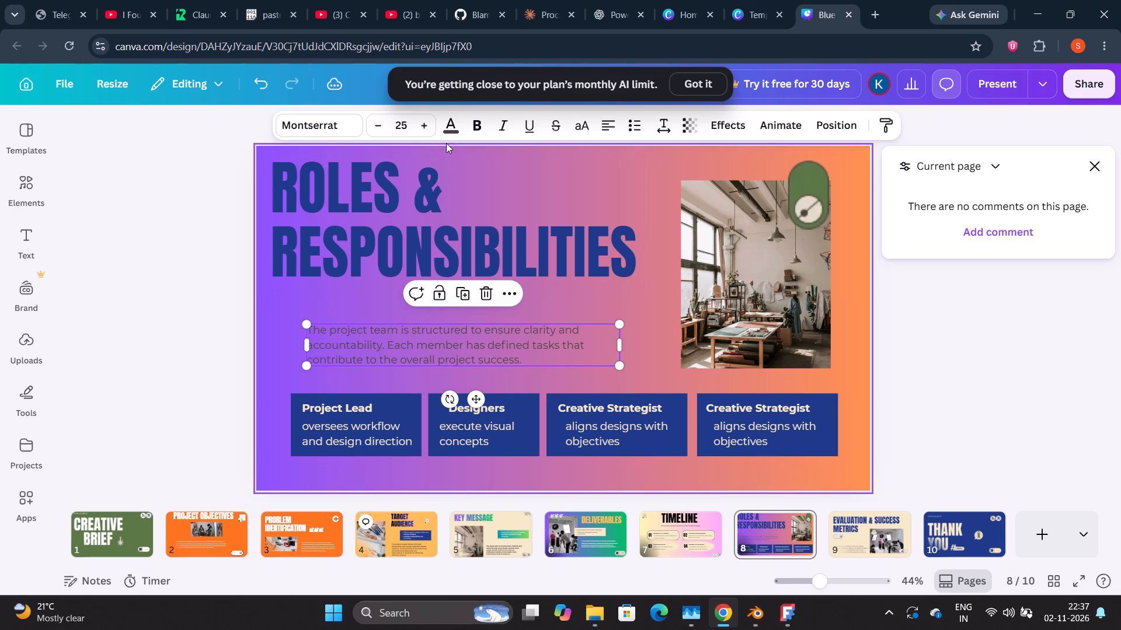
Recolour the "The project team is structured…" paragraph white, trying light gray, the teal-to-green gradient and gray green first.
click(448, 130)
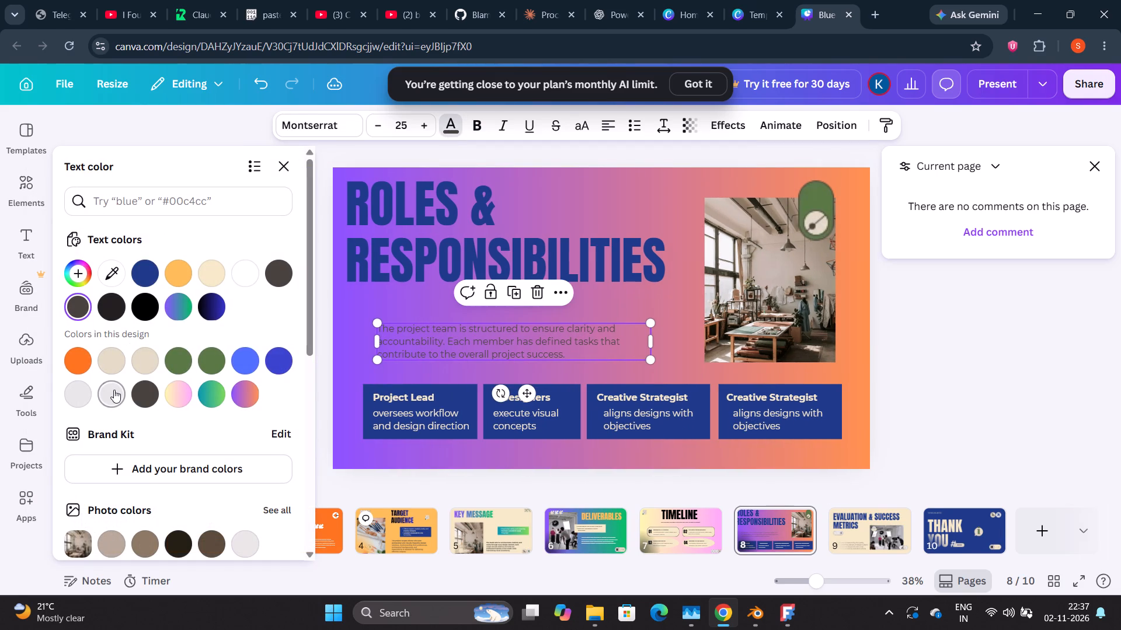
click(78, 398)
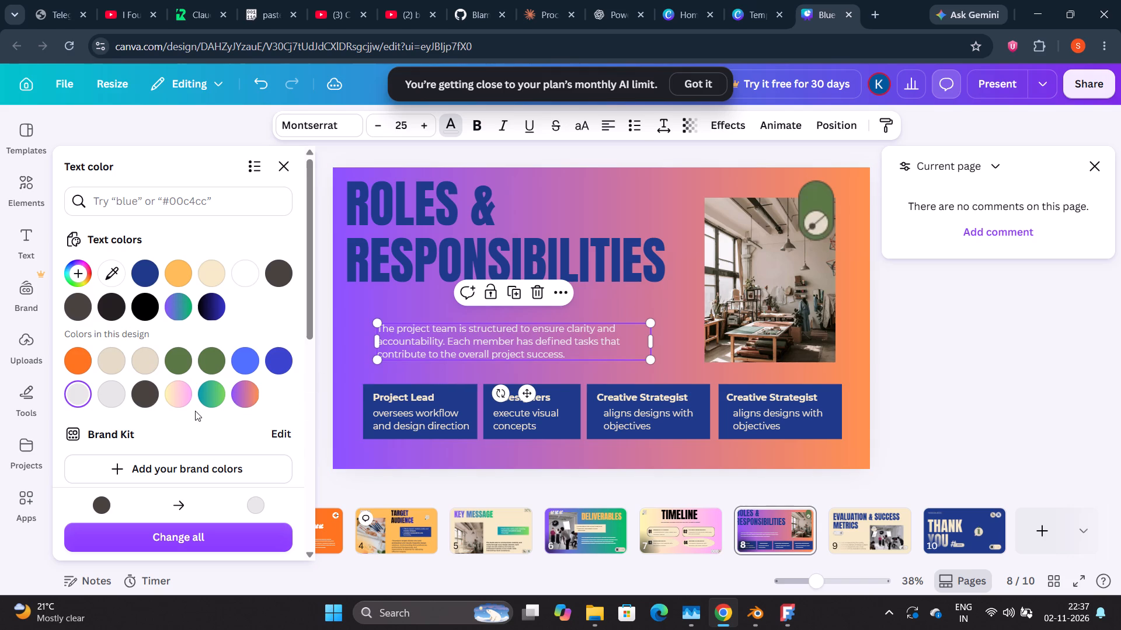
click(208, 395)
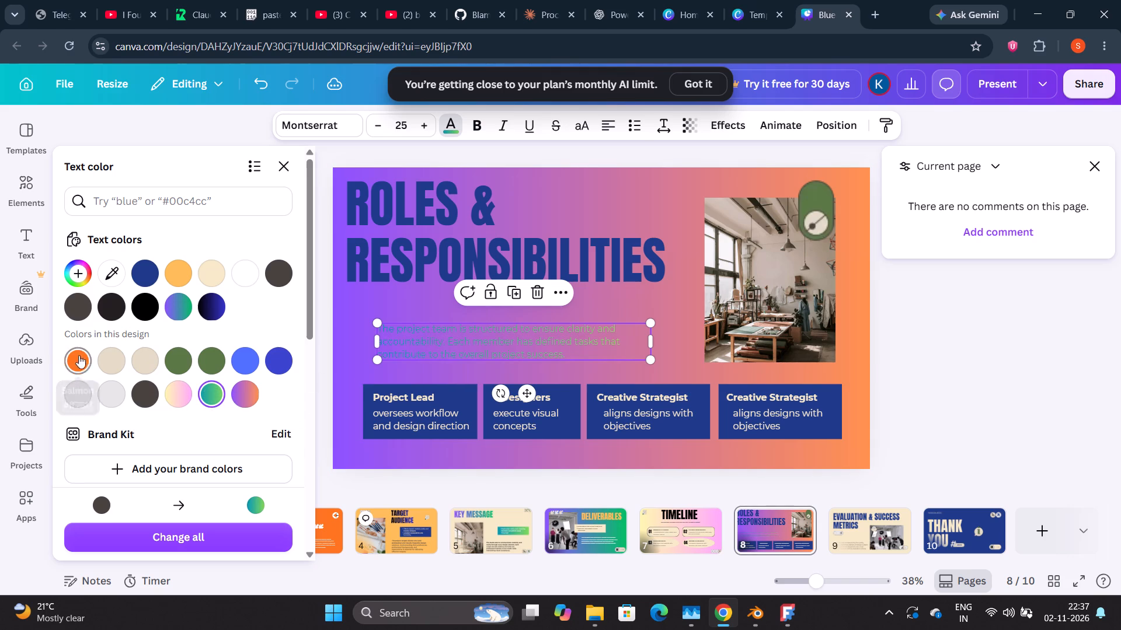
click(190, 370)
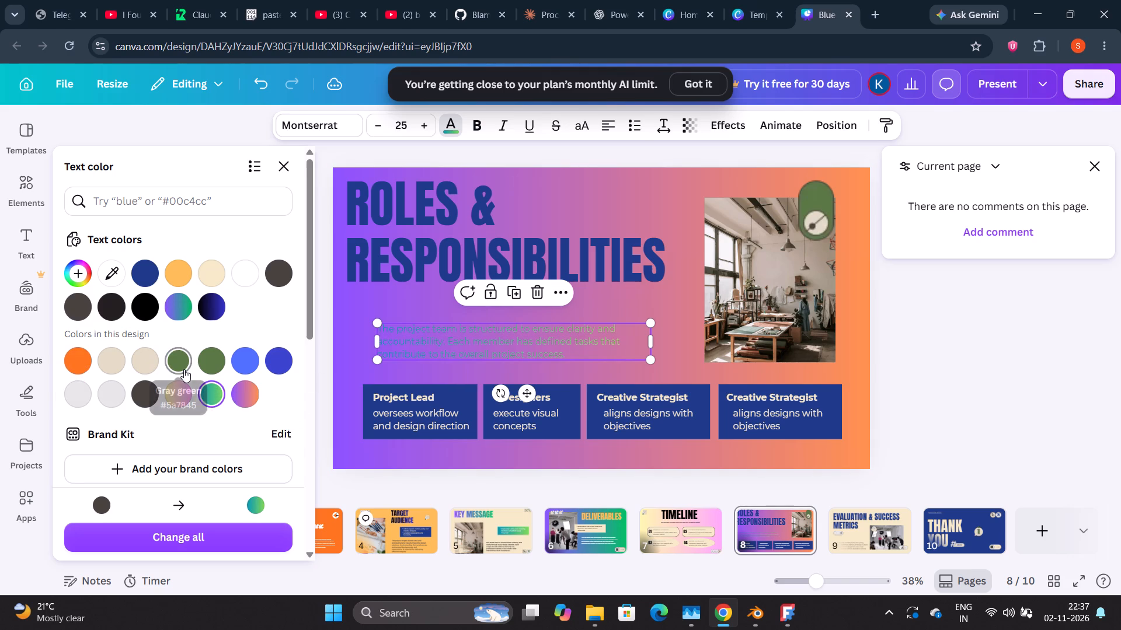
click(184, 369)
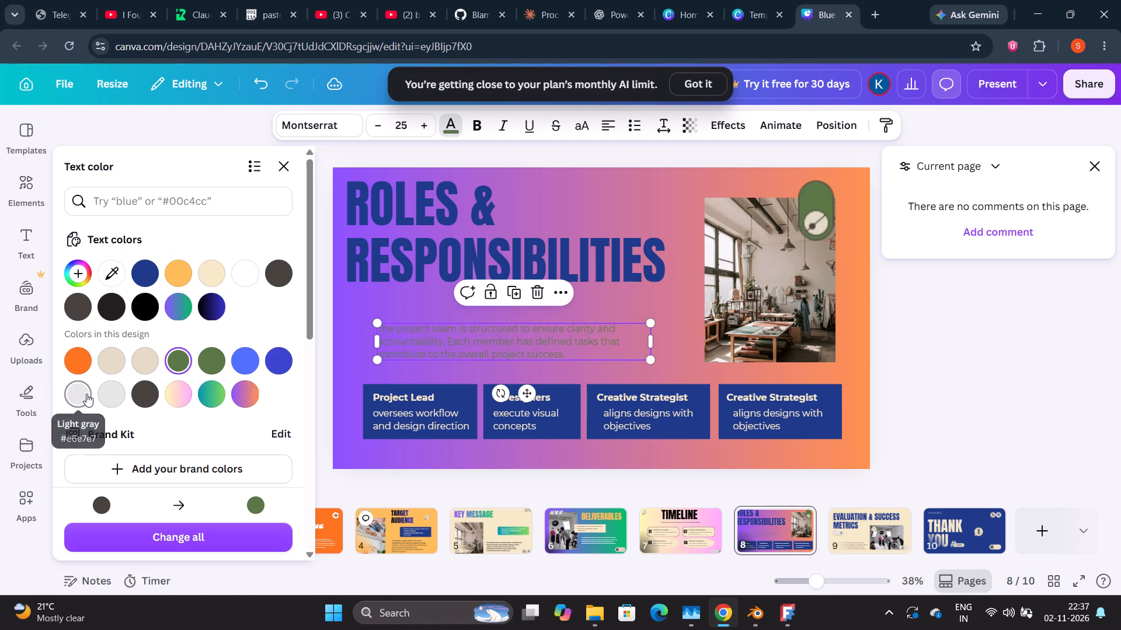
click(241, 278)
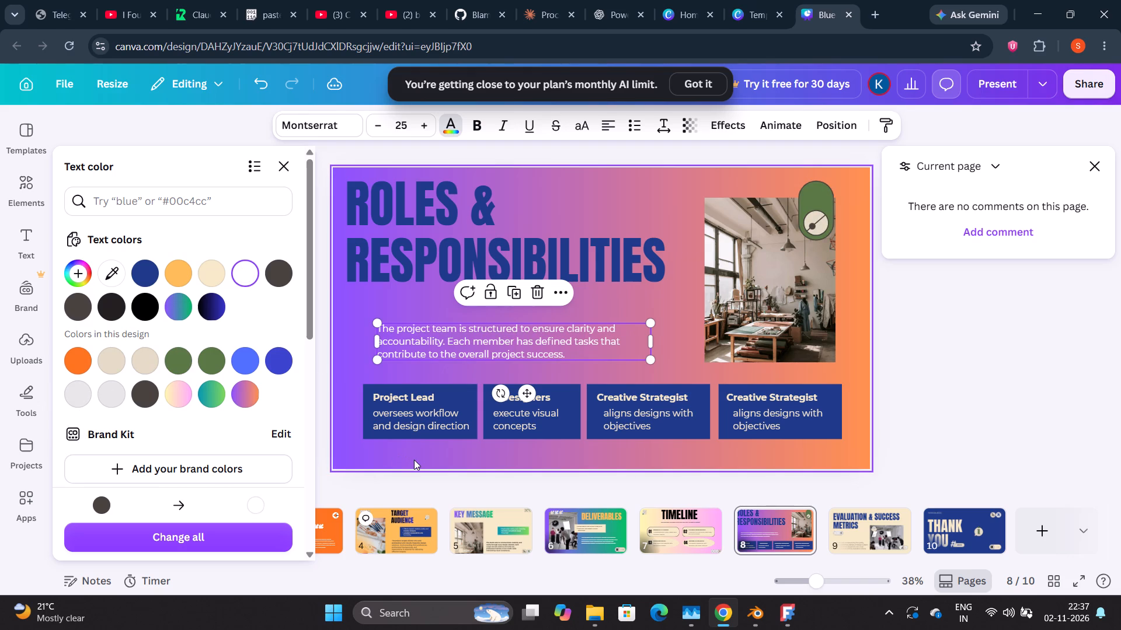
Recolour the Project Lead description from cream to white and apply that colour change across all pages.
click(421, 432)
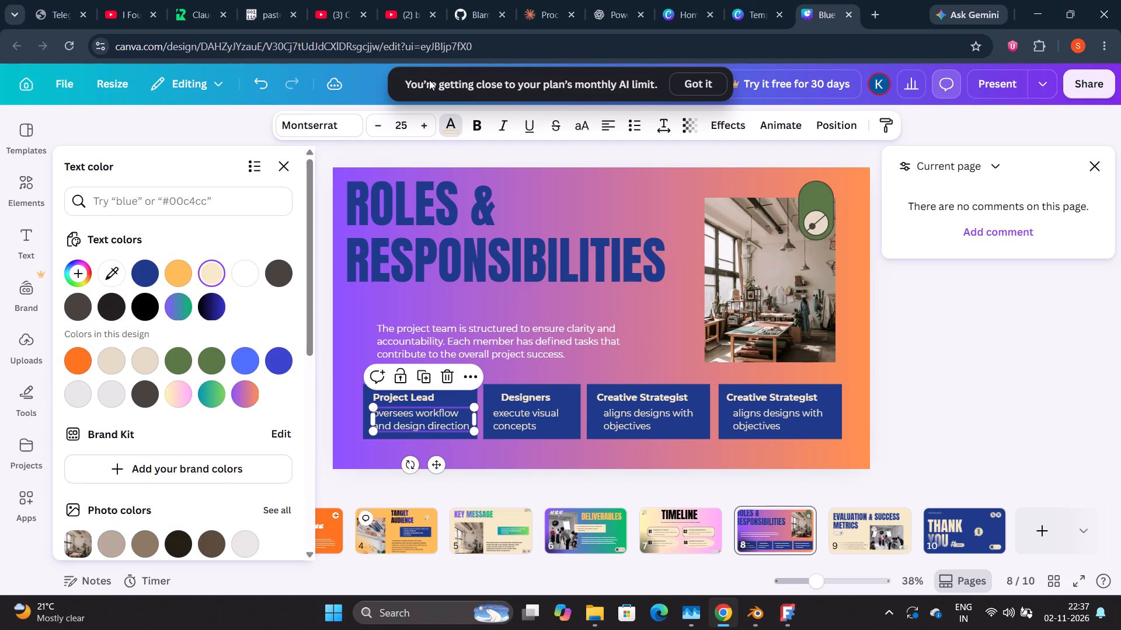
click(450, 130)
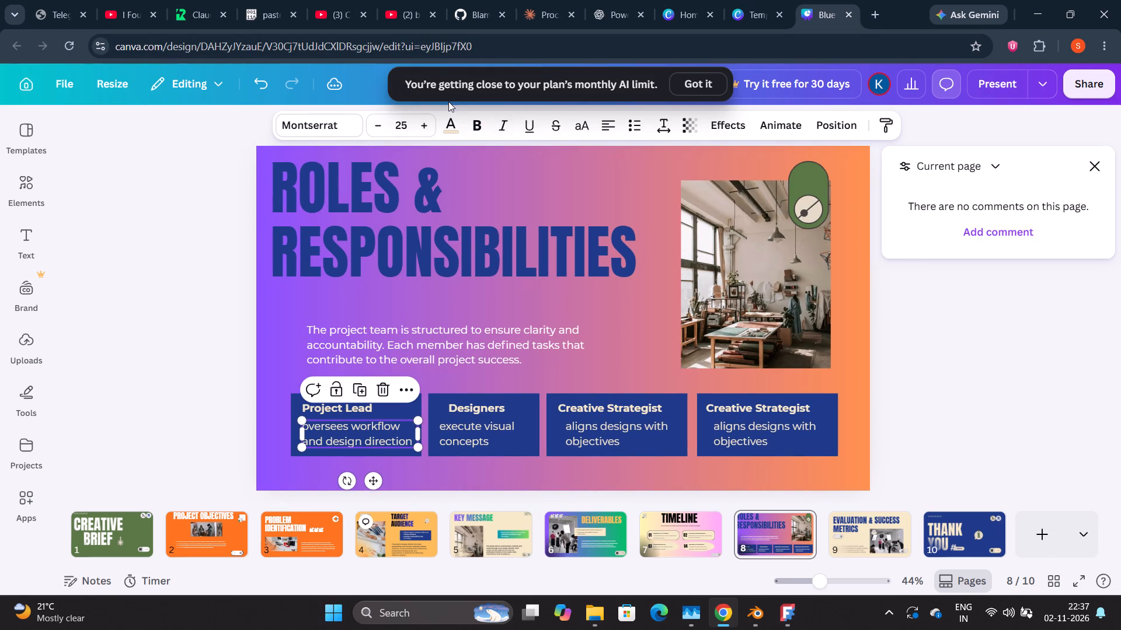
click(450, 125)
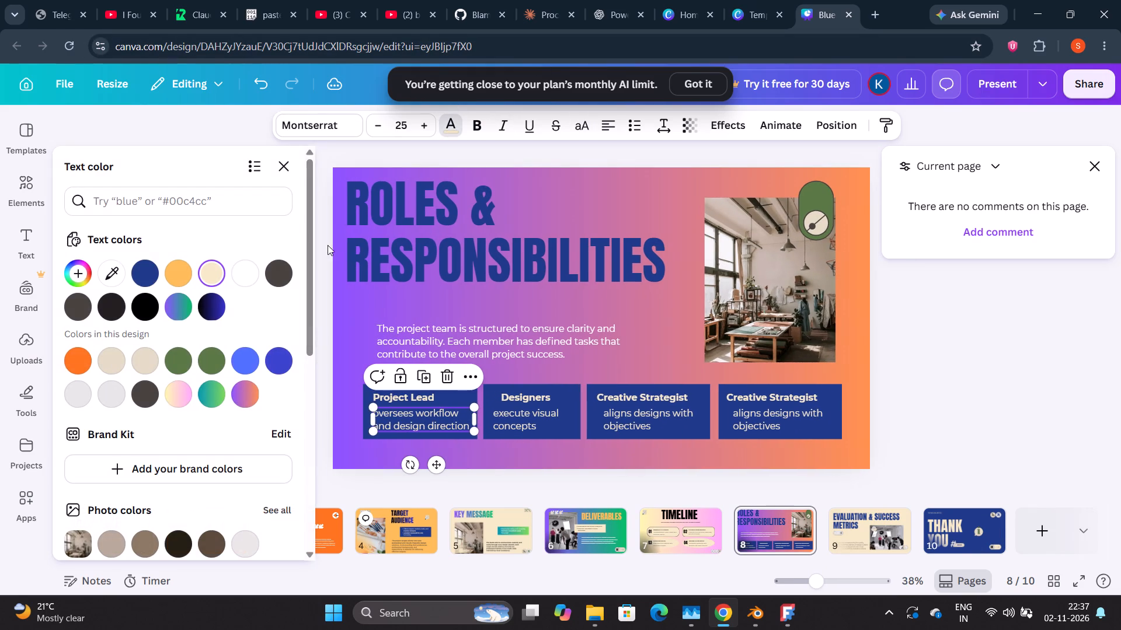
click(252, 274)
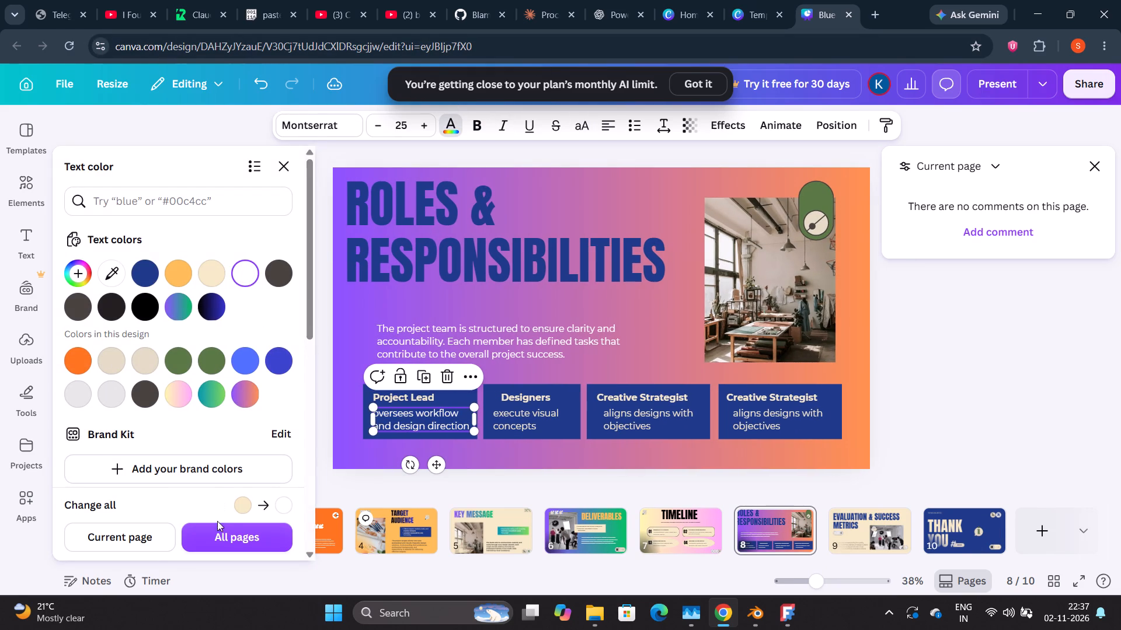
click(231, 540)
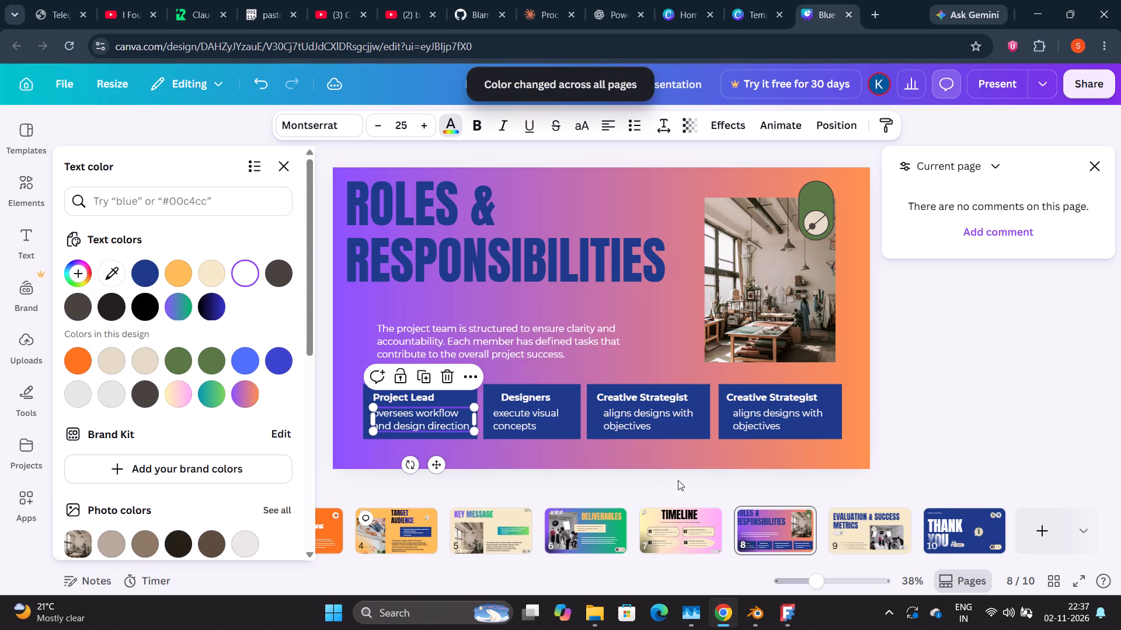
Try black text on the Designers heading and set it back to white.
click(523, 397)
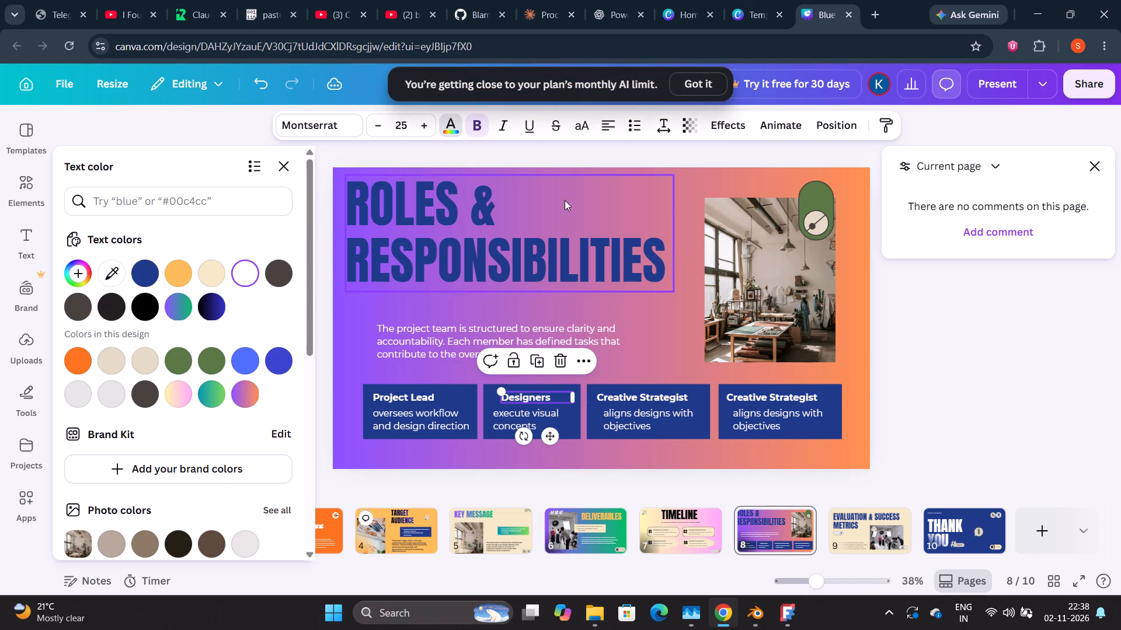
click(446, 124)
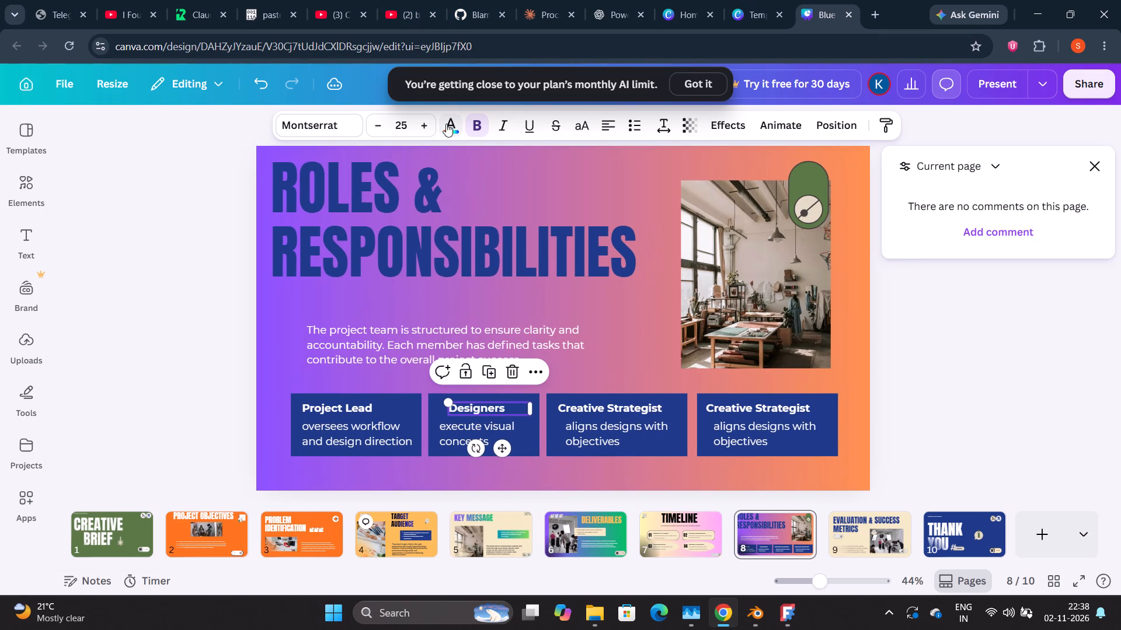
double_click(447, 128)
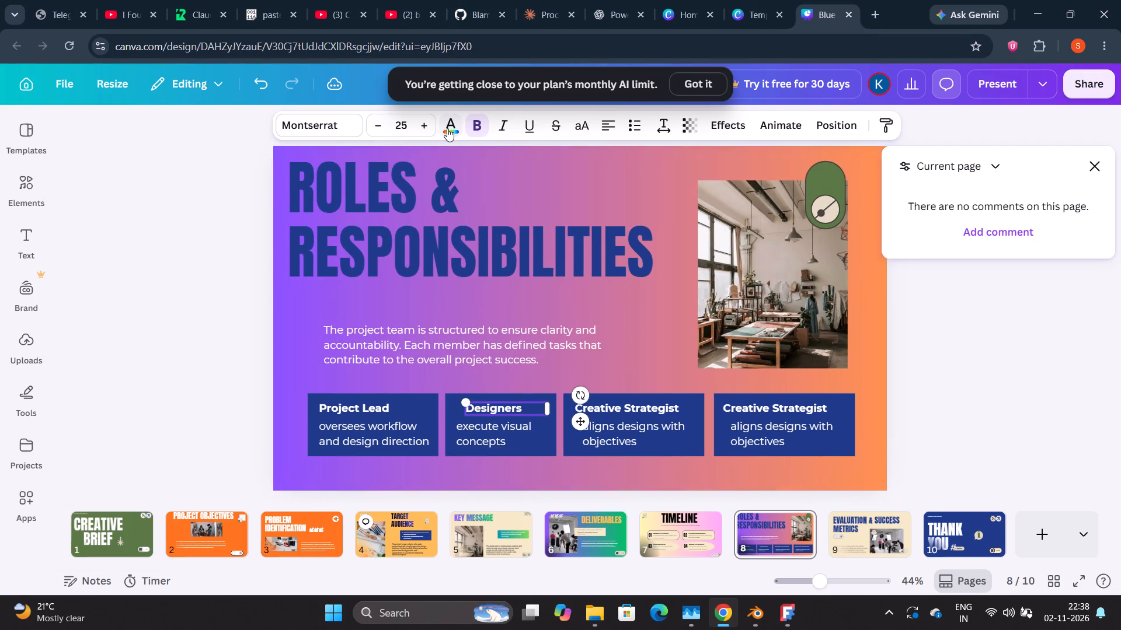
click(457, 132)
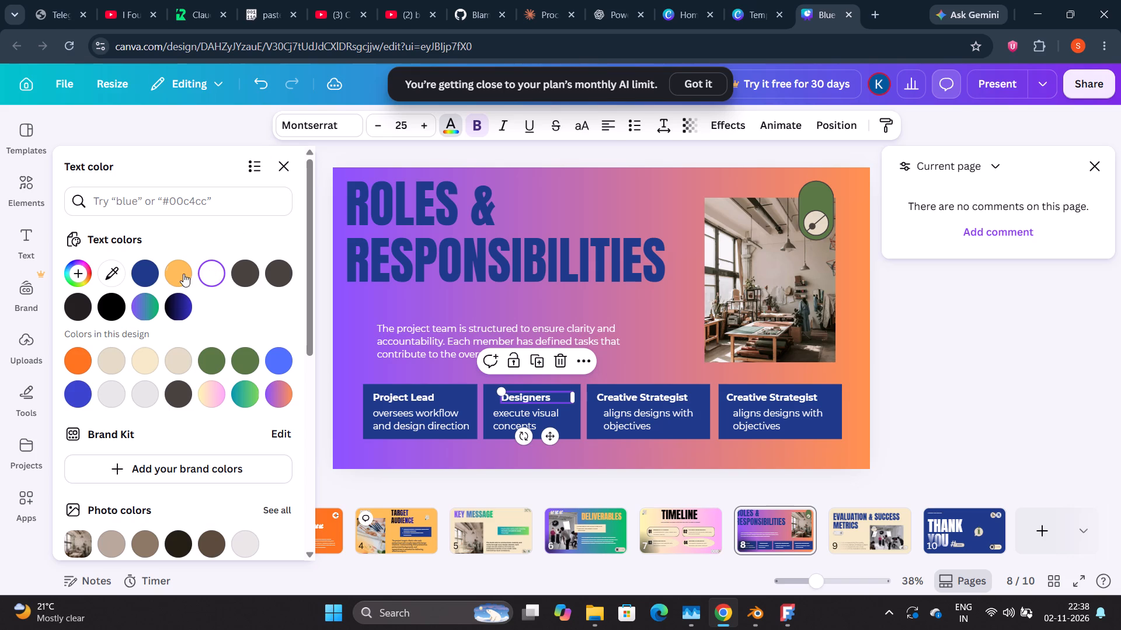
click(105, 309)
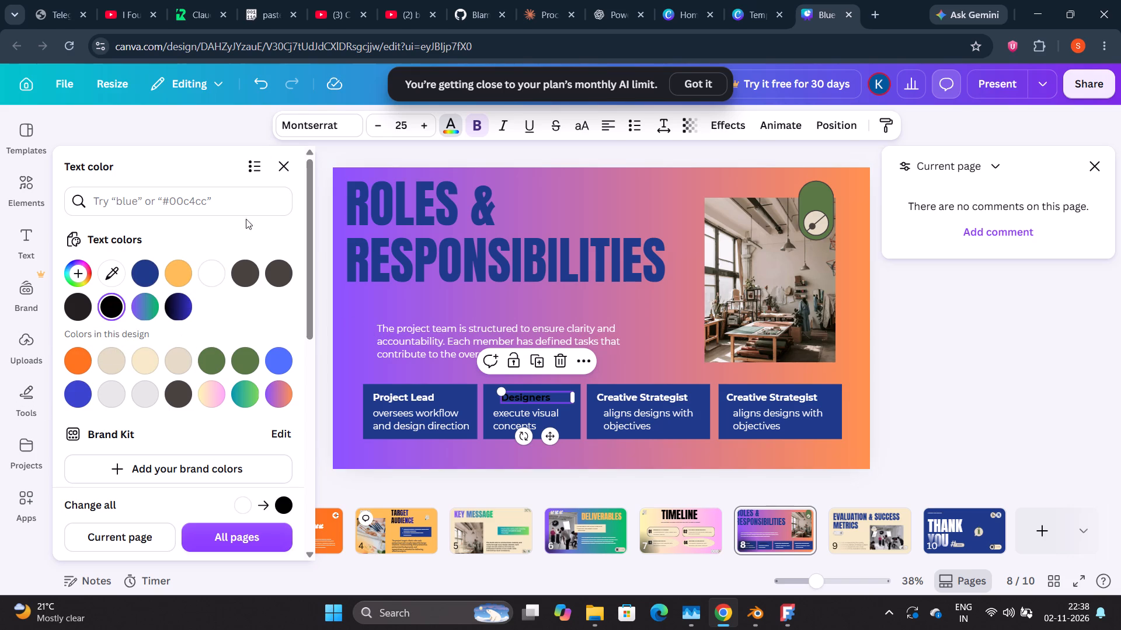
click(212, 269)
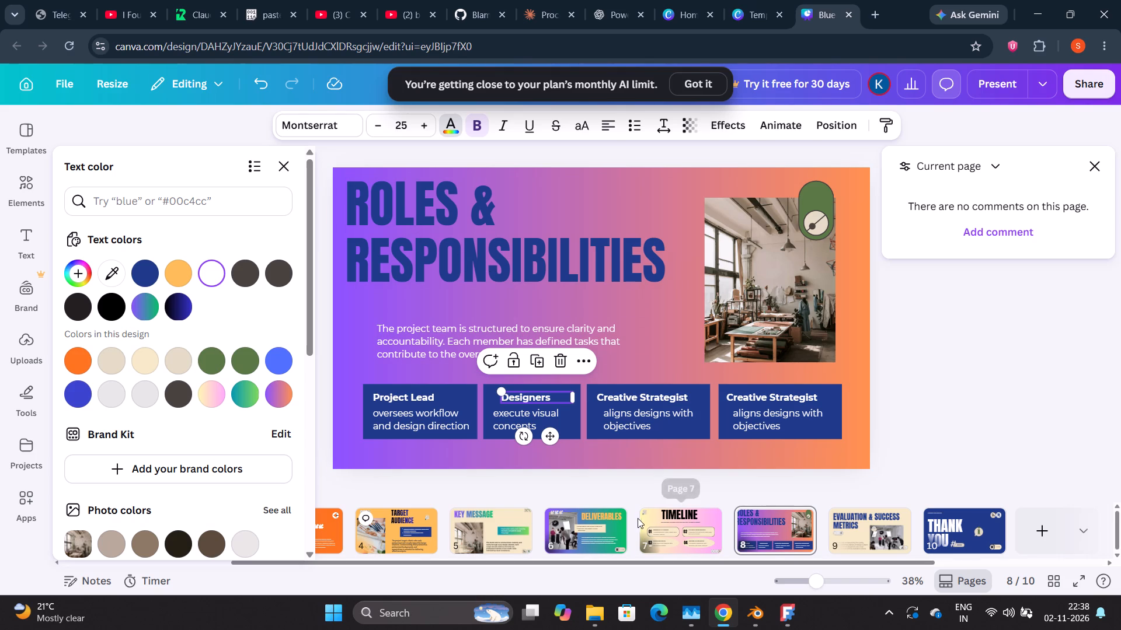
Set the Evaluation & Success Metrics slide's background to the turquoise-to-blue gradient, trying solid turquoise first.
click(864, 520)
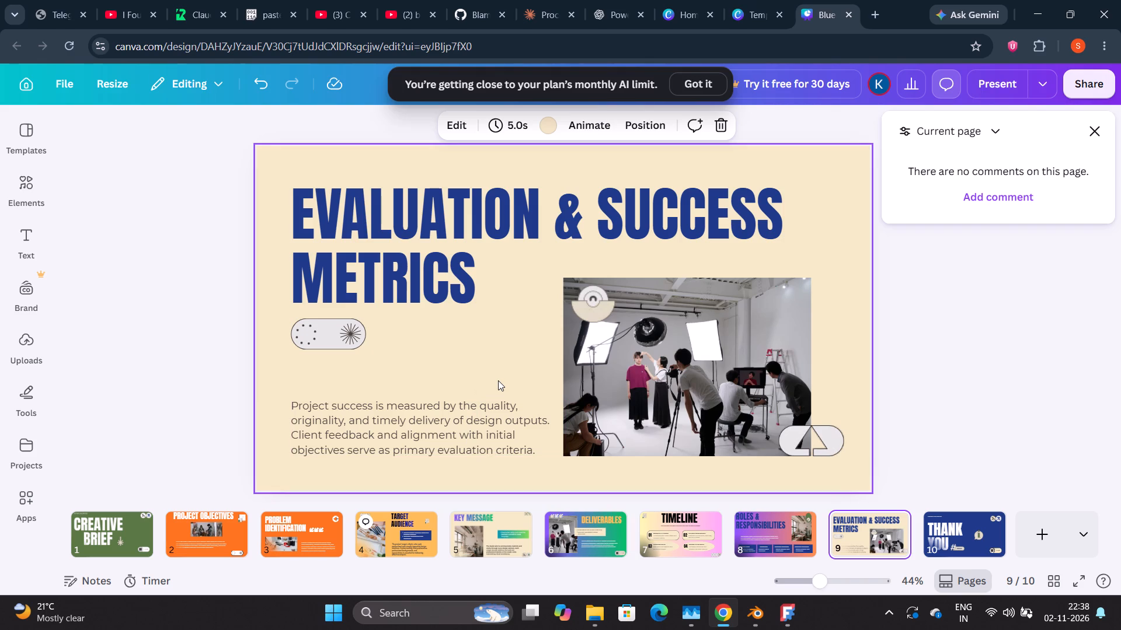
click(490, 364)
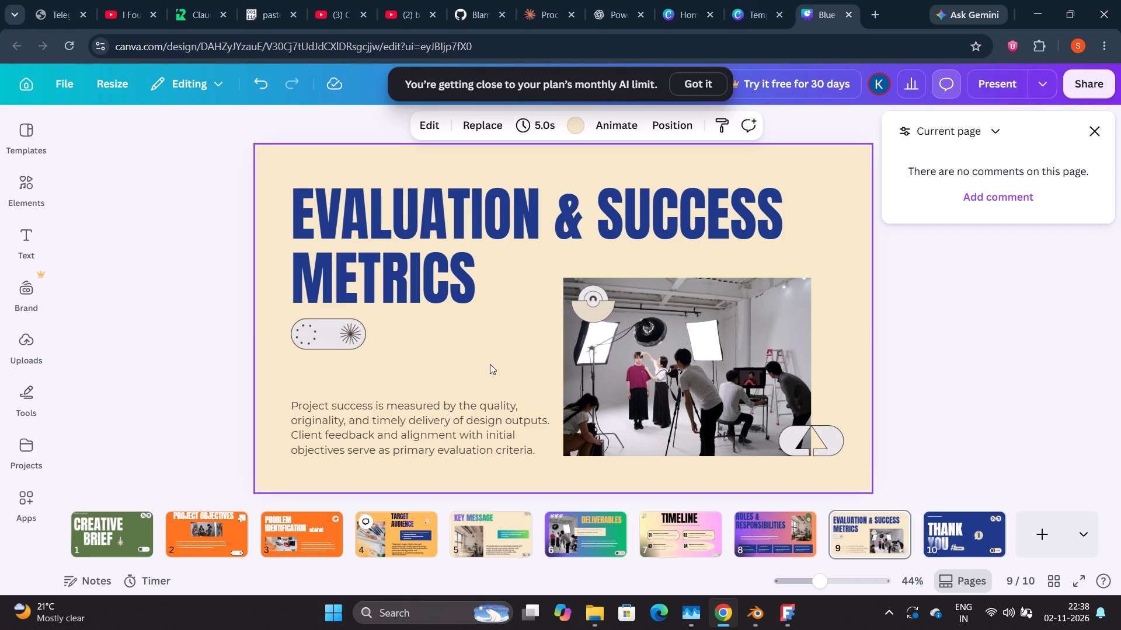
click(490, 364)
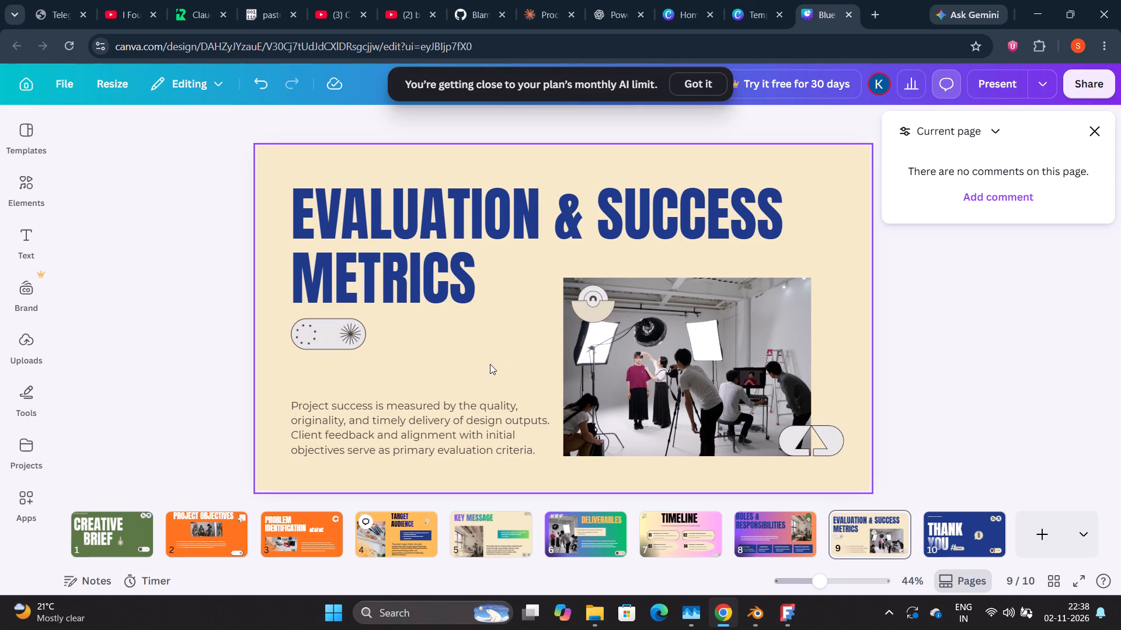
click(490, 364)
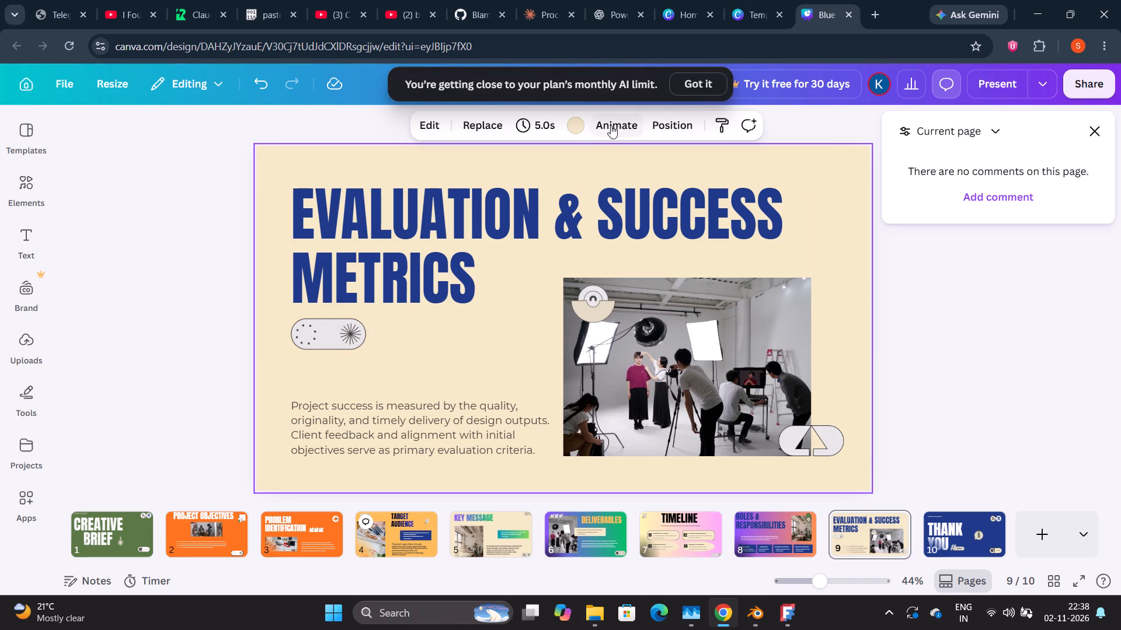
click(581, 125)
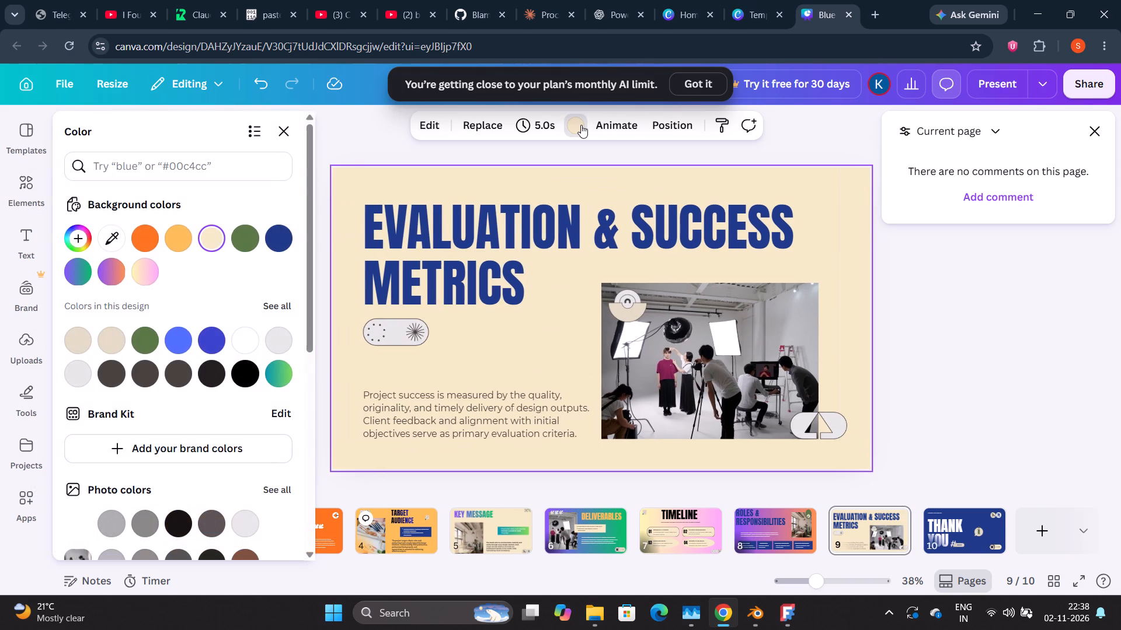
scroll(218, 251, down, 6)
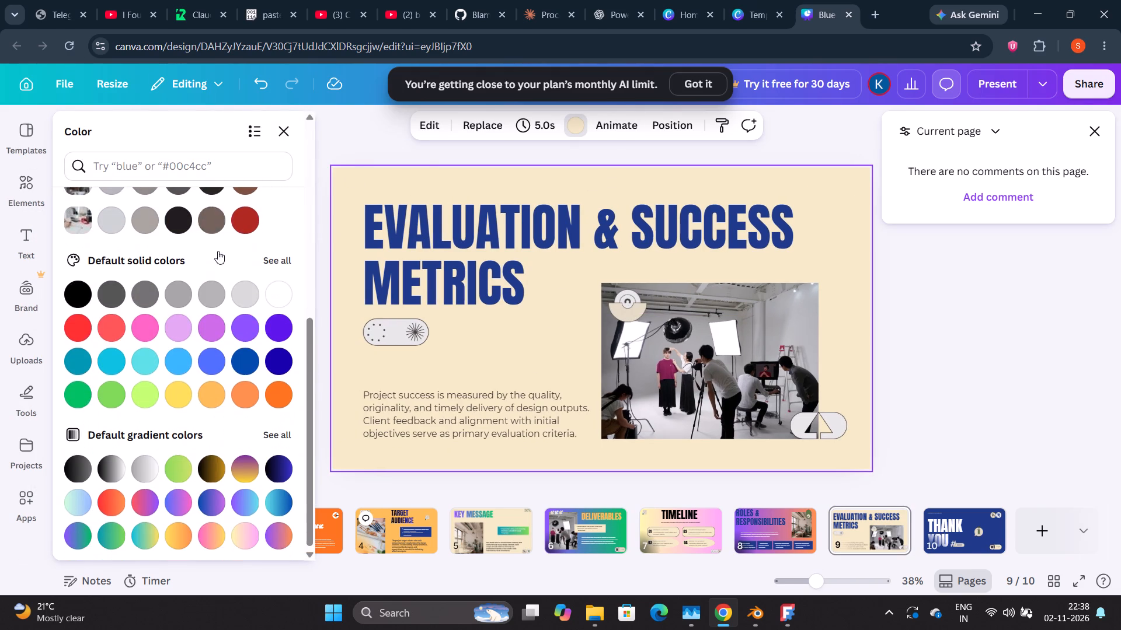
scroll(218, 251, down, 4)
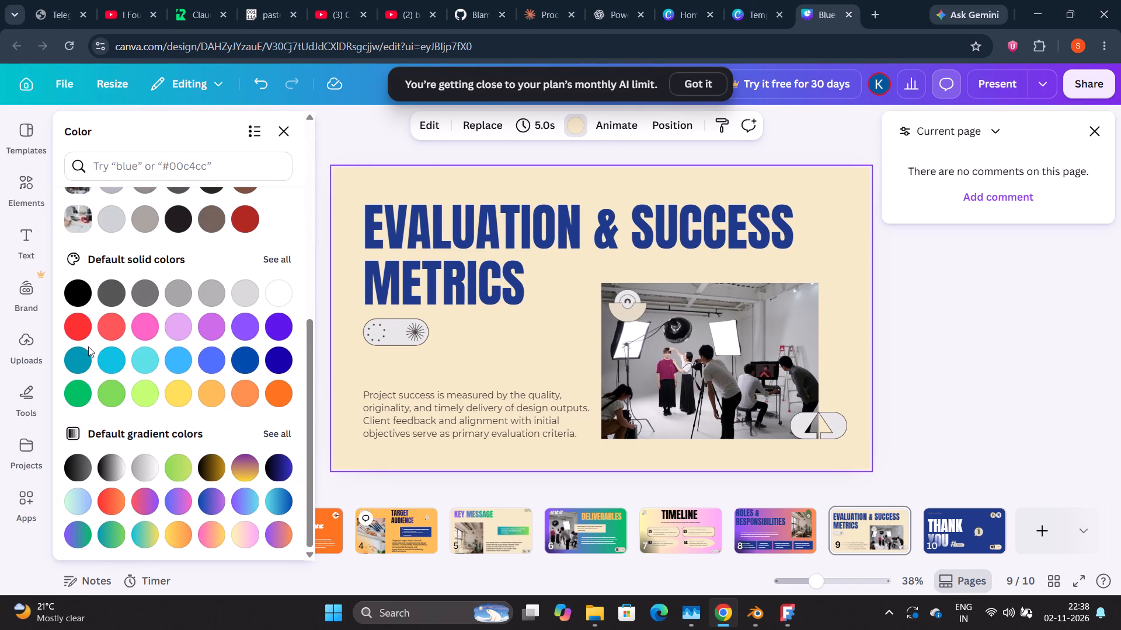
click(154, 364)
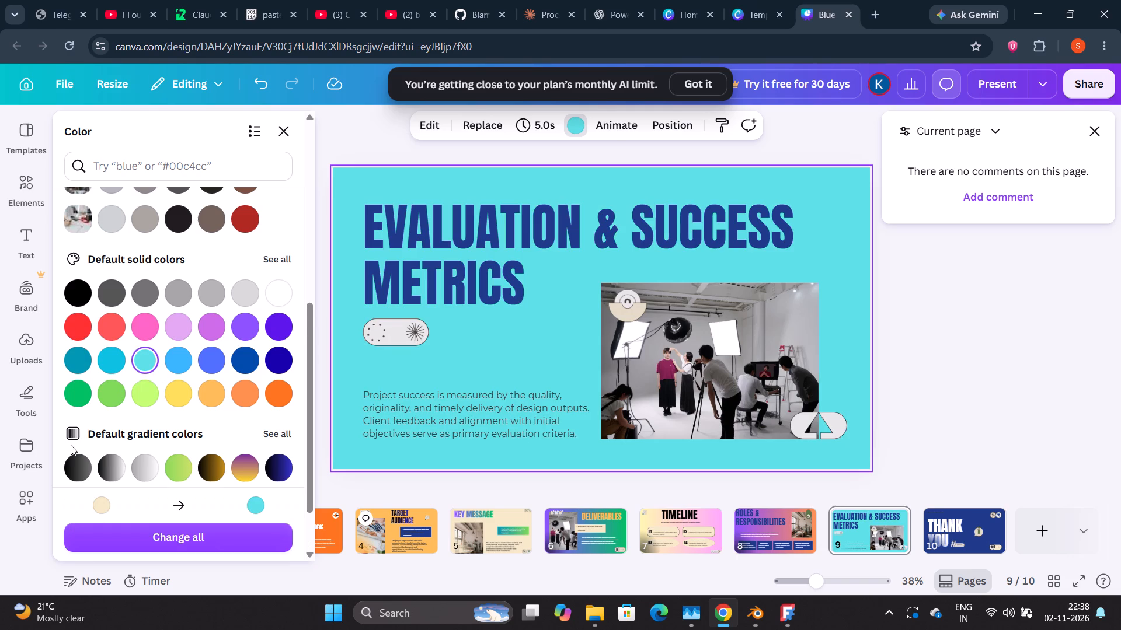
scroll(71, 445, down, 5)
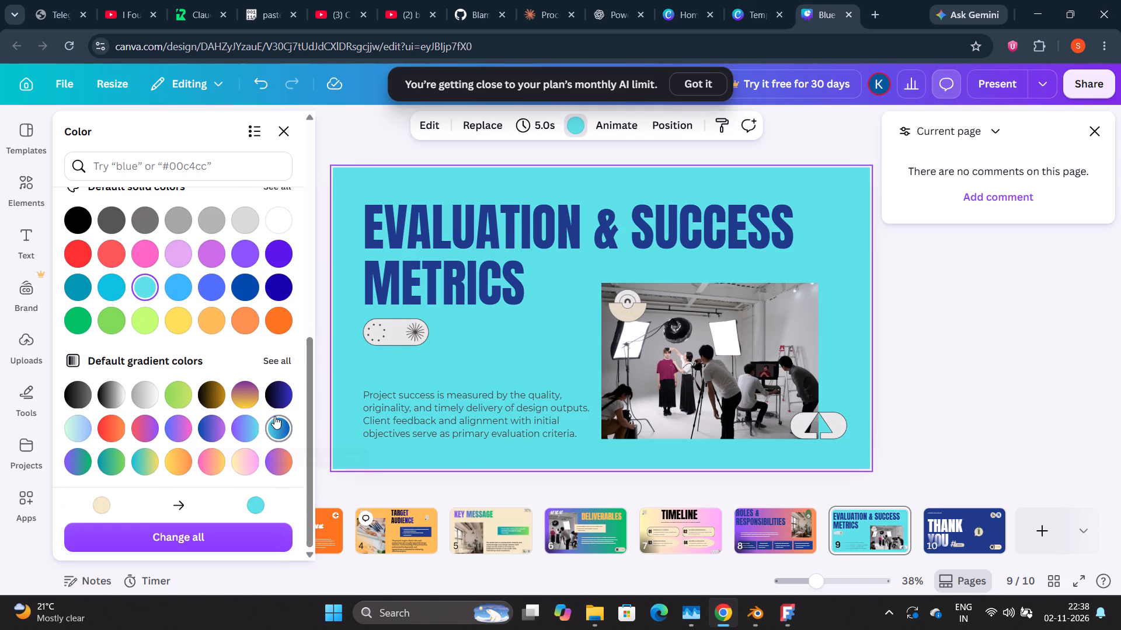
click(274, 417)
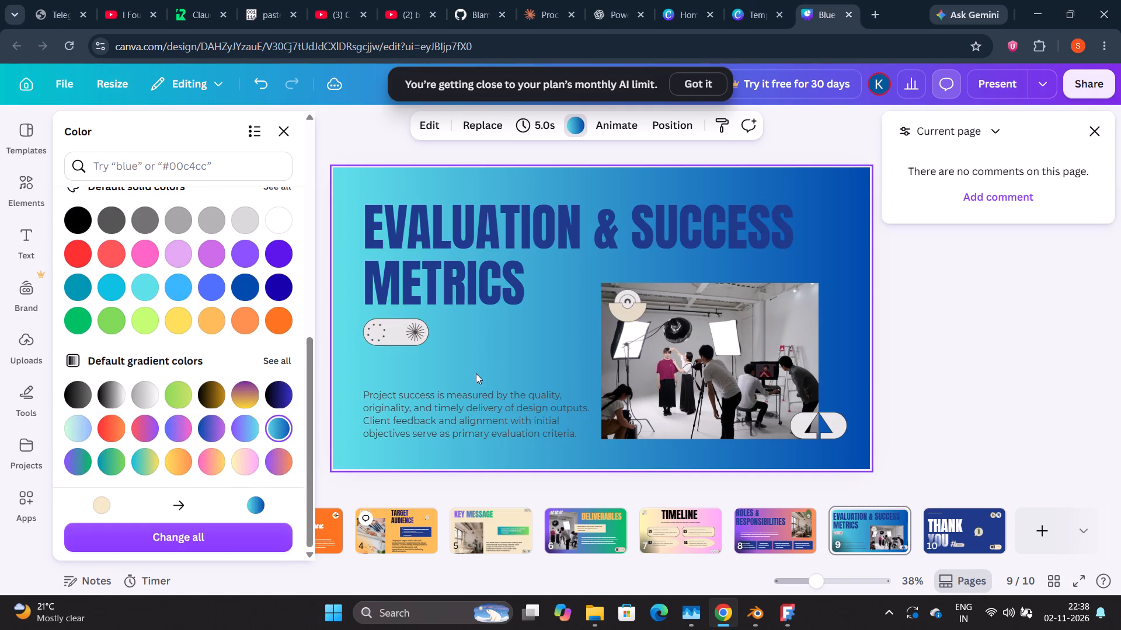
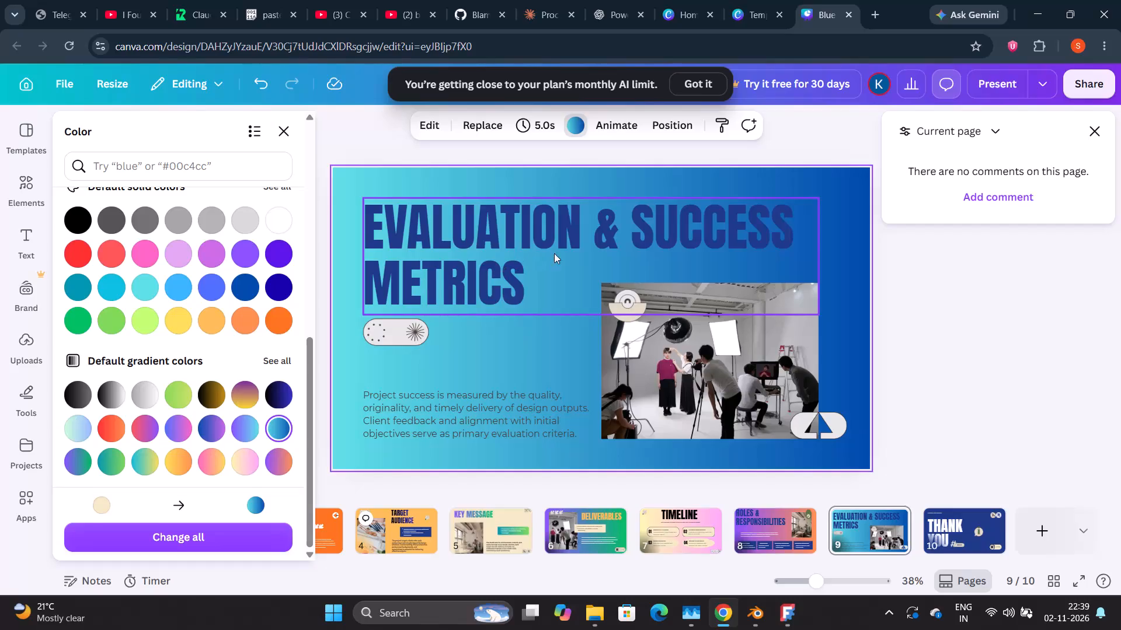
Shift the Evaluation & Success Metrics heading, the dotted starburst pill below it and the body paragraph up and toward the slide's left edge.
click(523, 258)
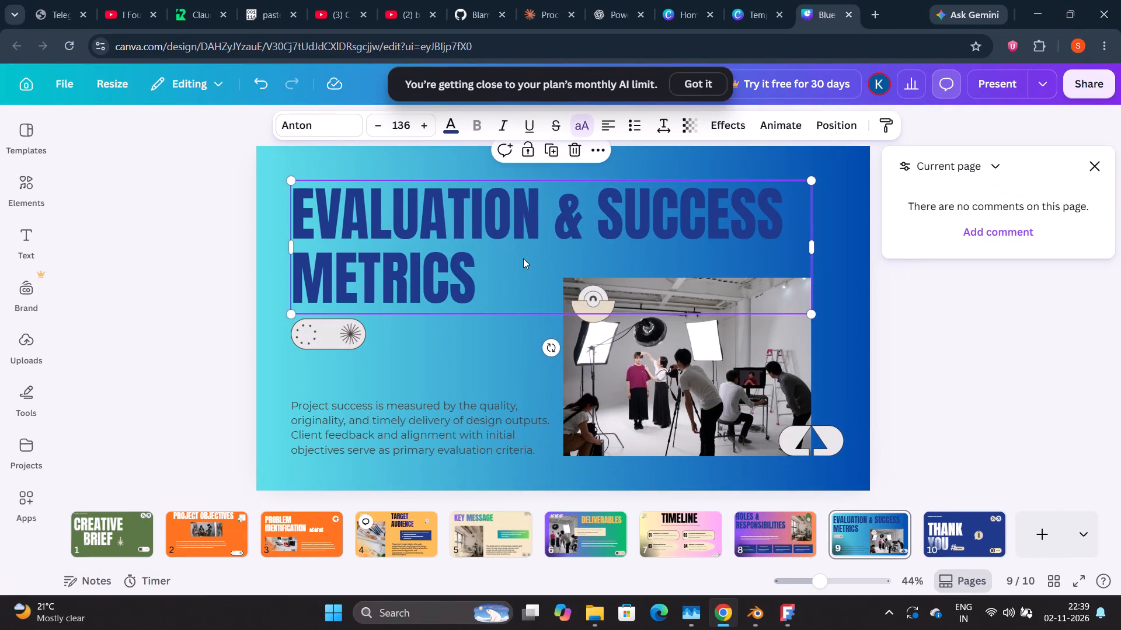
right_click(458, 268)
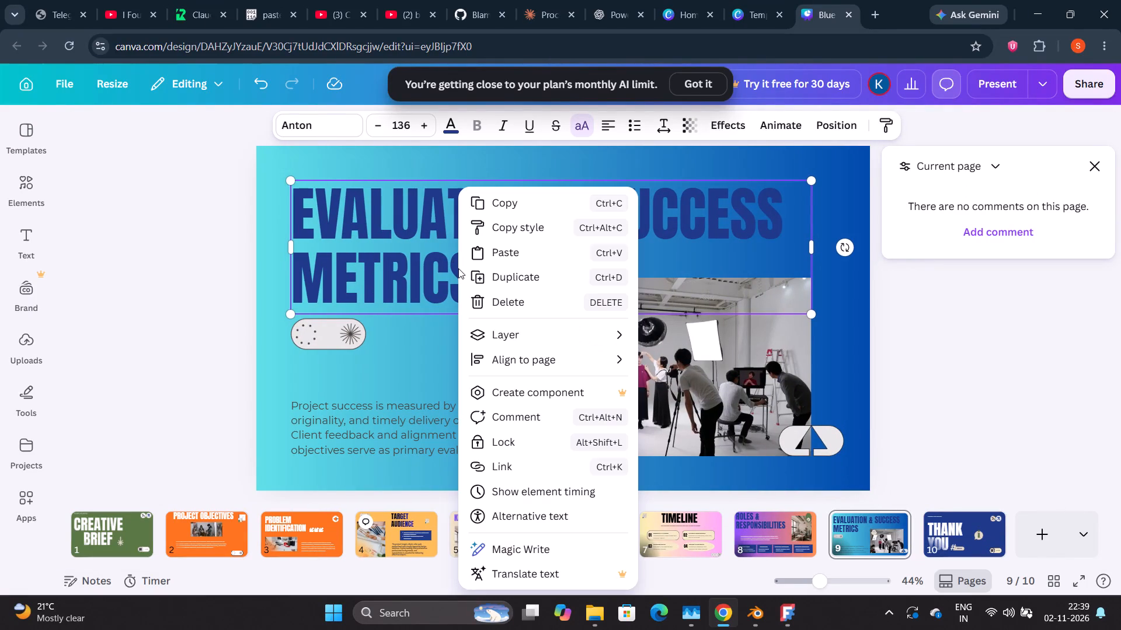
click(942, 379)
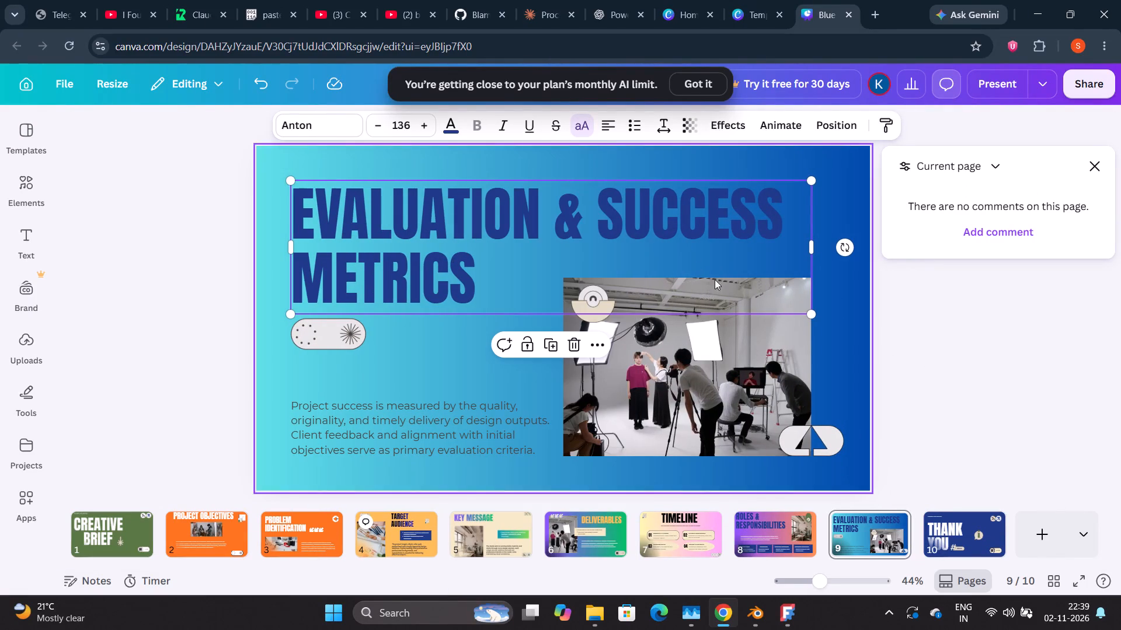
drag(582, 235, 537, 206)
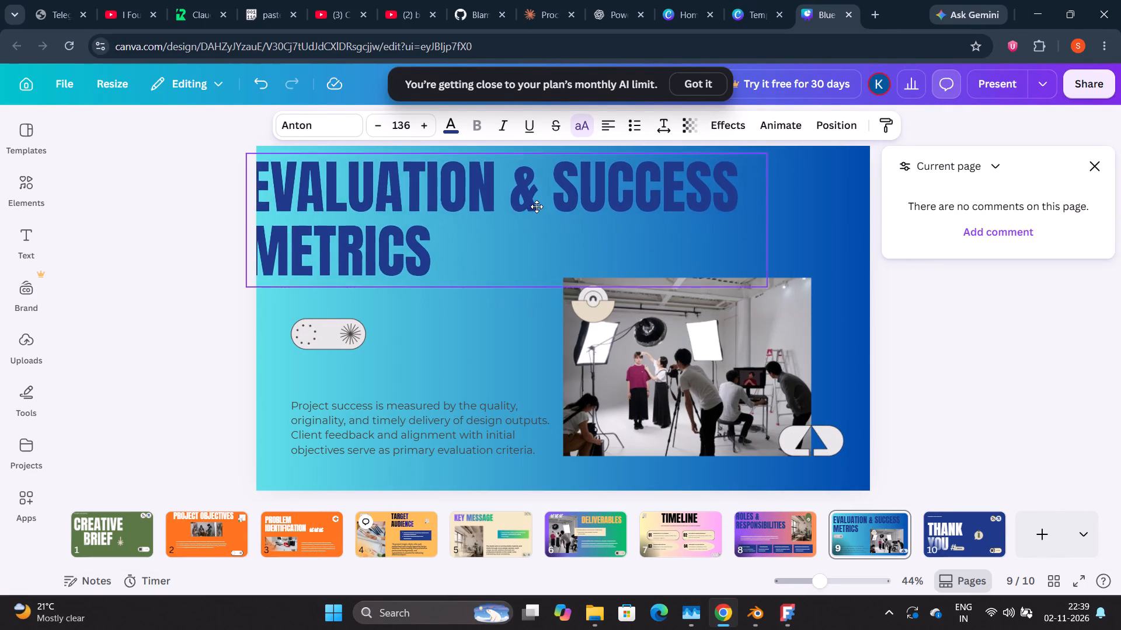
drag(537, 206, 562, 209)
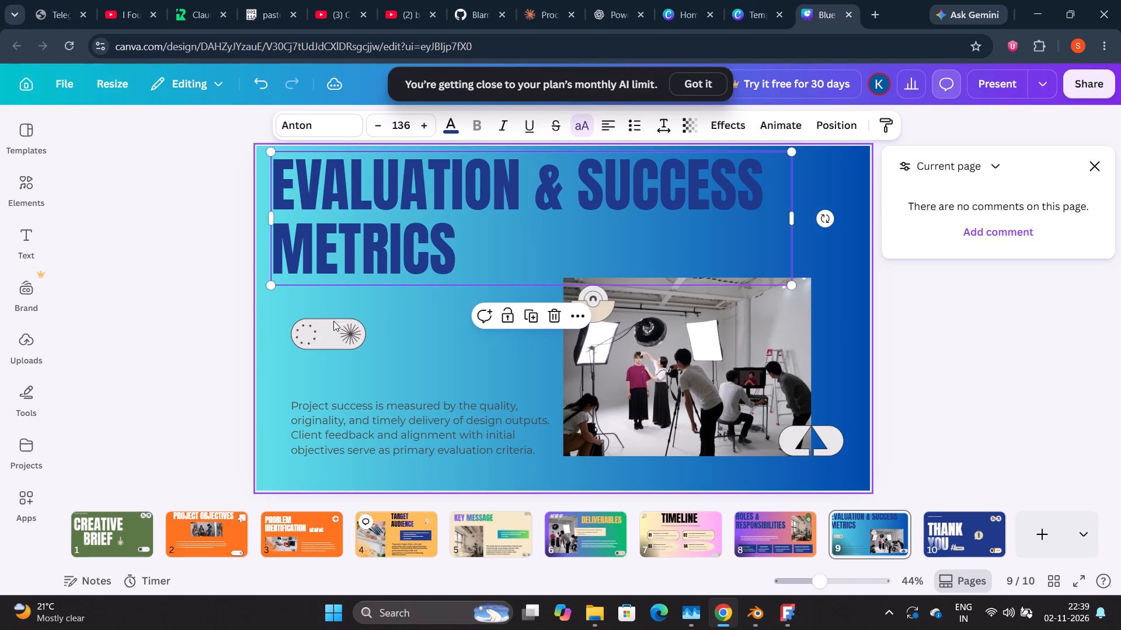
drag(326, 340, 301, 319)
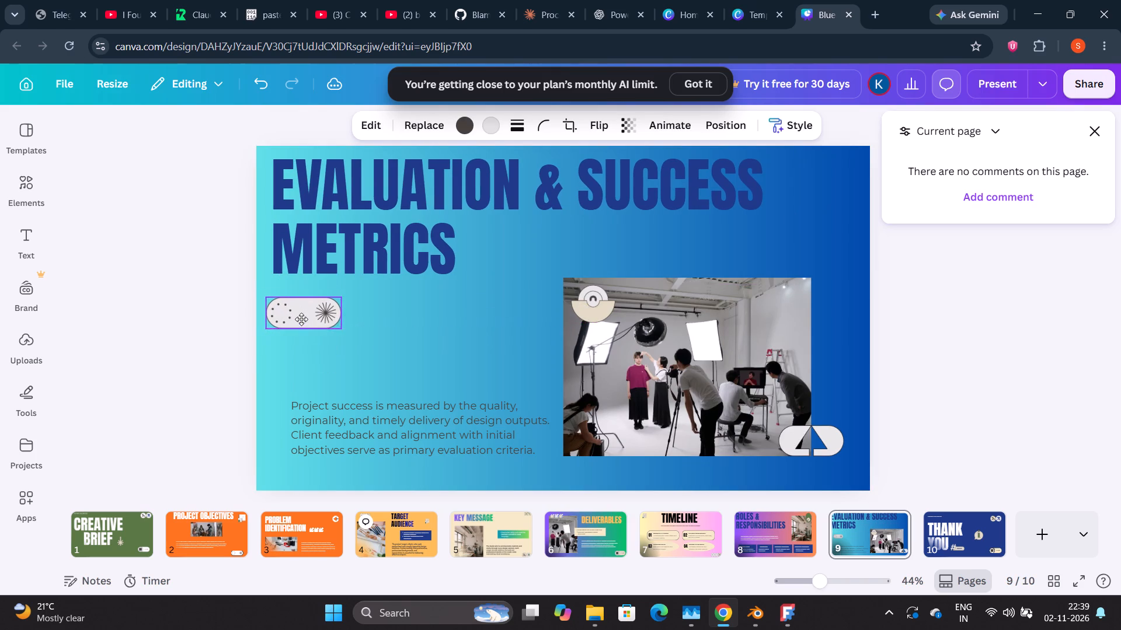
drag(301, 319, 304, 320)
drag(345, 447, 323, 419)
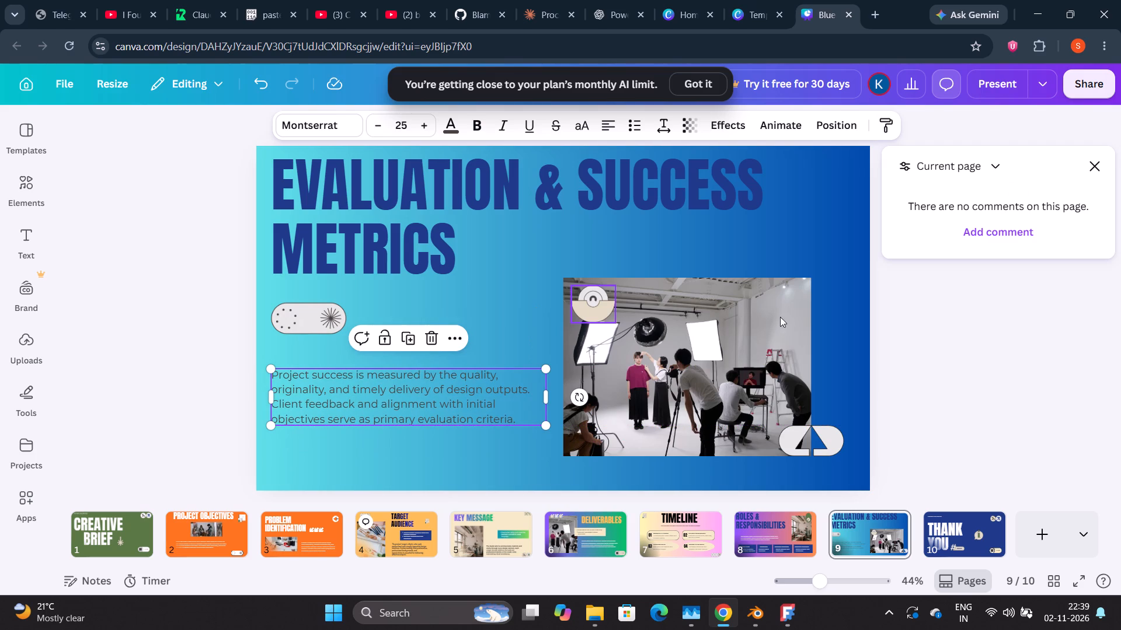
Move the studio photo up slightly and place the semicircle badge over the photo's upper-left corner.
drag(724, 350, 725, 325)
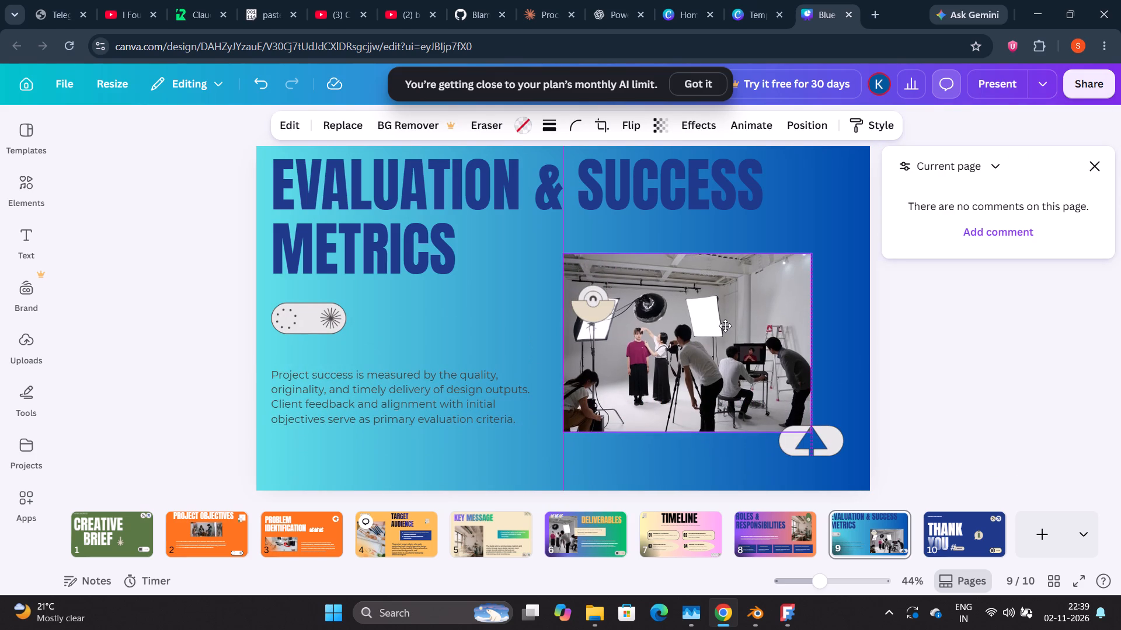
drag(725, 325, 725, 327)
drag(591, 292, 591, 291)
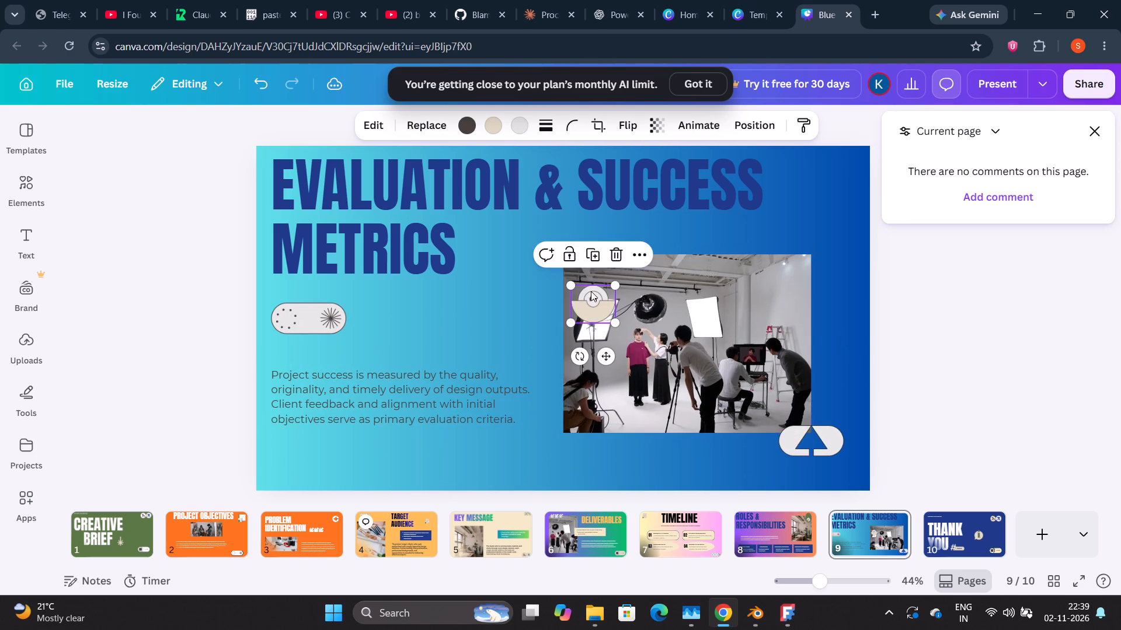
drag(591, 291, 569, 247)
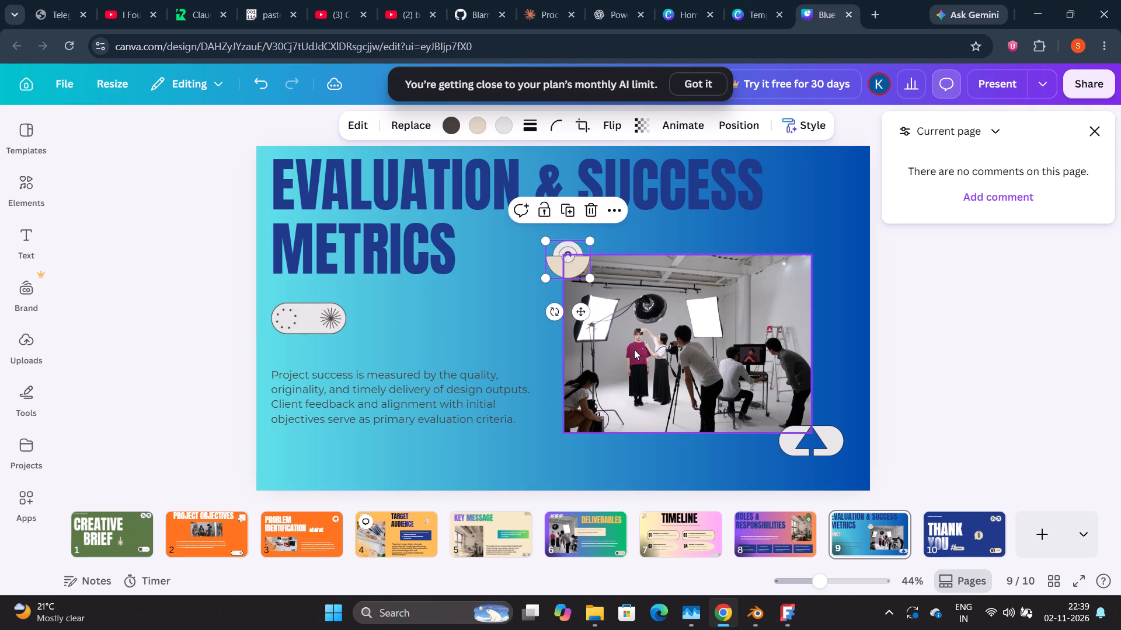
Enlarge the studio photo rightward and downward to about 878 wide by 603 high.
click(760, 362)
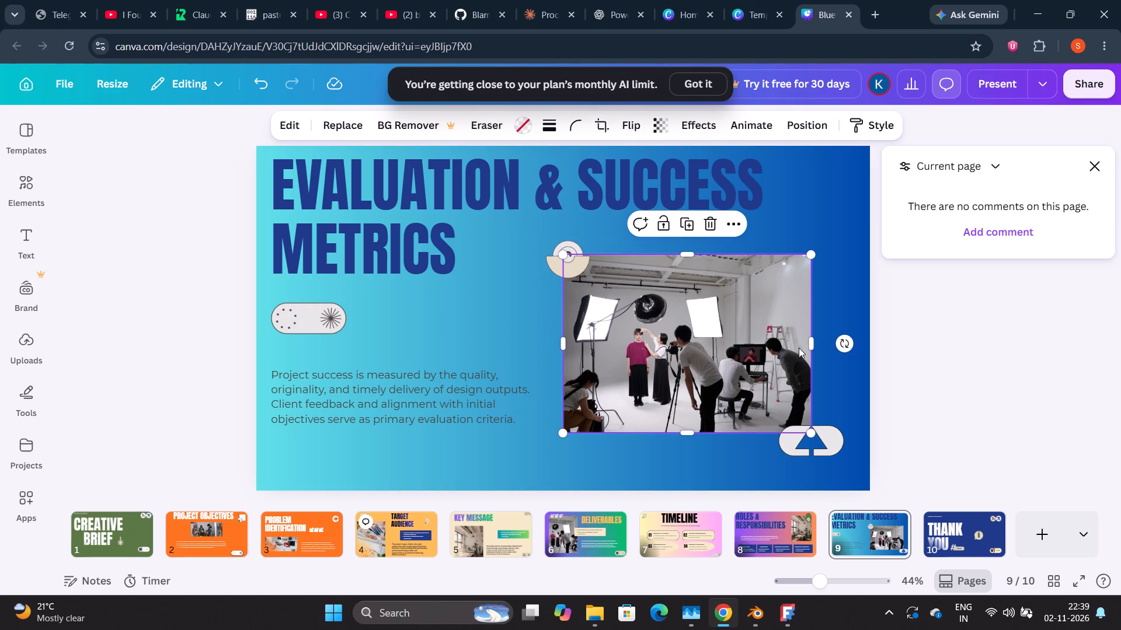
drag(810, 339, 837, 339)
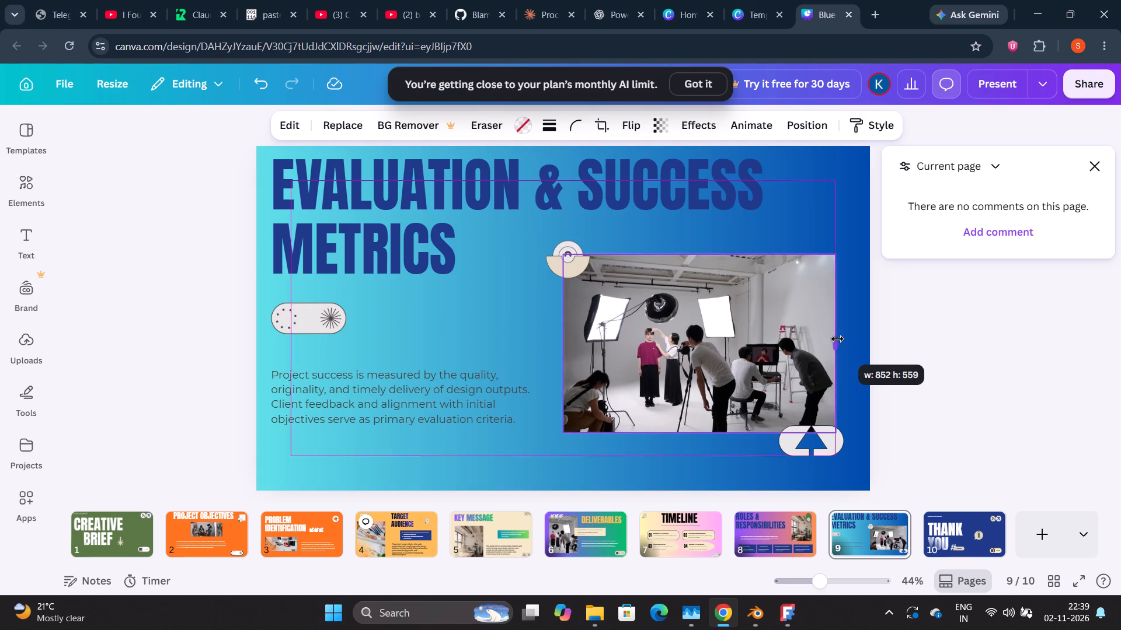
drag(837, 339, 840, 338)
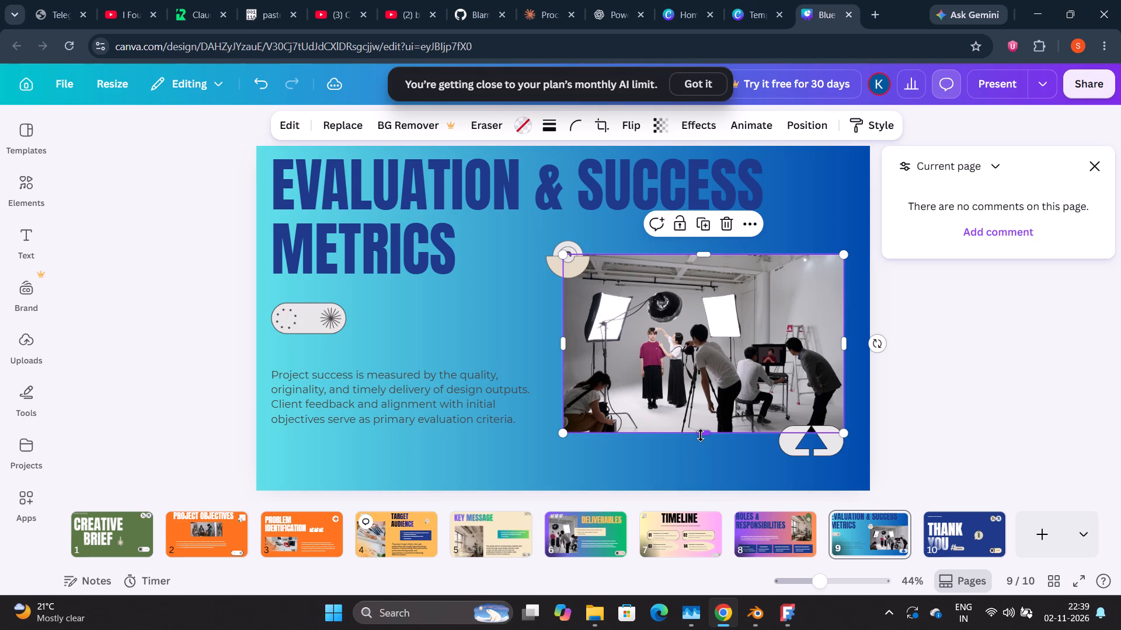
drag(701, 435, 695, 449)
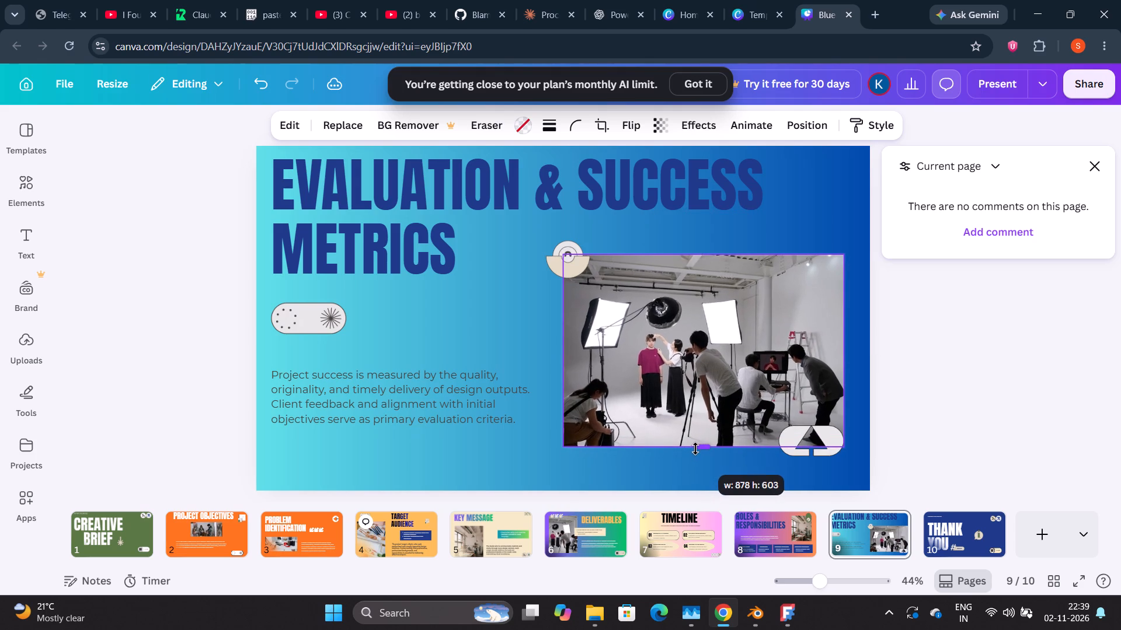
drag(695, 449, 695, 450)
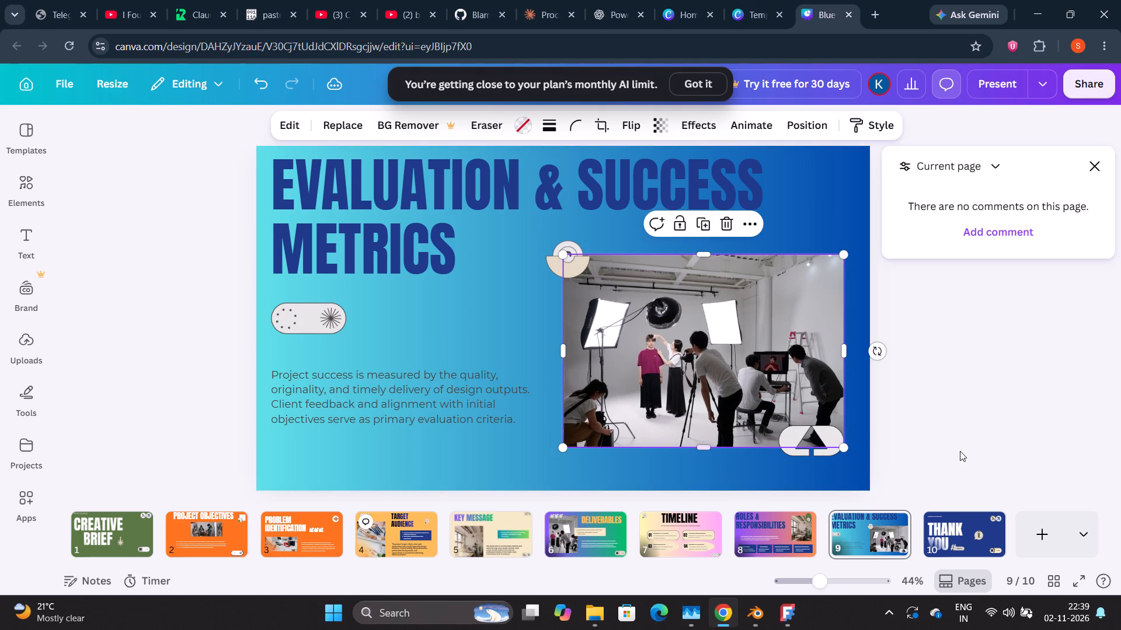
Nudge the triangle pill down at the photo's lower-right corner and open its dark colour for editing.
click(960, 451)
drag(827, 454, 828, 464)
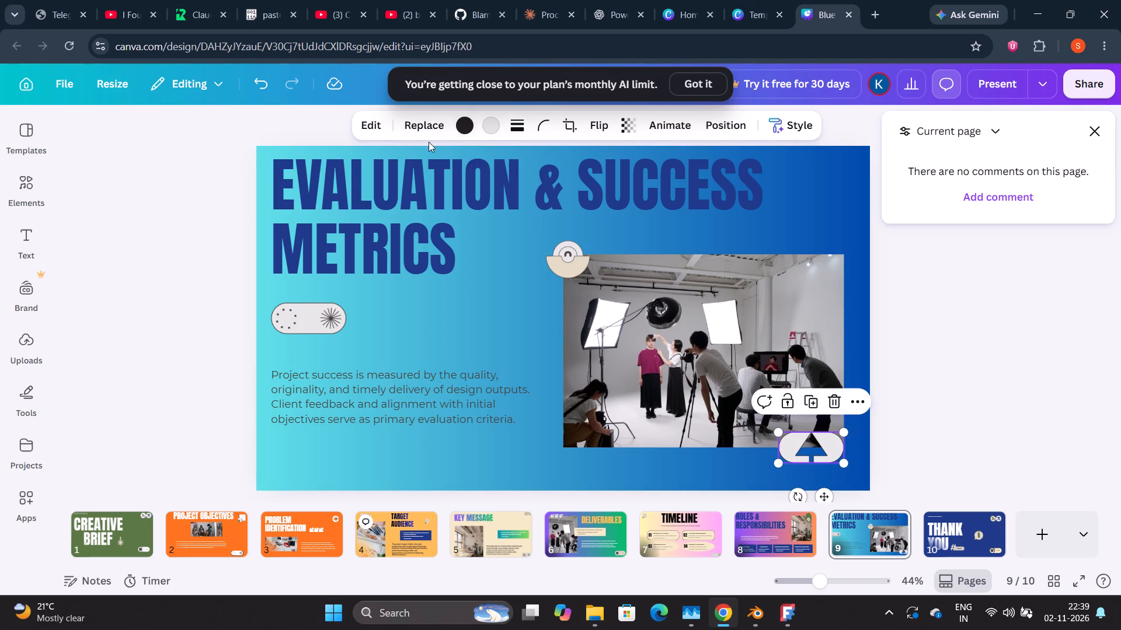
click(464, 123)
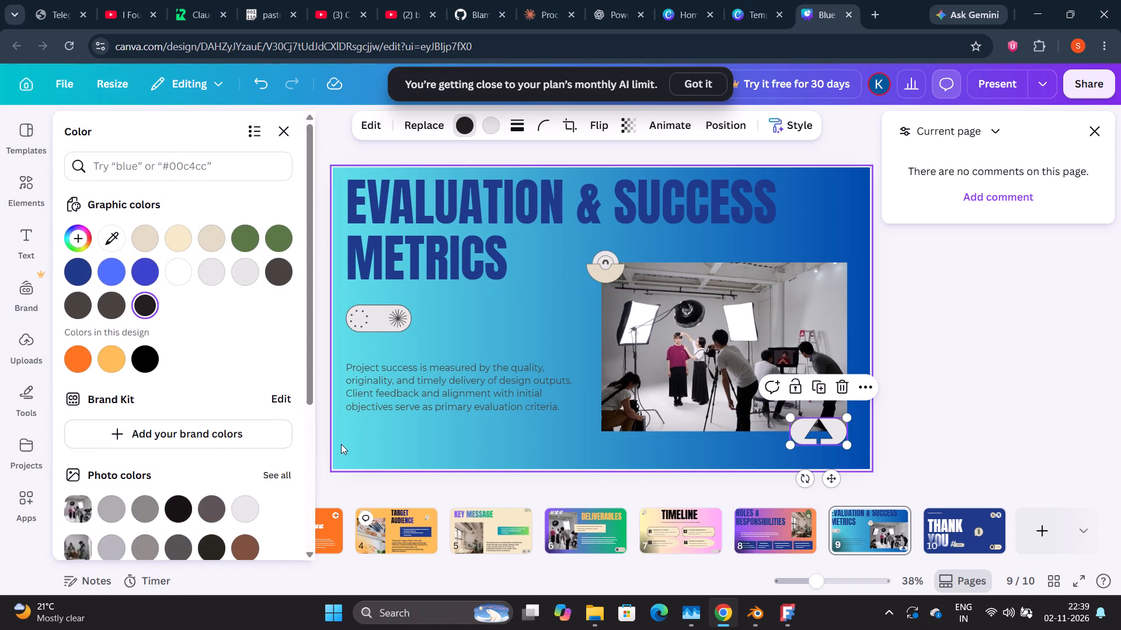
Recolour the "Project success is measured…" paragraph with the black-to-blue gradient, trying solid #1800ad and the blue-to-purple gradient first.
click(371, 367)
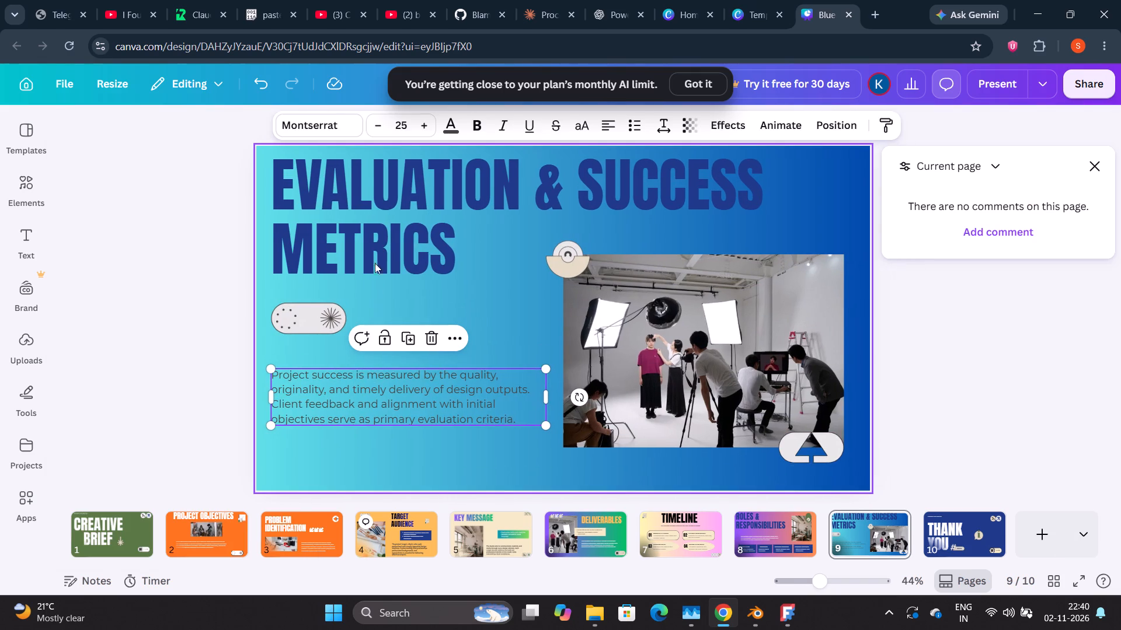
click(448, 131)
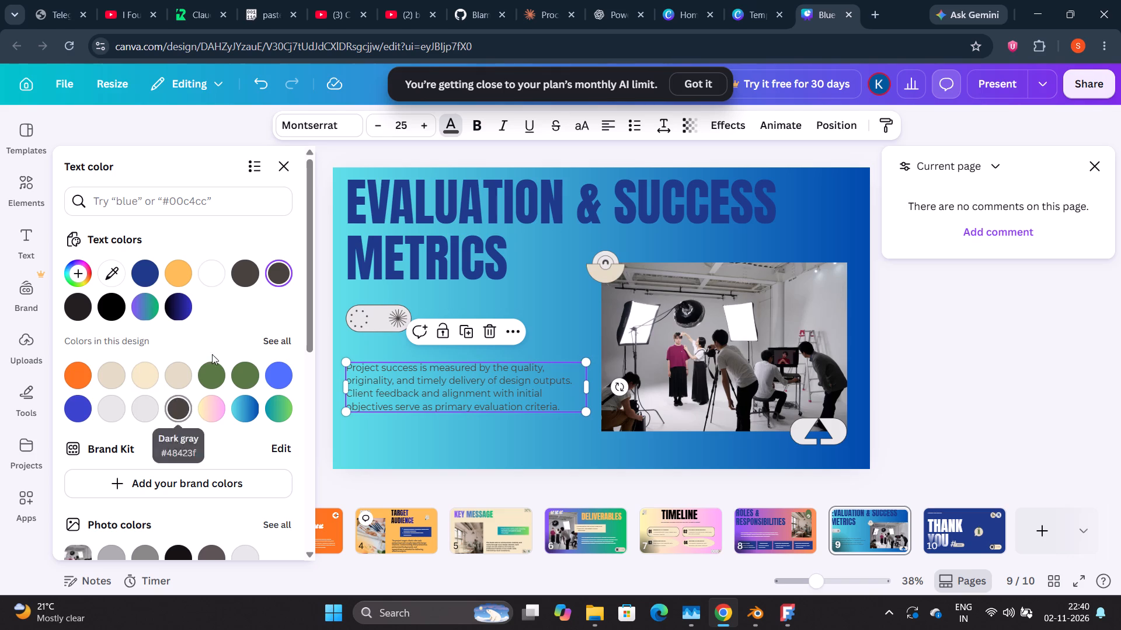
scroll(249, 355, down, 2)
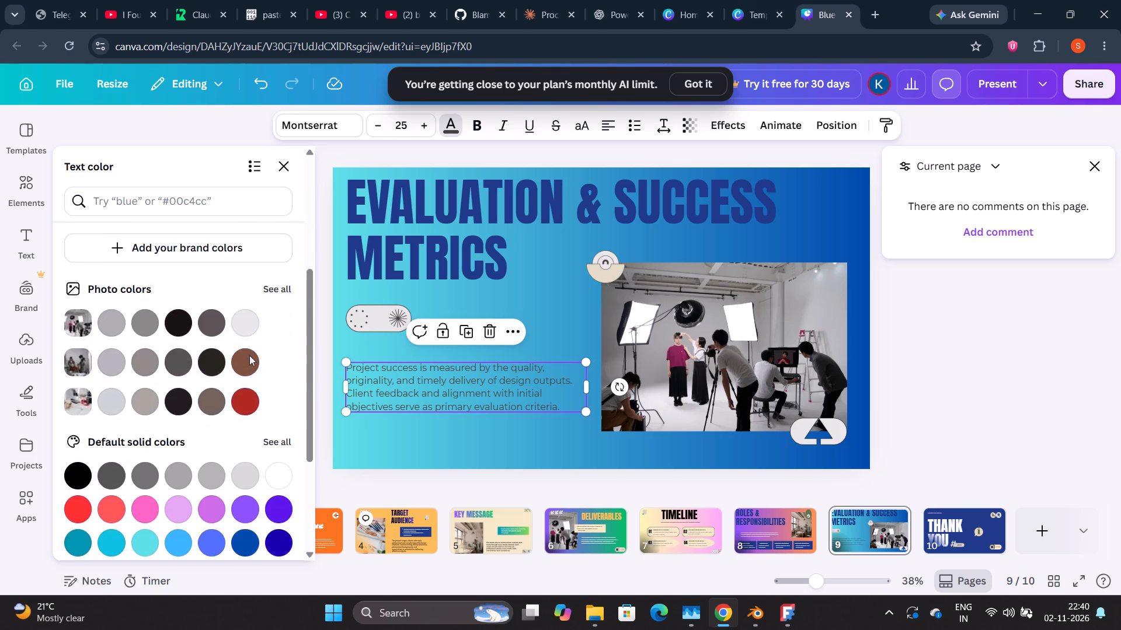
scroll(249, 355, down, 2)
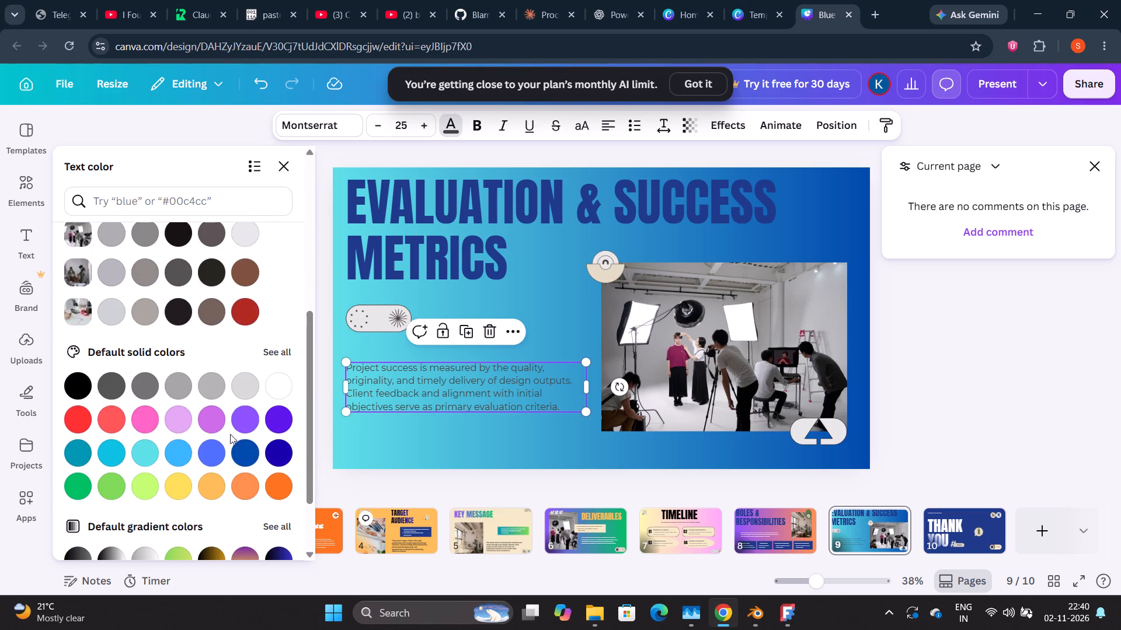
click(294, 449)
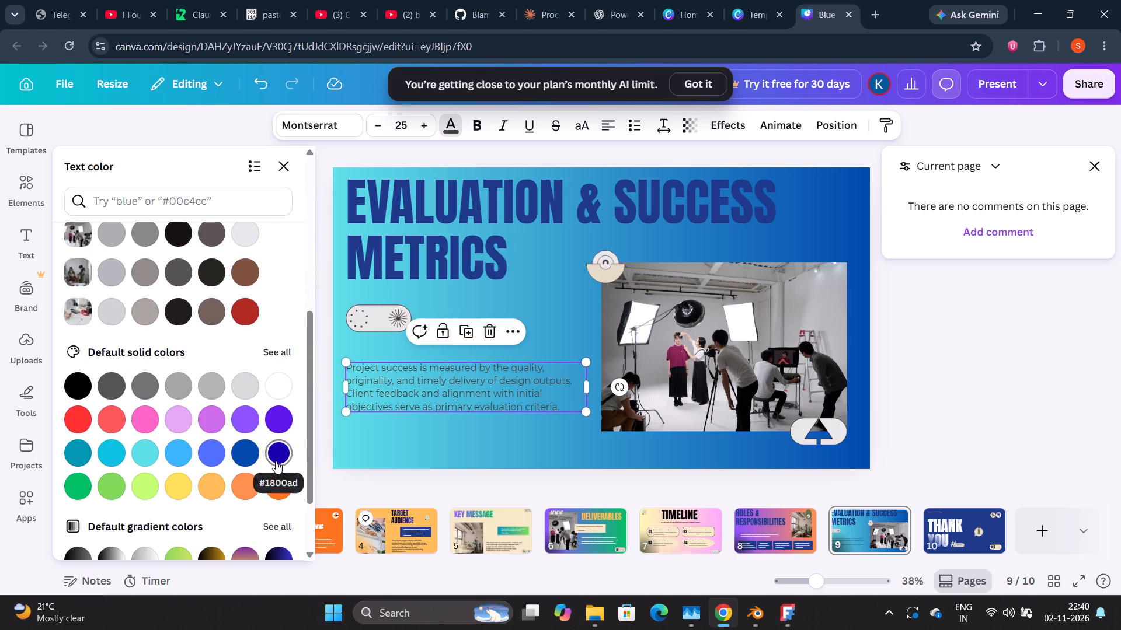
click(276, 461)
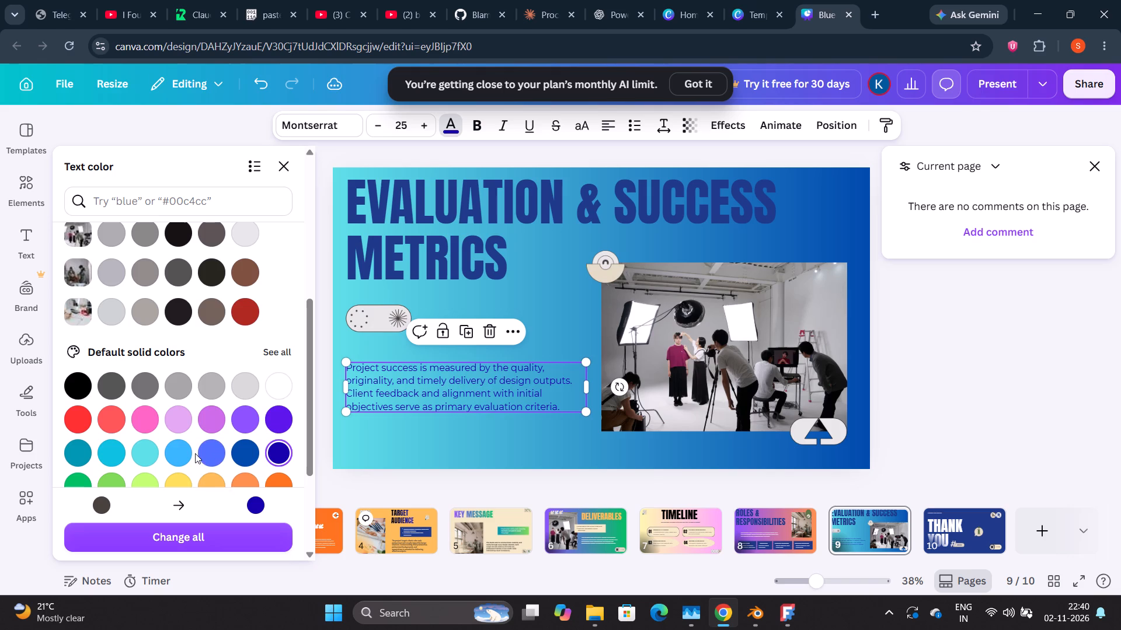
scroll(195, 453, down, 1)
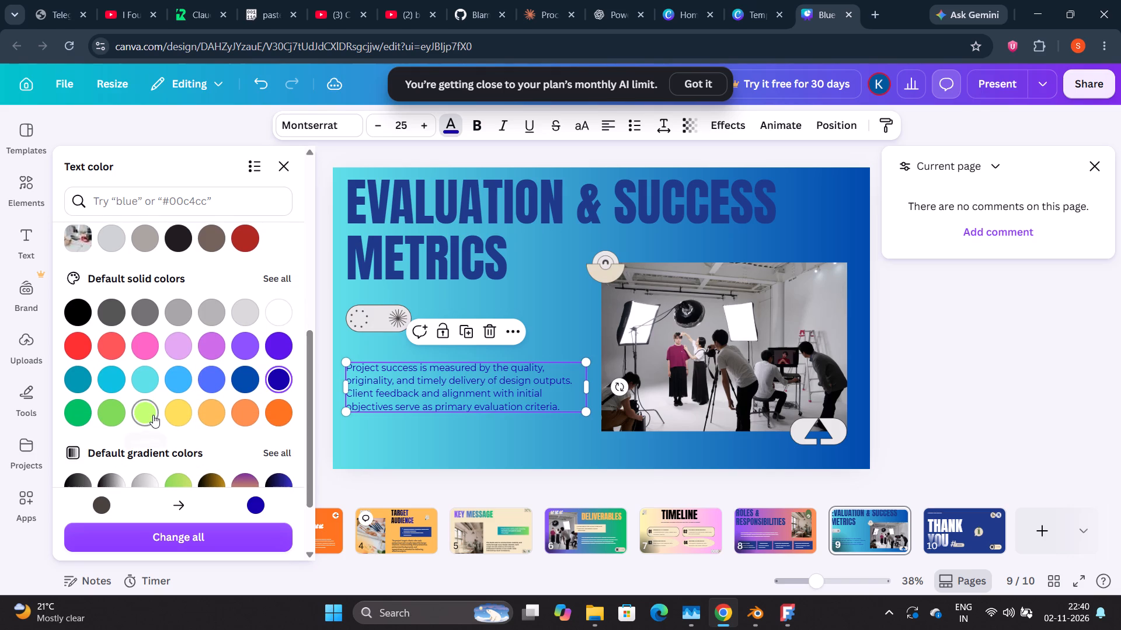
scroll(153, 415, down, 2)
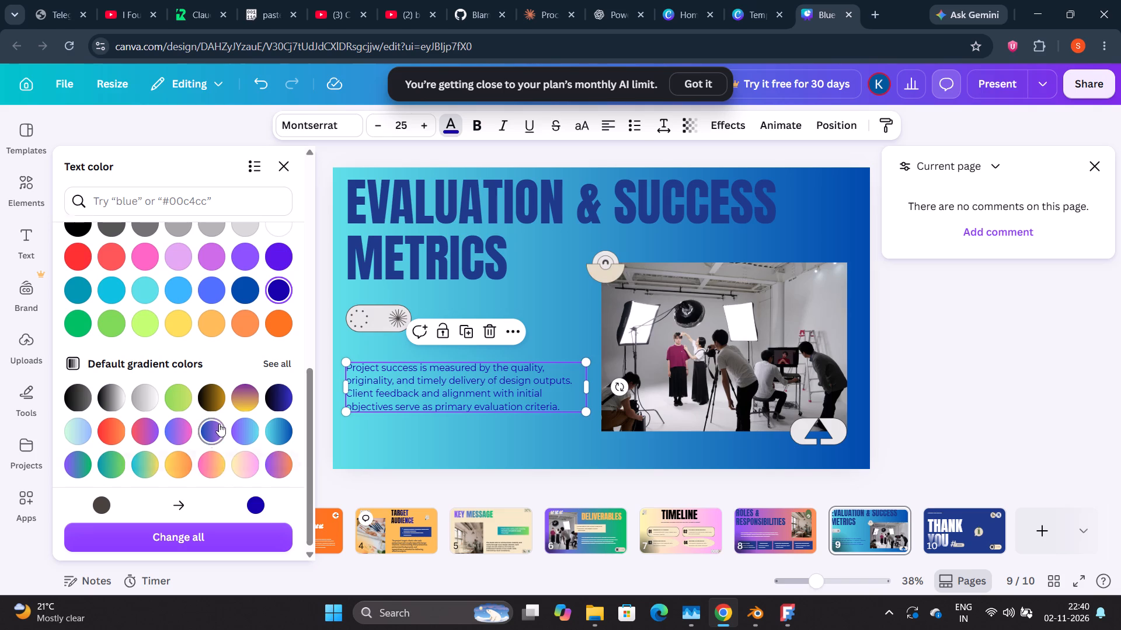
click(208, 429)
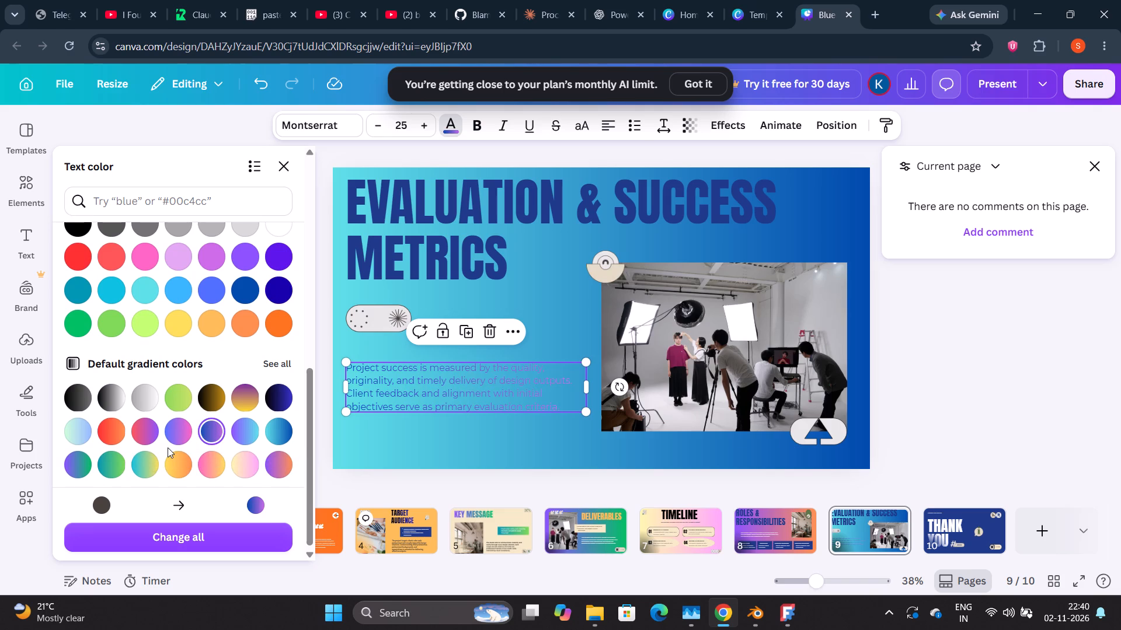
click(274, 400)
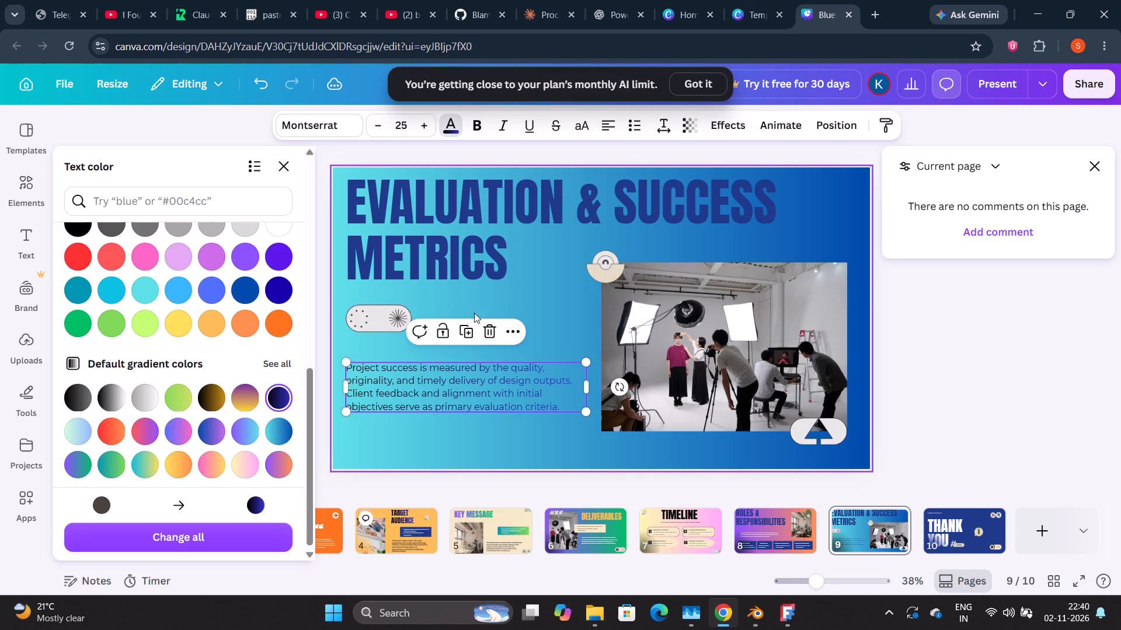
On page 10, move the "THANK" heading up and slightly left, and narrow its text box to about 889 wide.
click(953, 533)
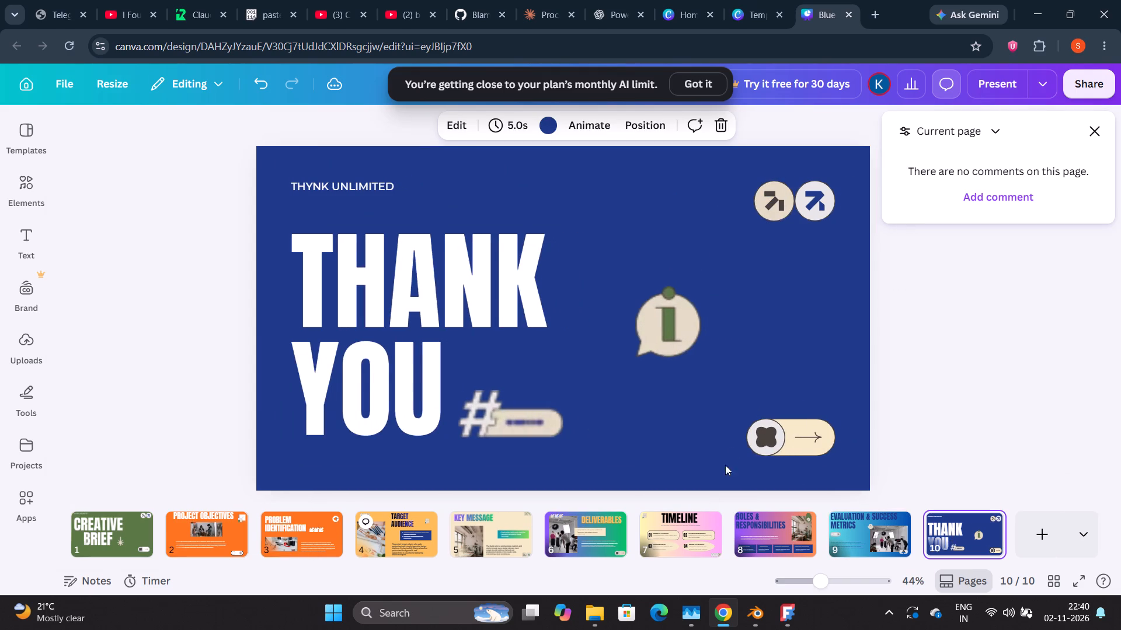
drag(474, 283, 461, 239)
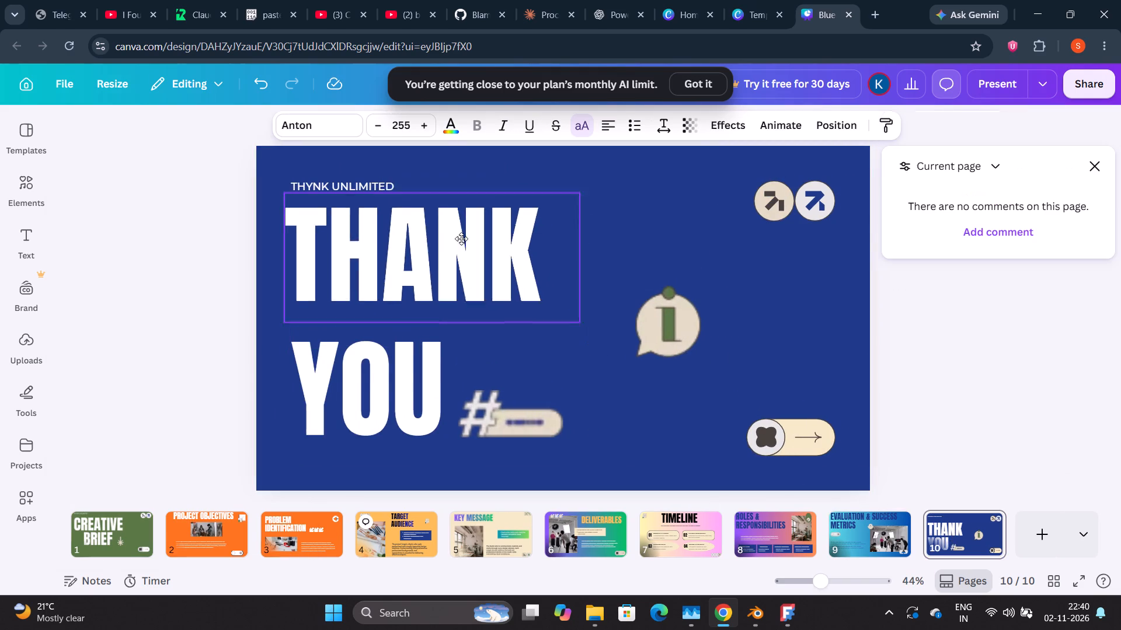
drag(461, 239, 462, 253)
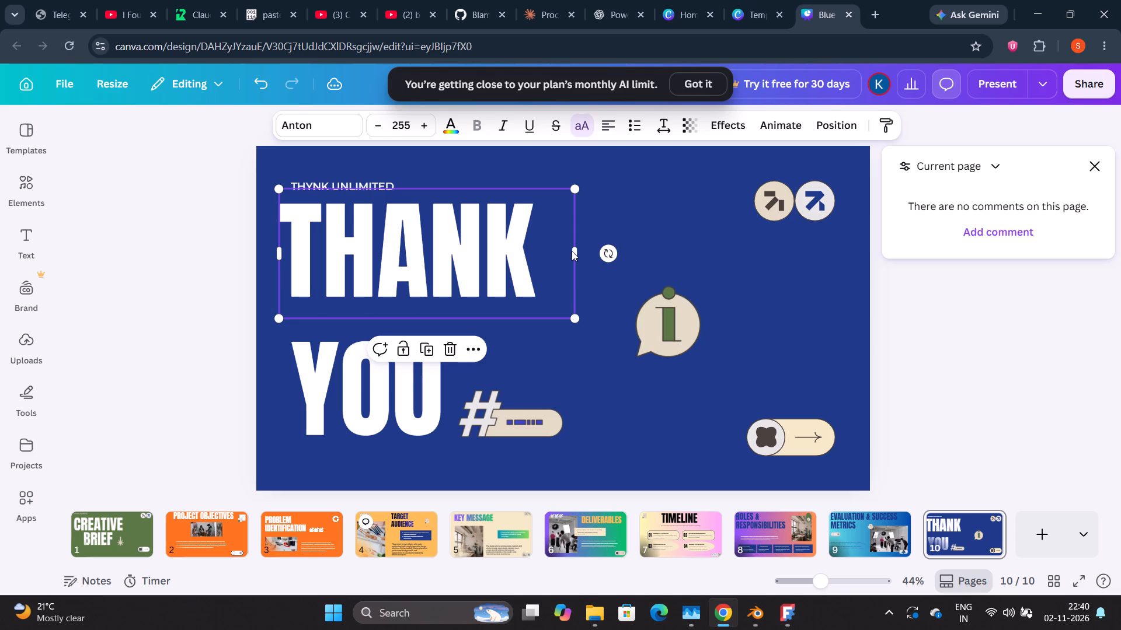
drag(579, 253, 517, 252)
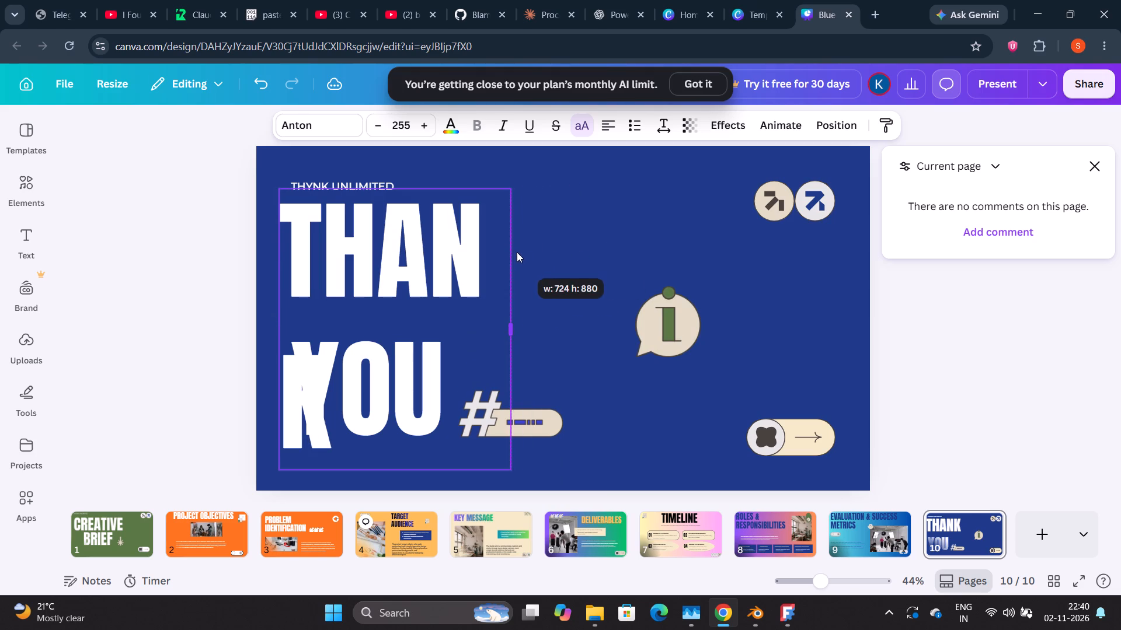
drag(517, 252, 565, 254)
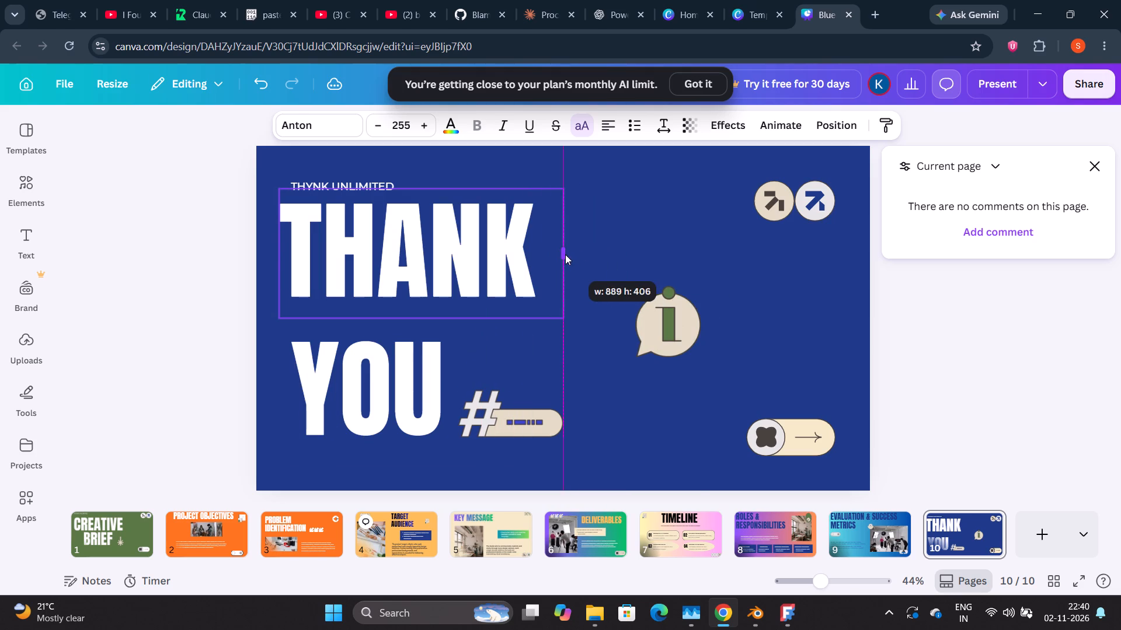
drag(565, 254, 566, 257)
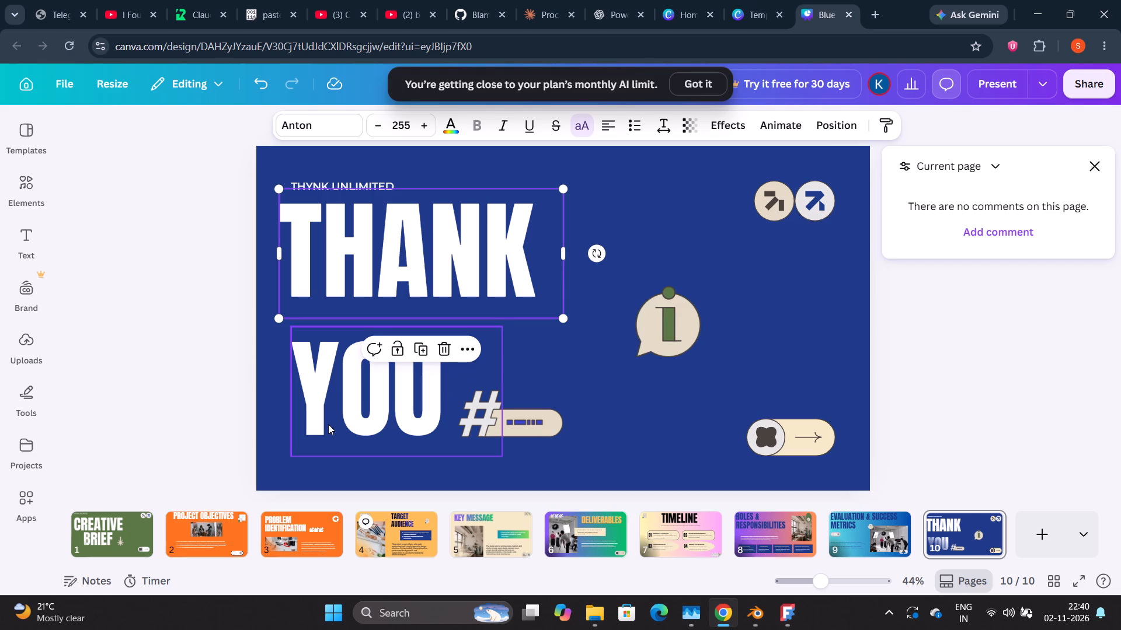
Move the "YOU" heading up and left towards "THANK", and shift "THANK" slightly further up and left.
drag(369, 411, 360, 395)
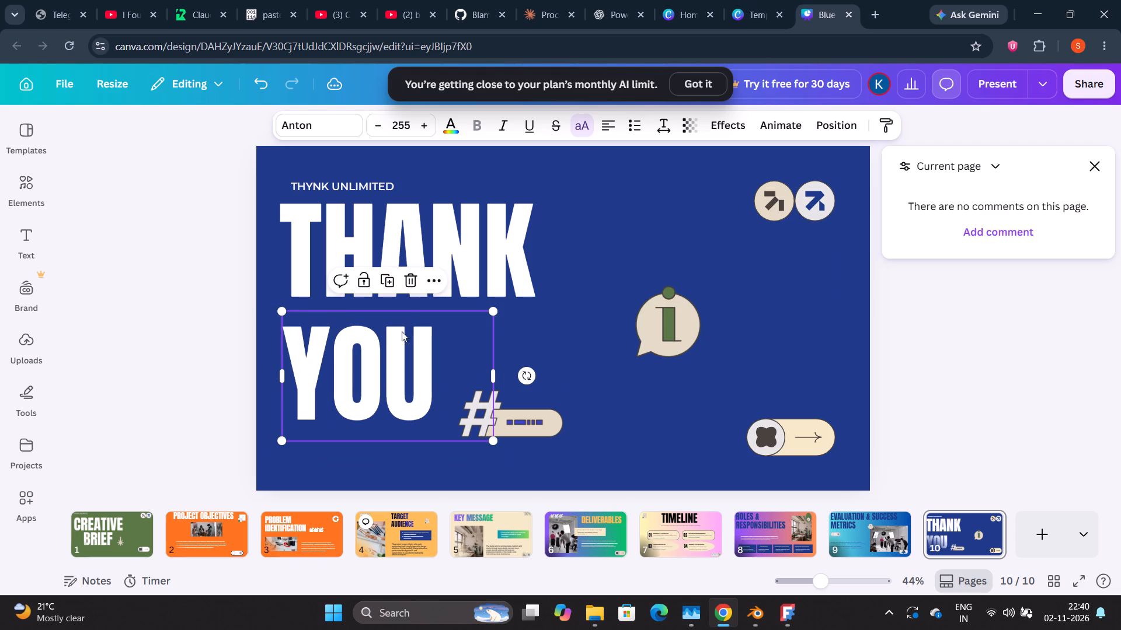
drag(444, 212, 432, 201)
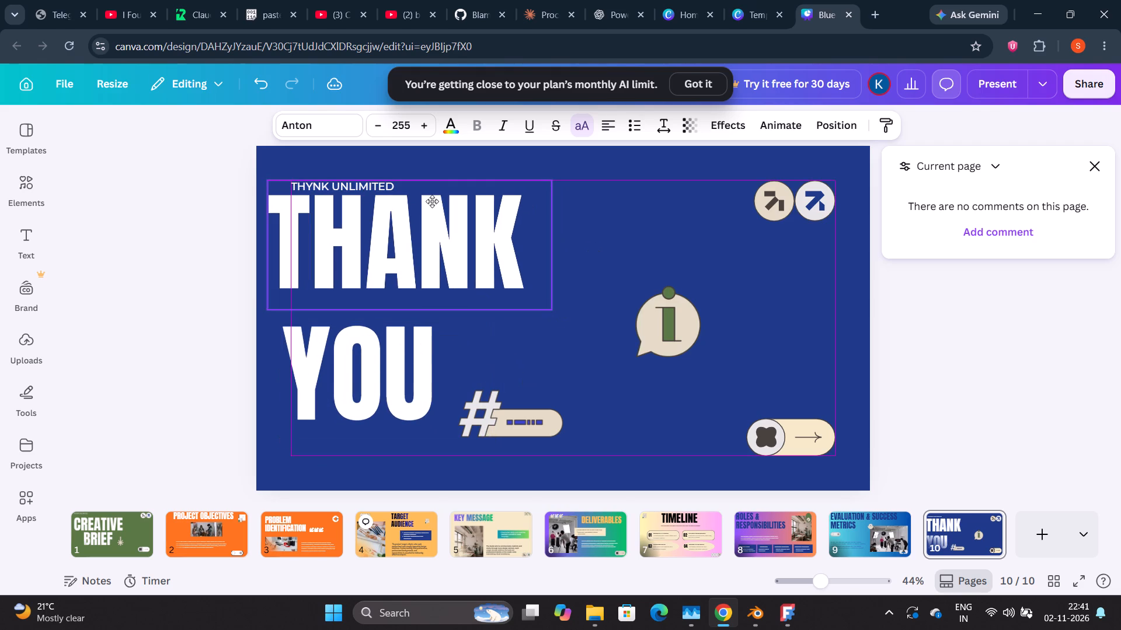
drag(432, 201, 433, 203)
click(433, 203)
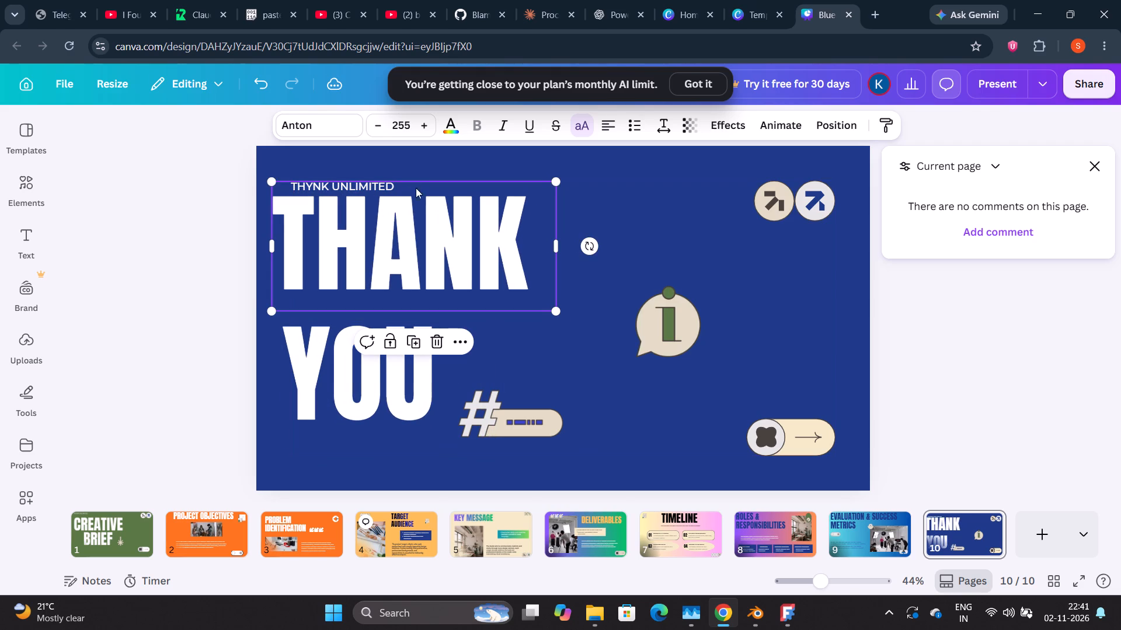
click(231, 324)
click(220, 314)
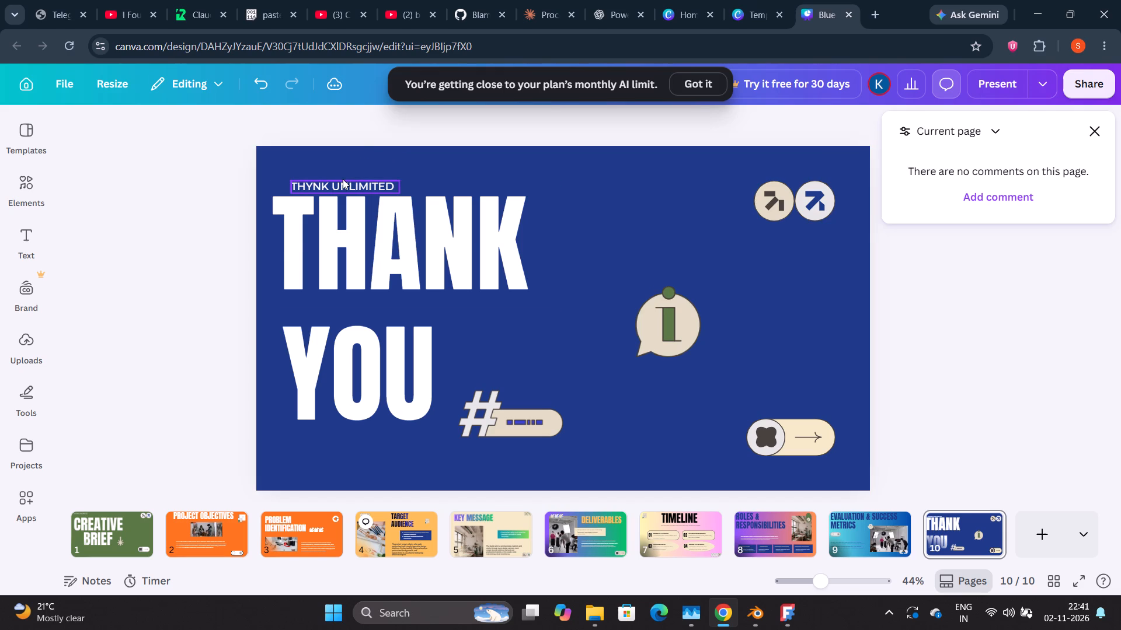
Move the "THYNK UNLIMITED" line up above the "THANK" heading, near the slide's top edge.
drag(343, 179, 362, 152)
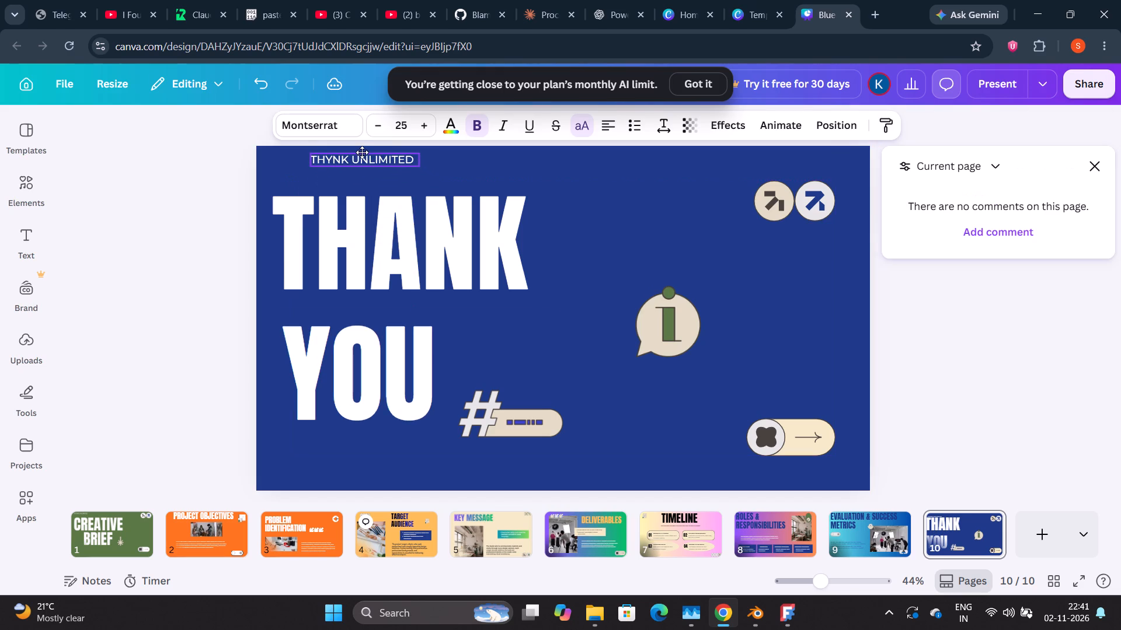
drag(362, 152, 349, 155)
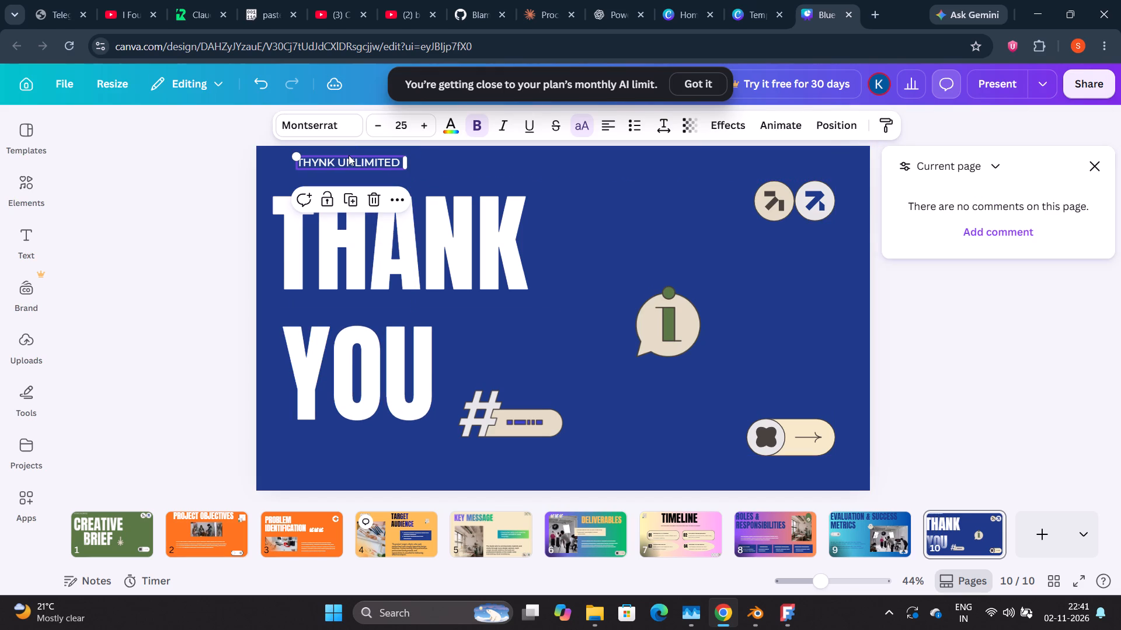
drag(349, 155, 297, 164)
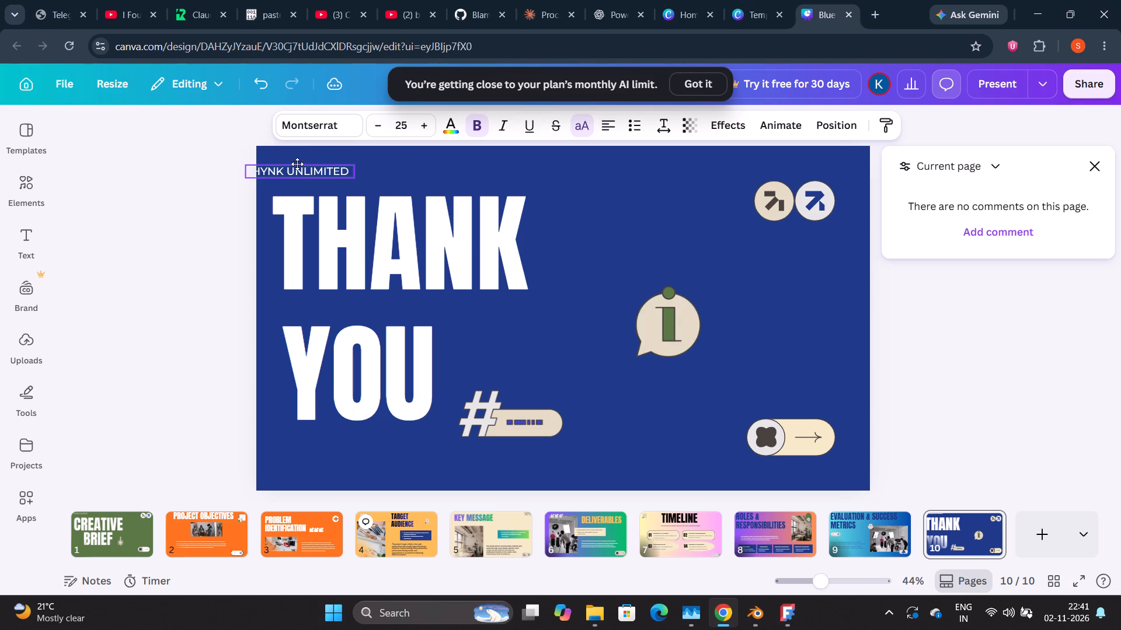
drag(297, 164, 334, 156)
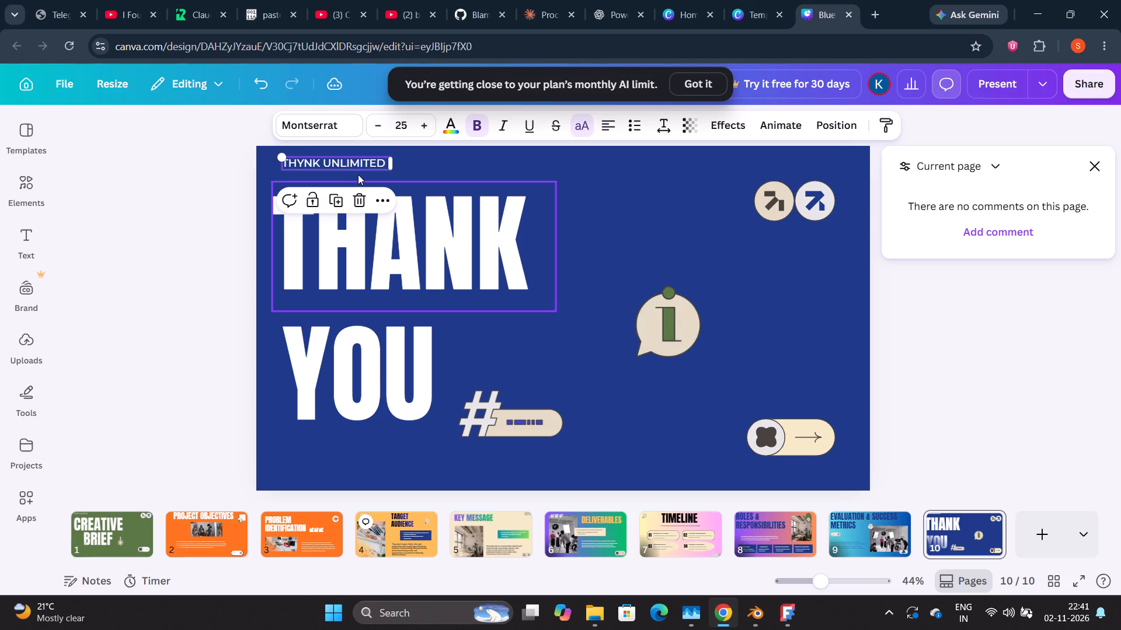
click(368, 253)
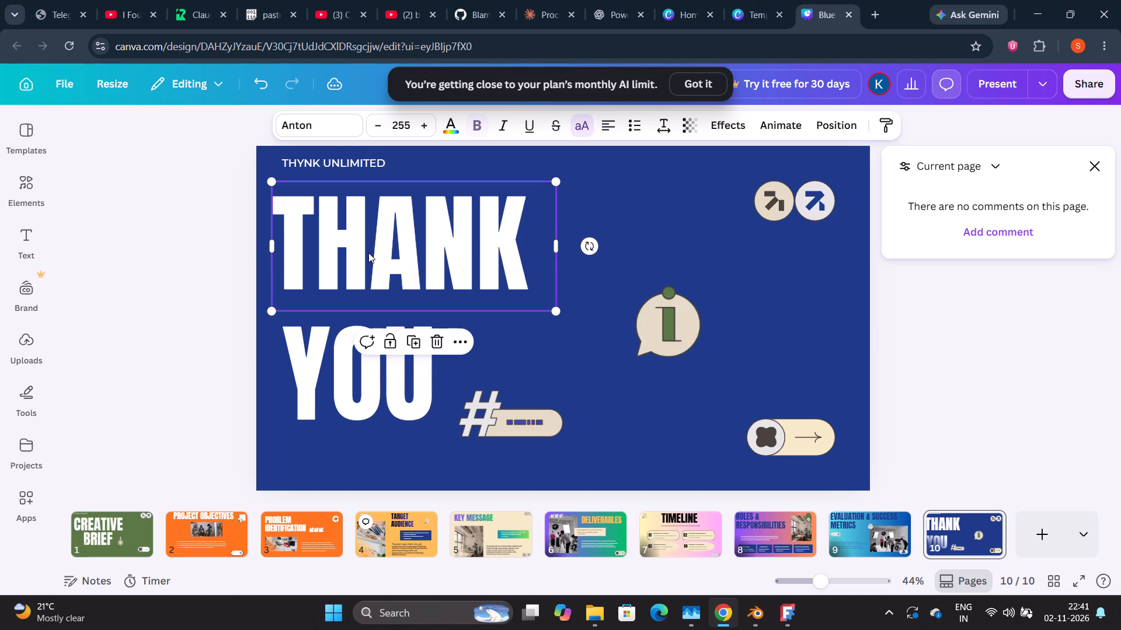
click(358, 401)
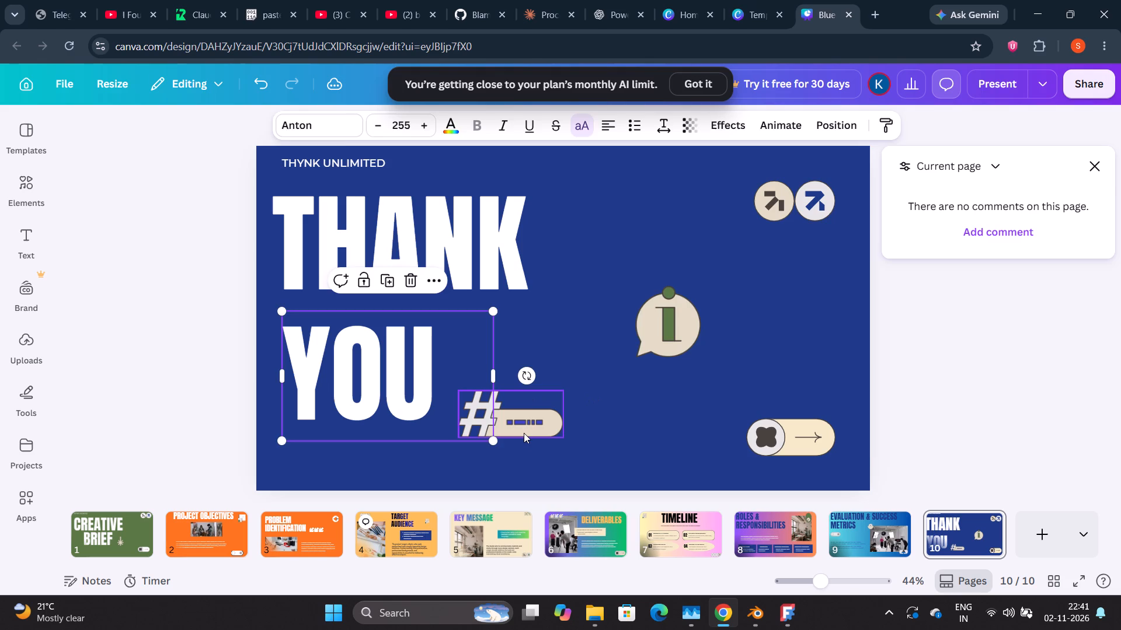
Place the hashtag pill graphic directly beside the "YOU" heading near its baseline and shrink it slightly.
drag(524, 433, 487, 452)
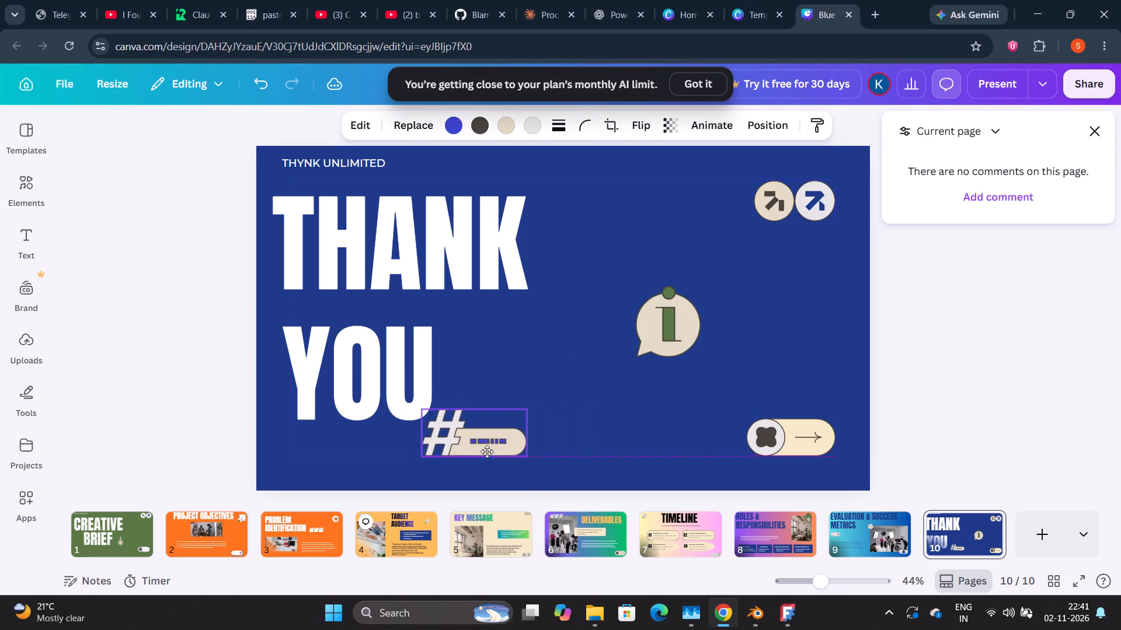
drag(487, 452, 507, 416)
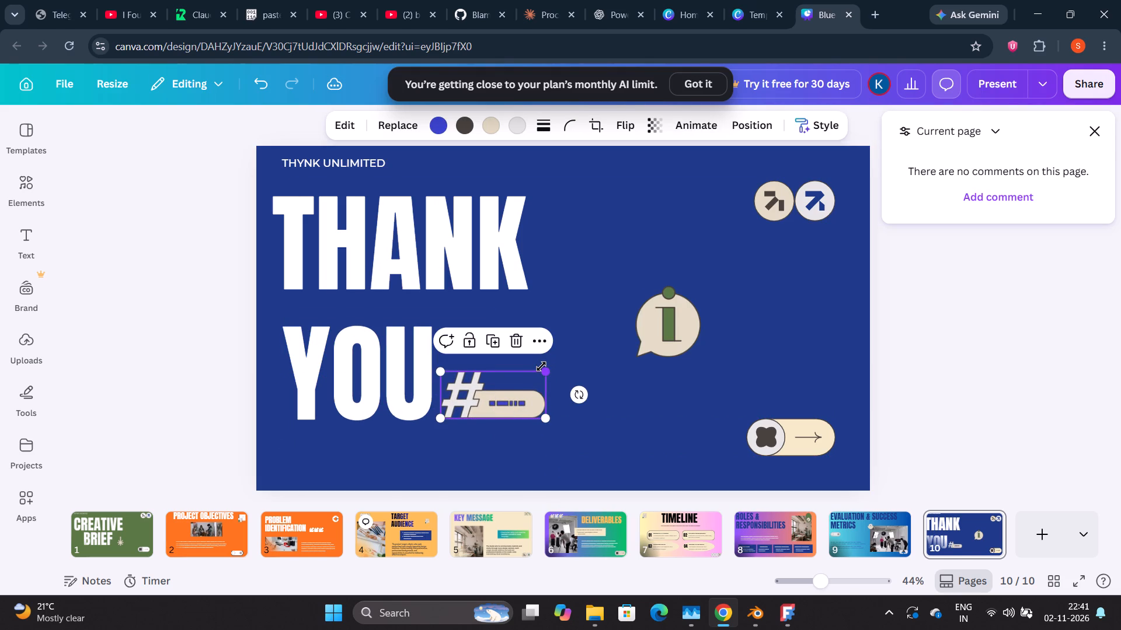
drag(541, 366, 526, 390)
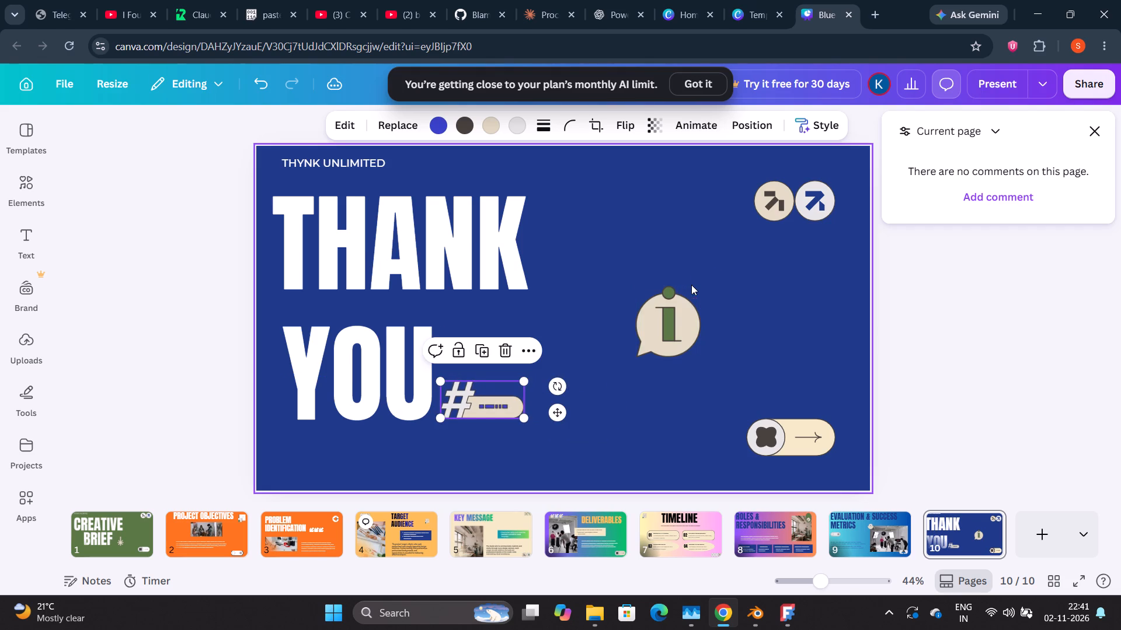
Shrink the "i" speech-bubble badge to about half its size and place it beside the top of "THANK".
click(680, 305)
drag(704, 283, 684, 300)
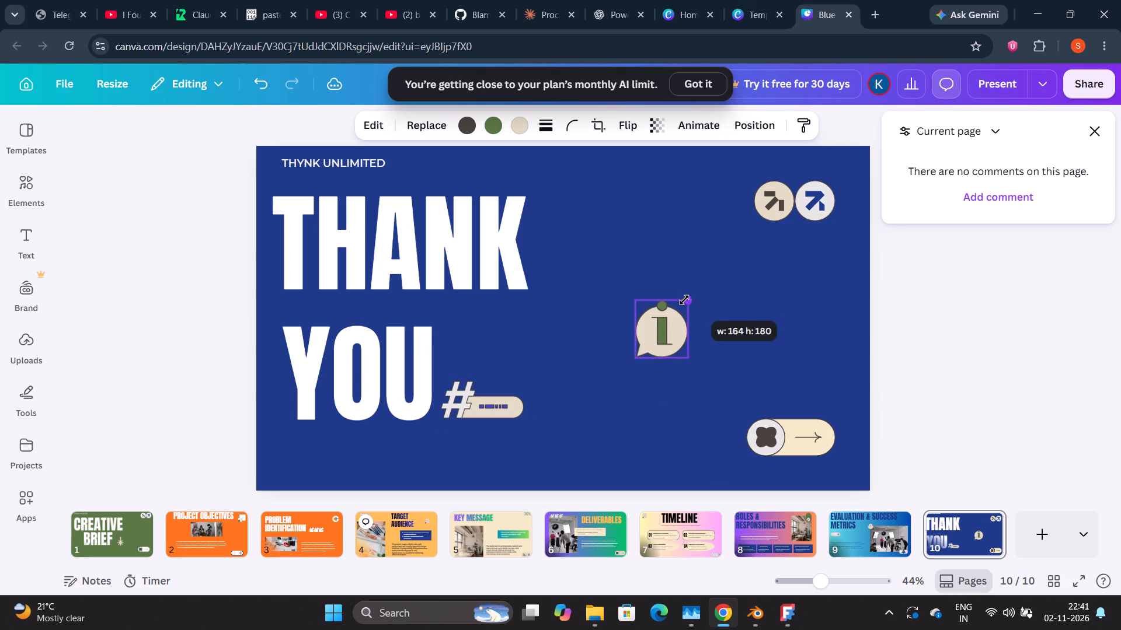
drag(684, 300, 673, 321)
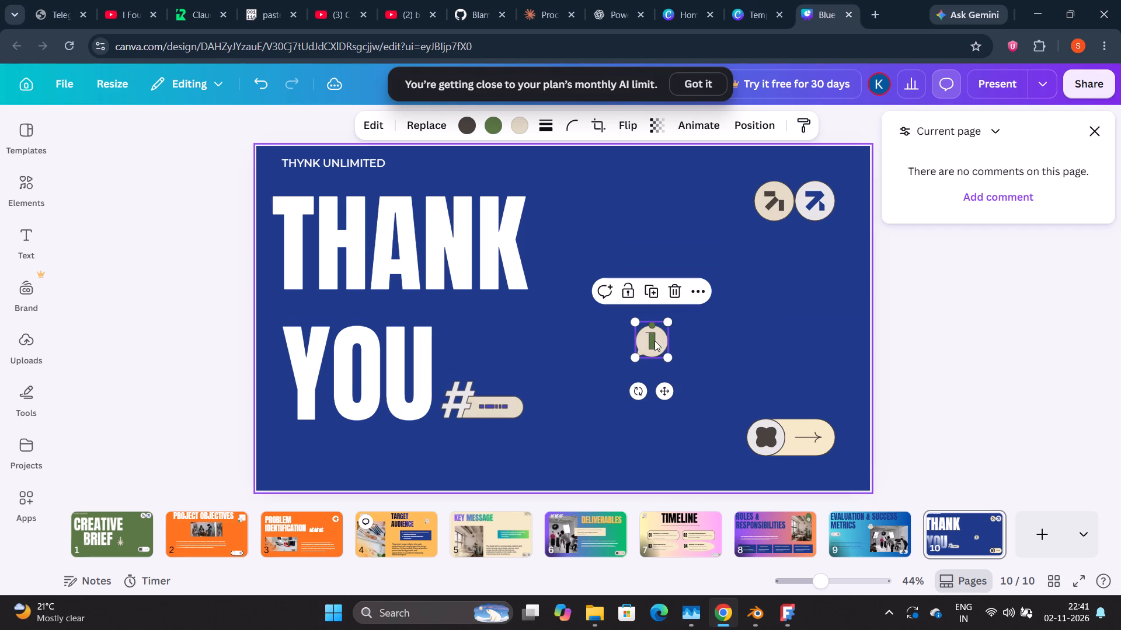
drag(655, 341, 566, 186)
click(700, 387)
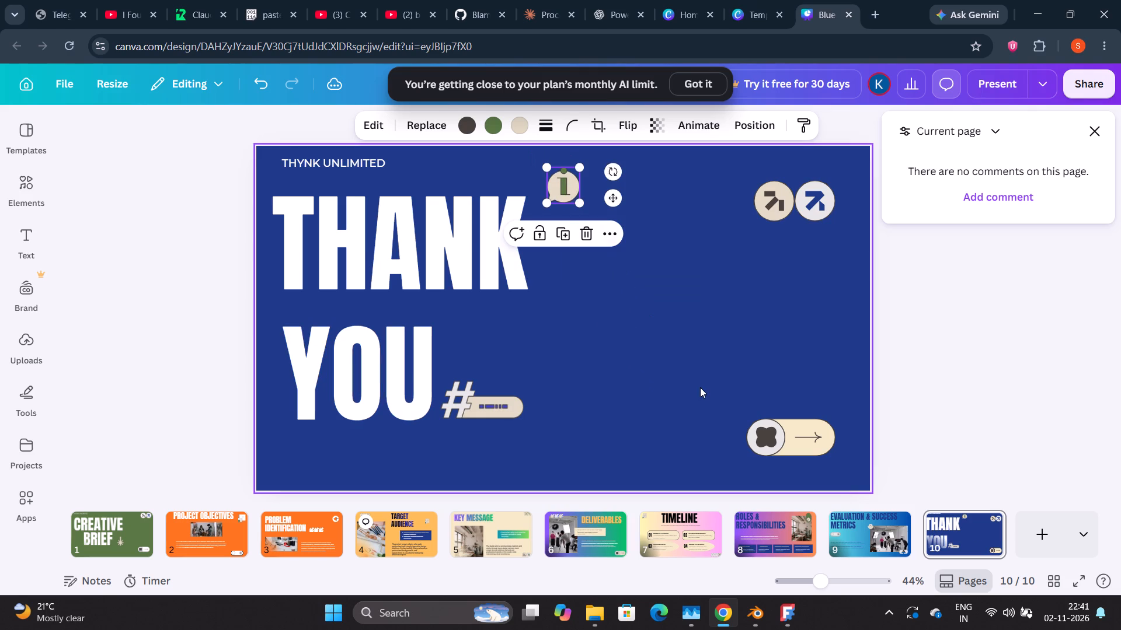
Shrink the flower-and-arrow pill to about half its size and place it near the slide's lower-right corner.
drag(807, 426, 798, 444)
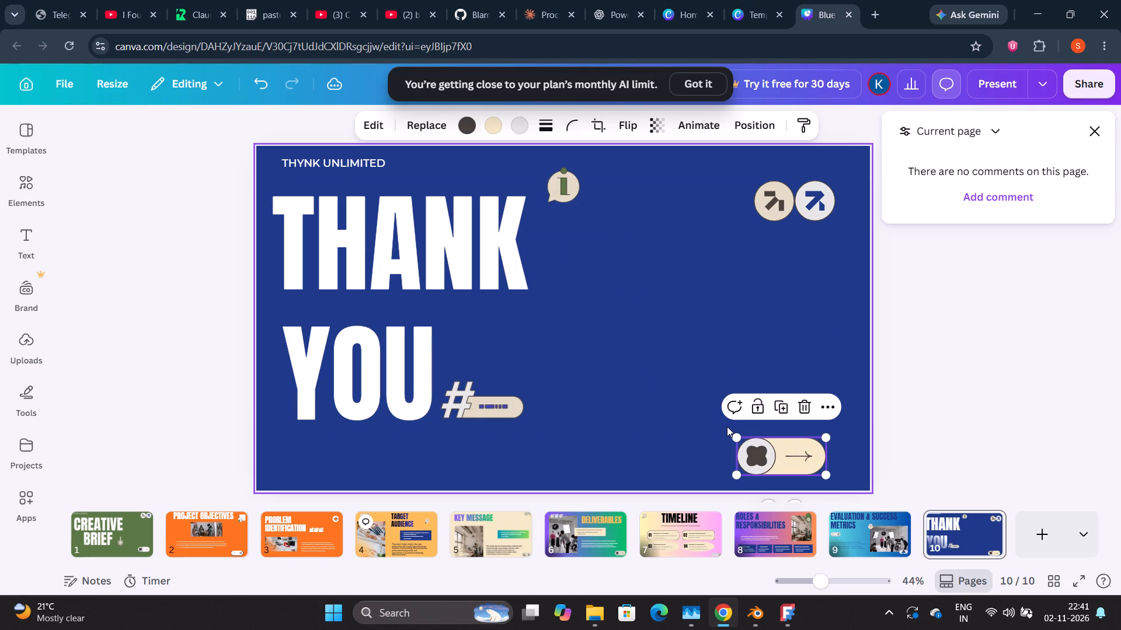
click(727, 426)
click(734, 426)
click(768, 450)
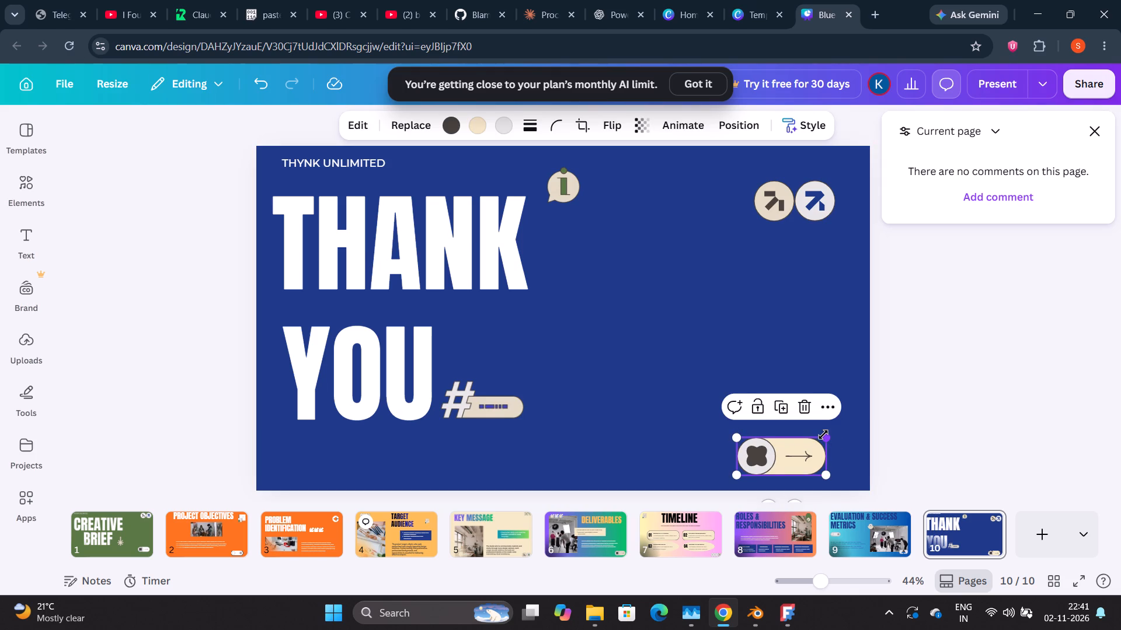
drag(823, 435, 784, 453)
drag(742, 466, 811, 456)
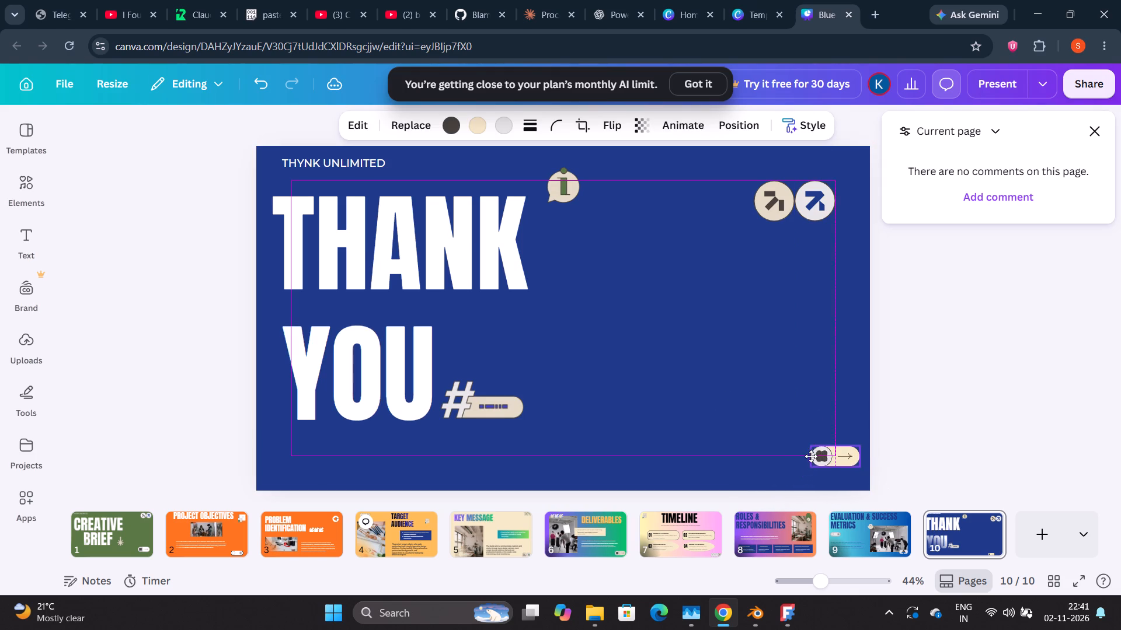
drag(811, 456, 804, 454)
Shrink the pair of round arrow badges slightly, keeping them near the slide's upper-right corner.
drag(754, 207, 760, 209)
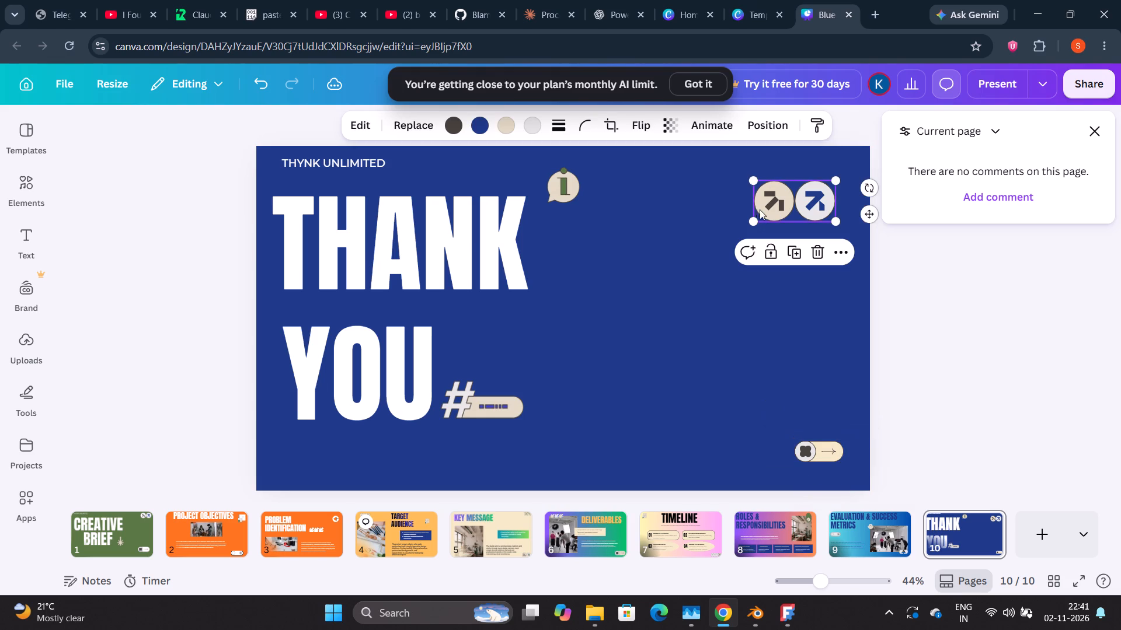
drag(760, 209, 761, 215)
drag(774, 179, 744, 240)
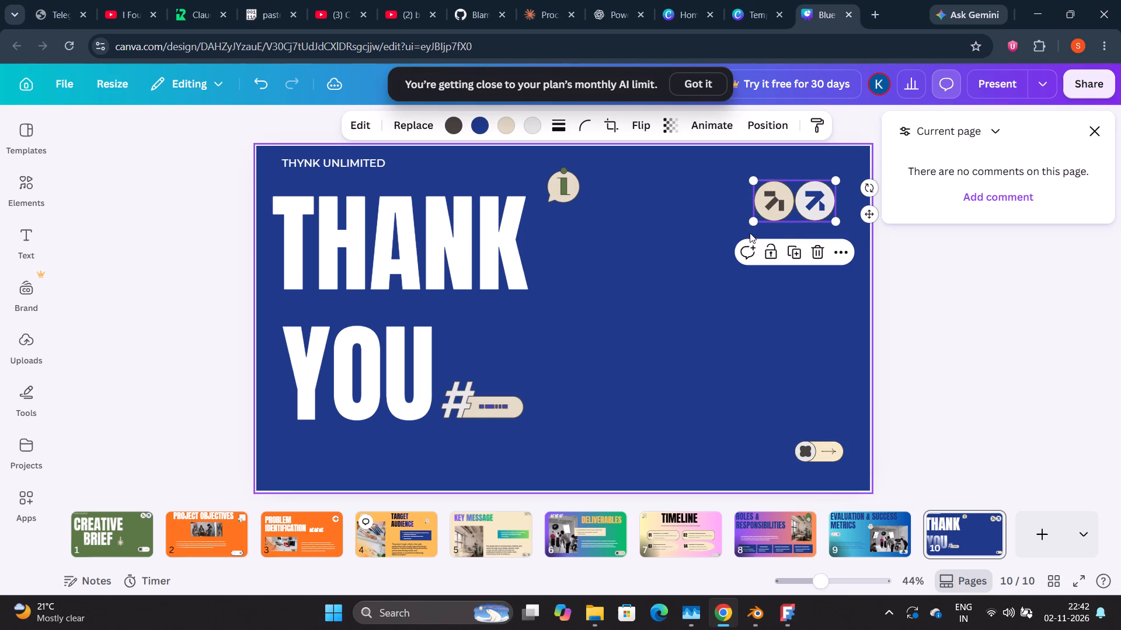
drag(754, 223, 773, 217)
drag(776, 408, 767, 421)
Set the slide background to the pale green-to-blue gradient, trying the purple-to-green gradient first.
click(591, 254)
click(572, 116)
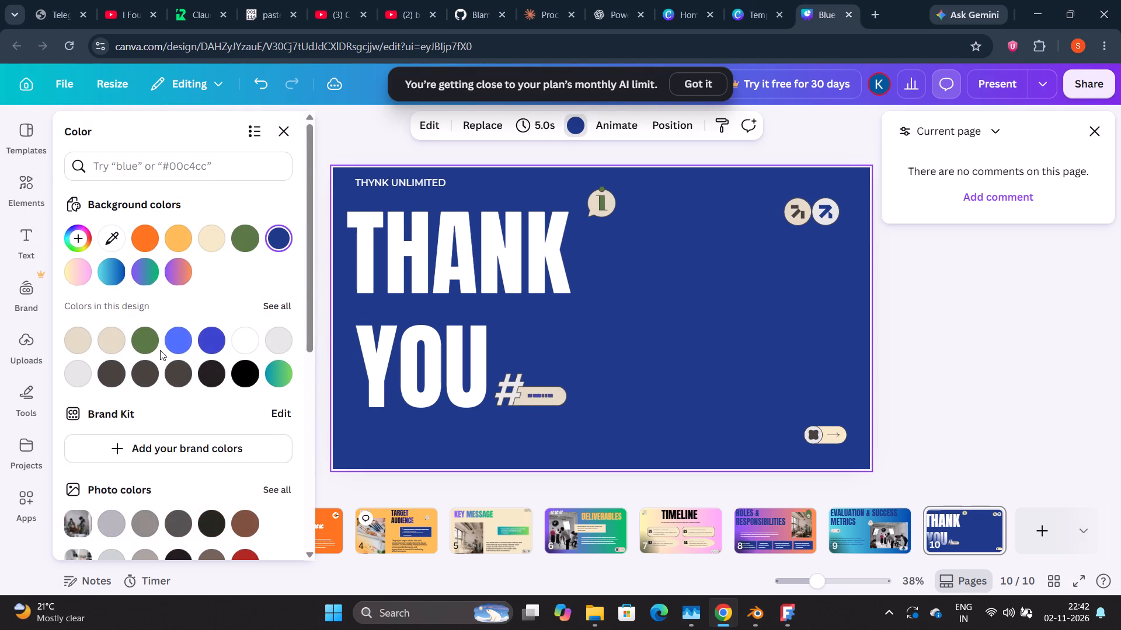
scroll(161, 350, down, 8)
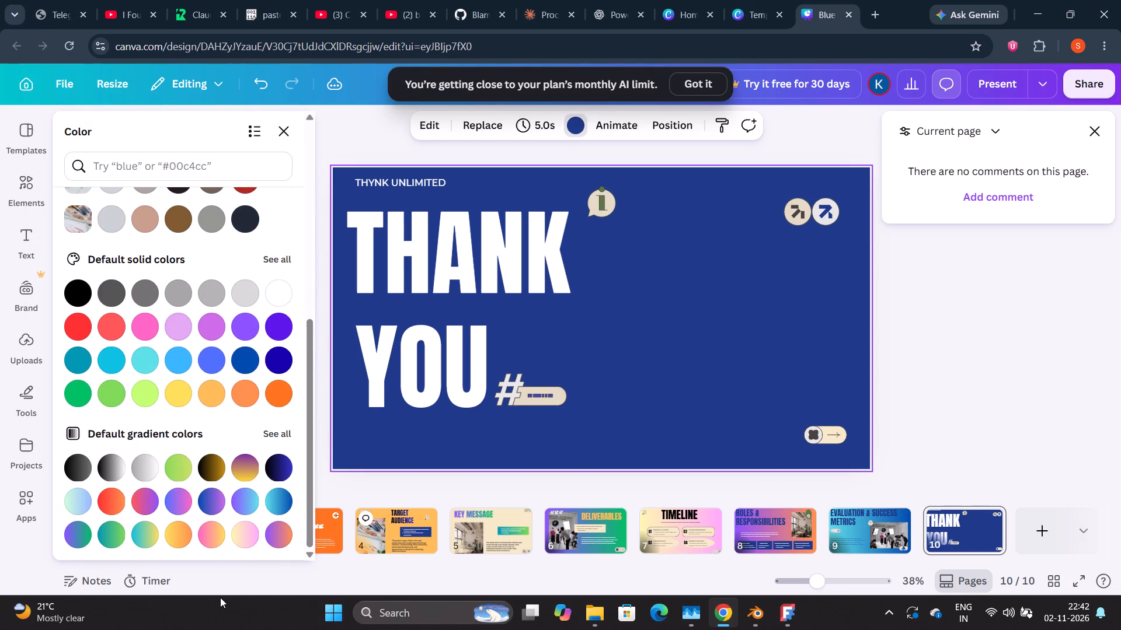
click(73, 535)
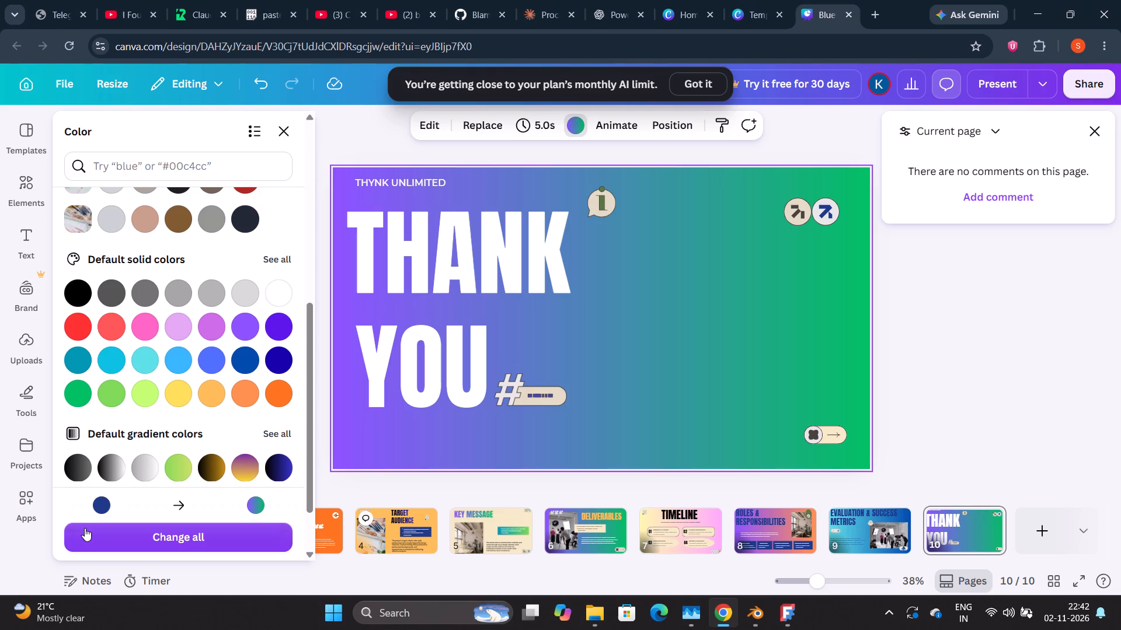
scroll(78, 448, down, 4)
click(82, 436)
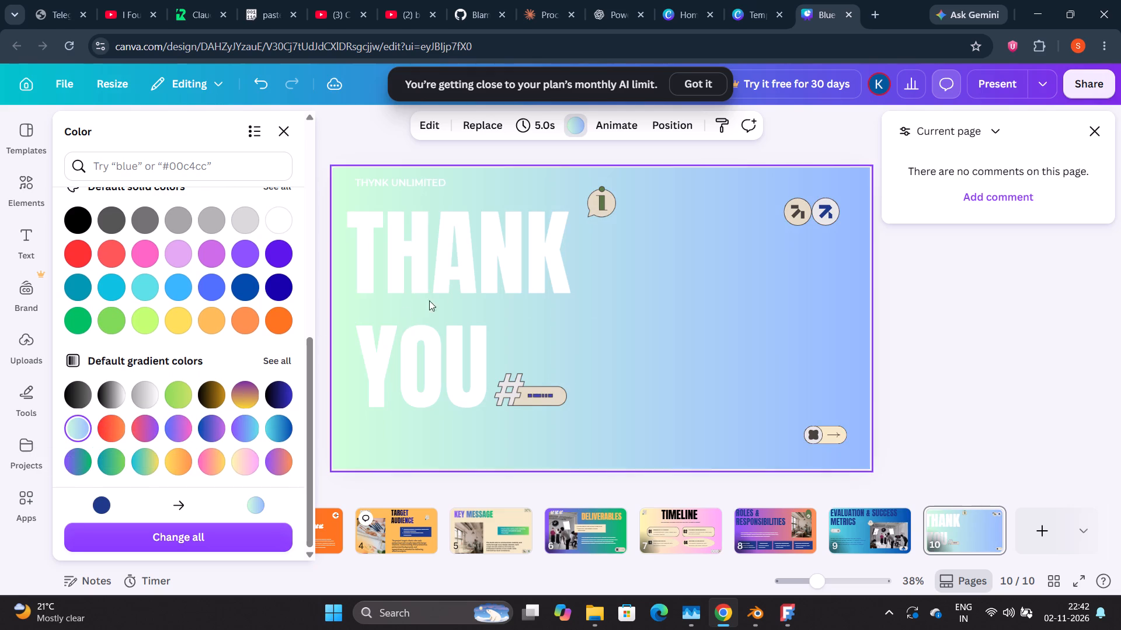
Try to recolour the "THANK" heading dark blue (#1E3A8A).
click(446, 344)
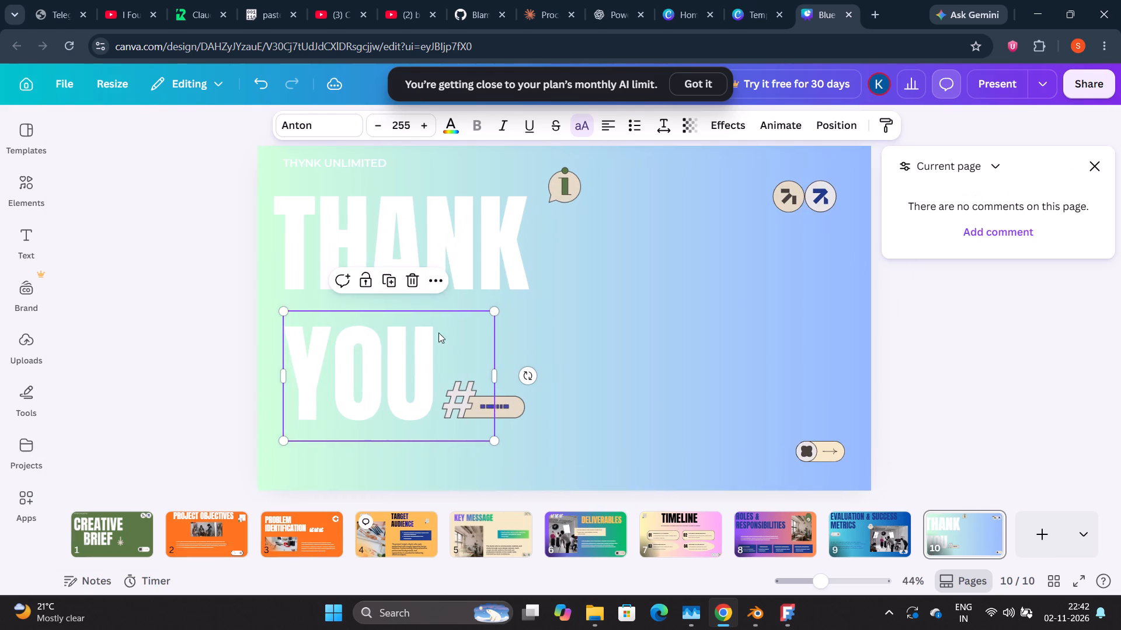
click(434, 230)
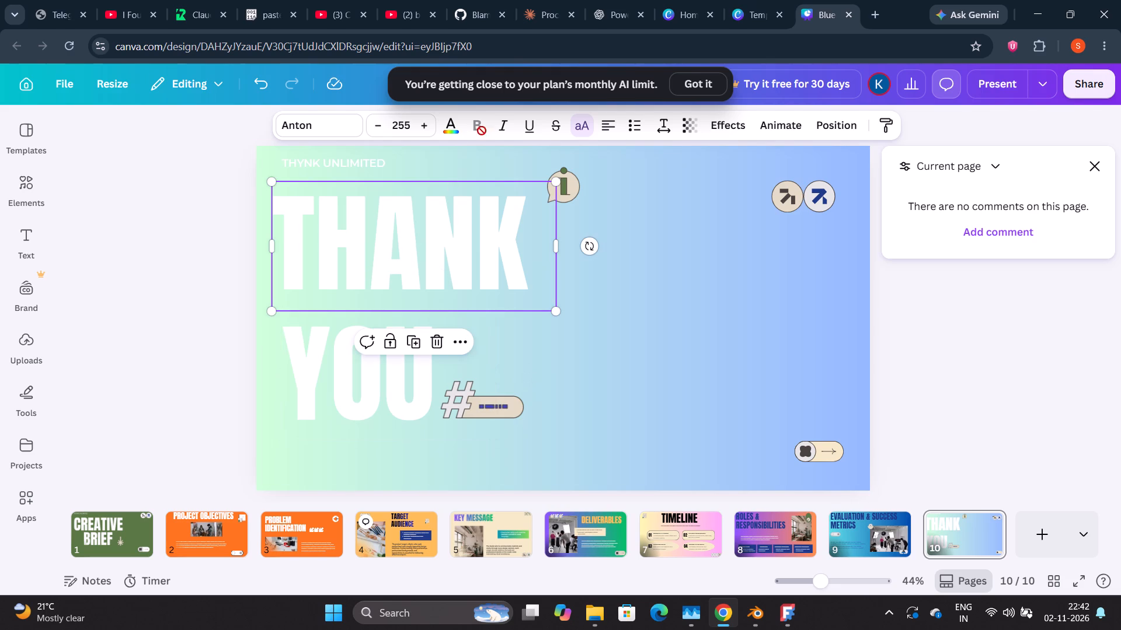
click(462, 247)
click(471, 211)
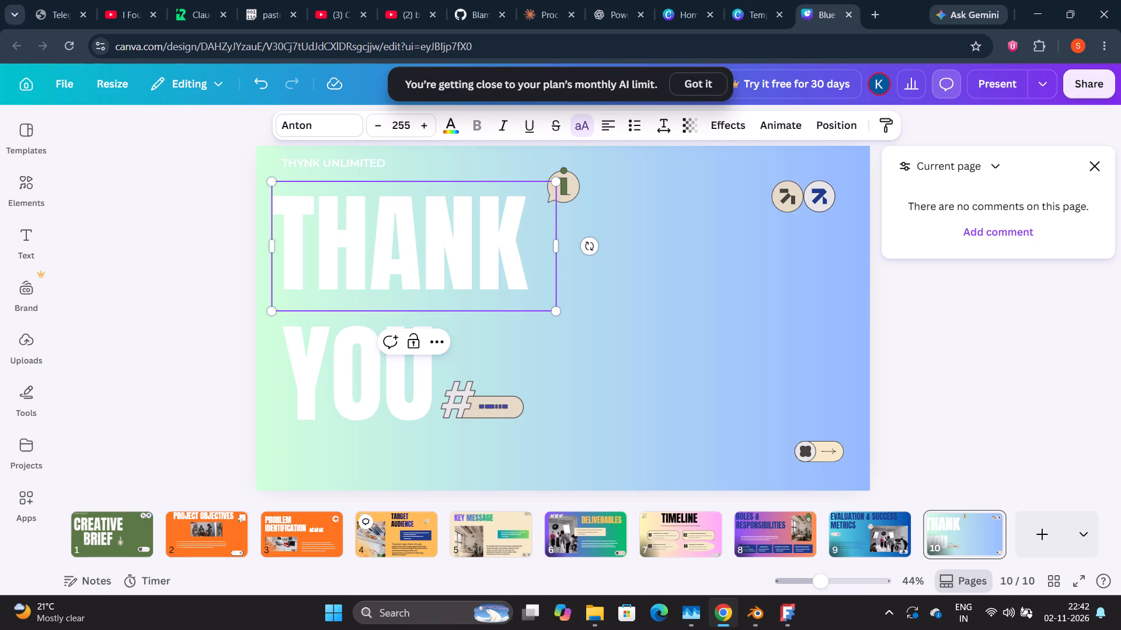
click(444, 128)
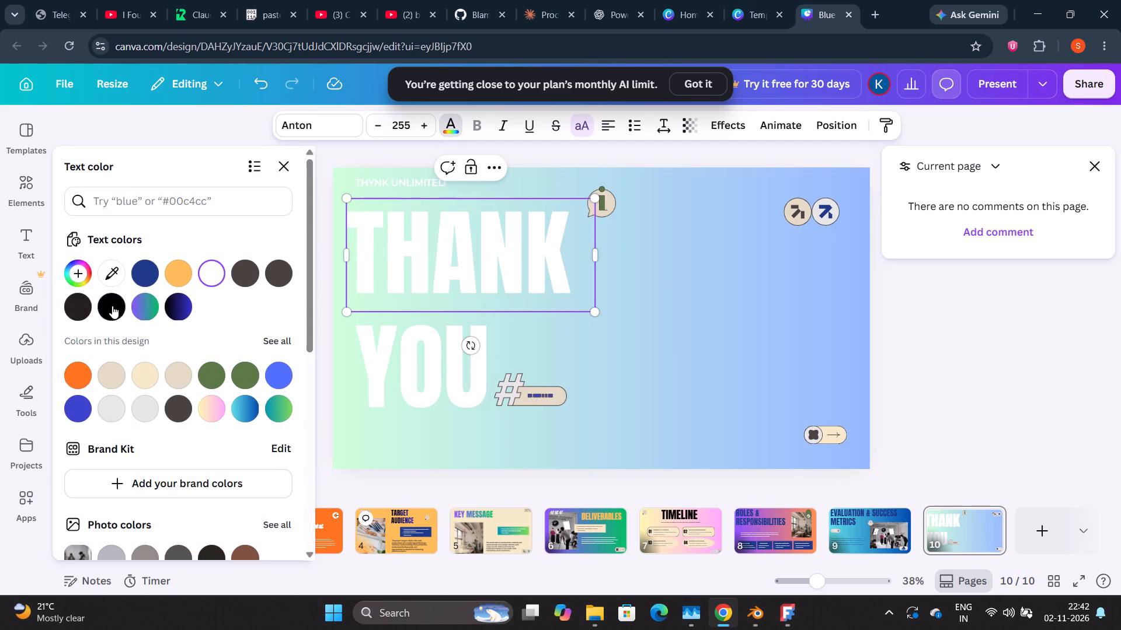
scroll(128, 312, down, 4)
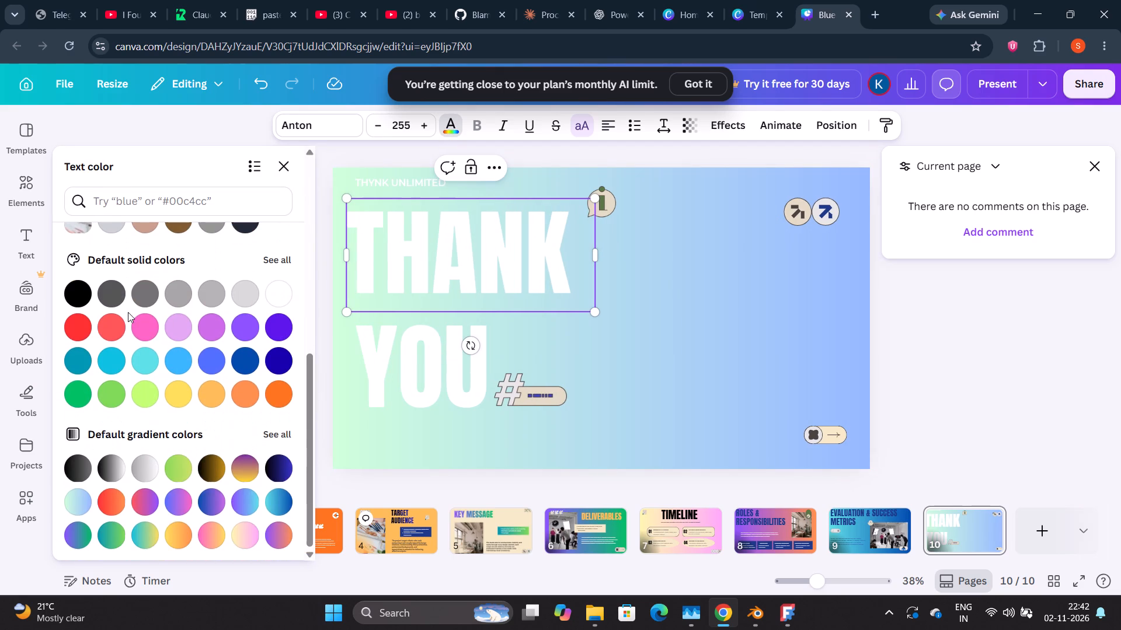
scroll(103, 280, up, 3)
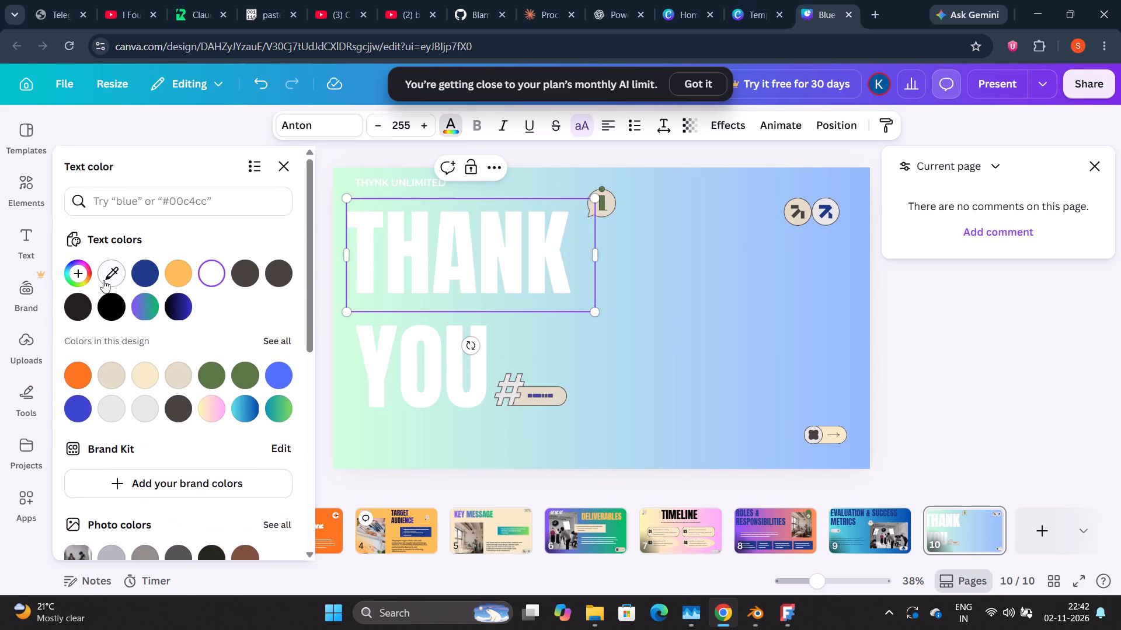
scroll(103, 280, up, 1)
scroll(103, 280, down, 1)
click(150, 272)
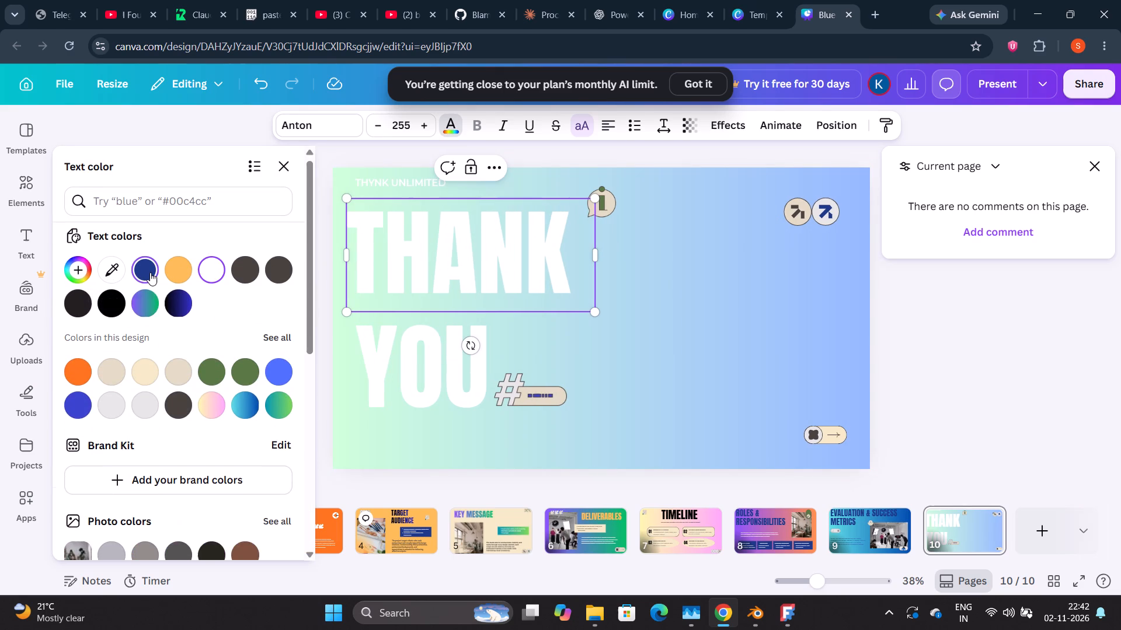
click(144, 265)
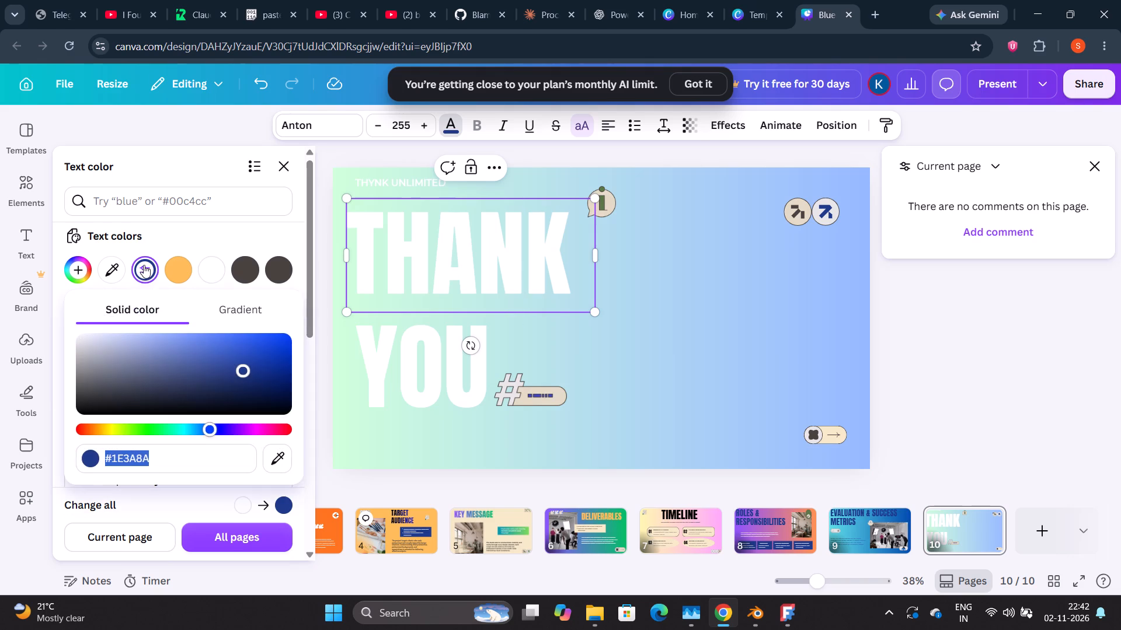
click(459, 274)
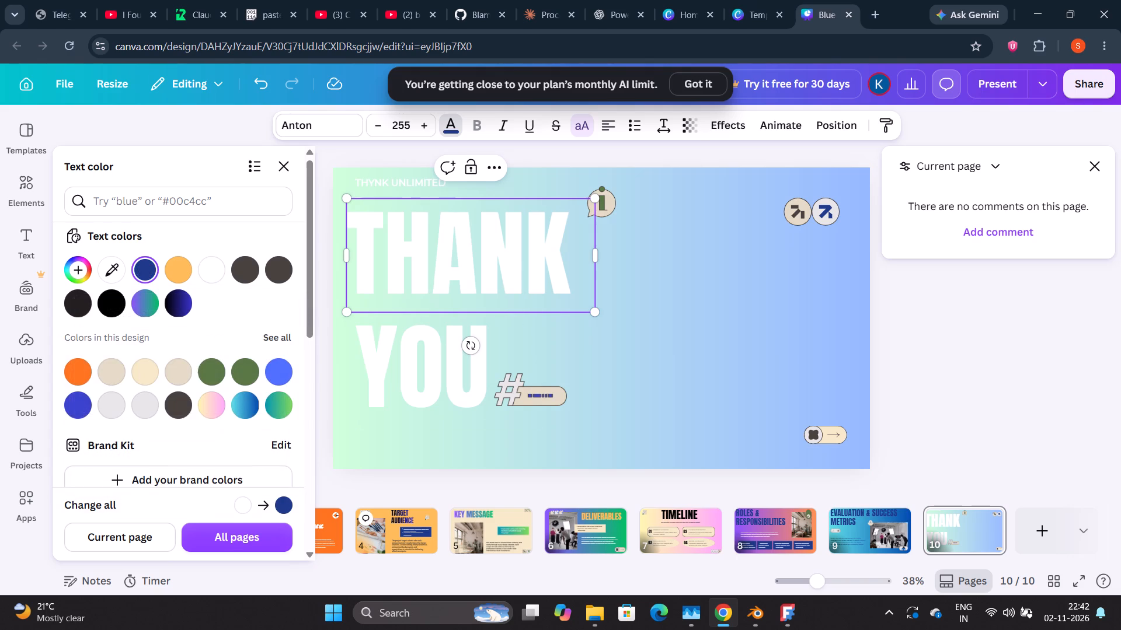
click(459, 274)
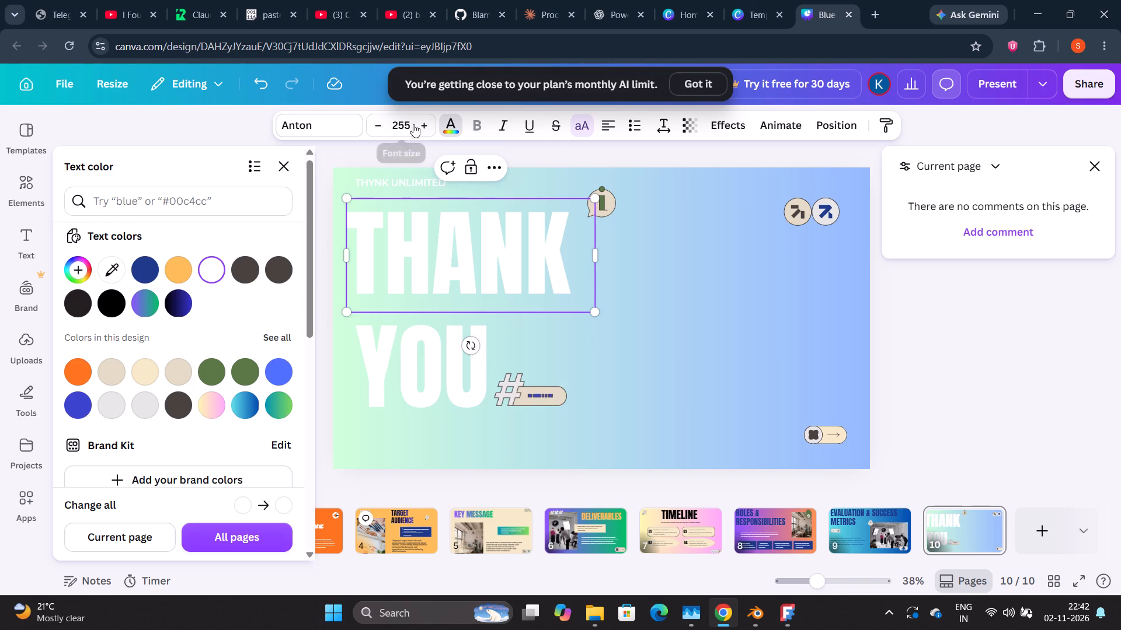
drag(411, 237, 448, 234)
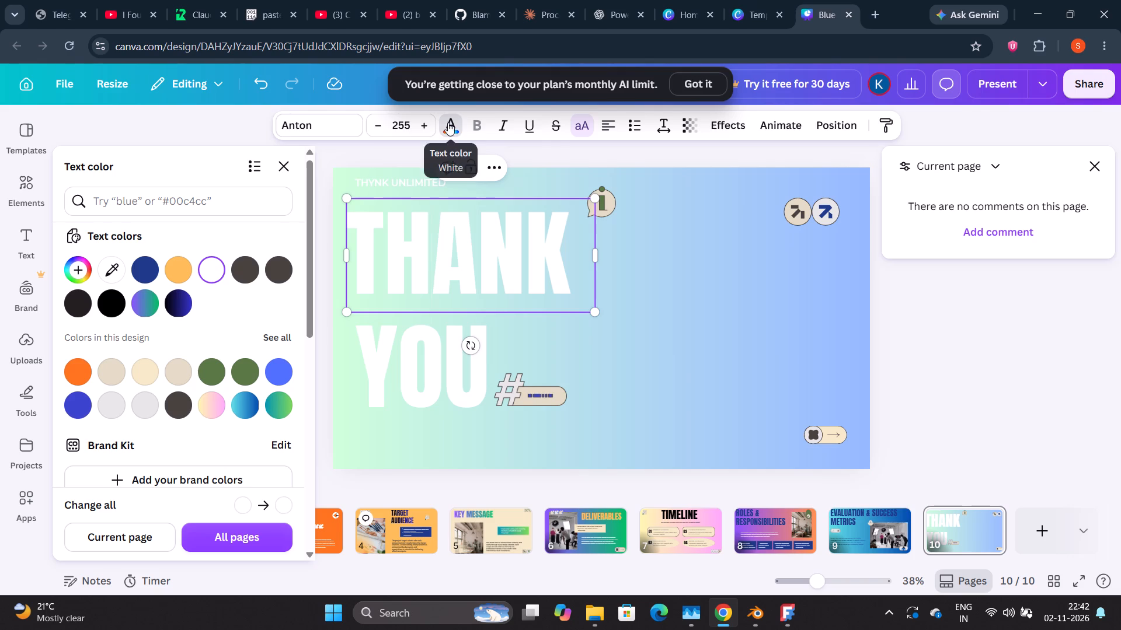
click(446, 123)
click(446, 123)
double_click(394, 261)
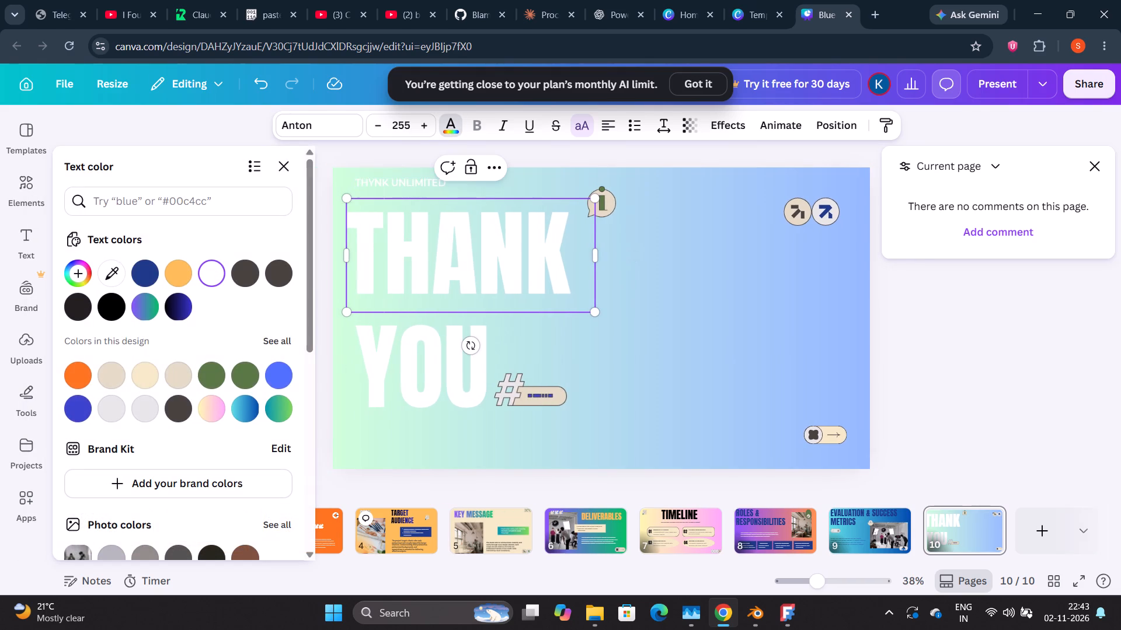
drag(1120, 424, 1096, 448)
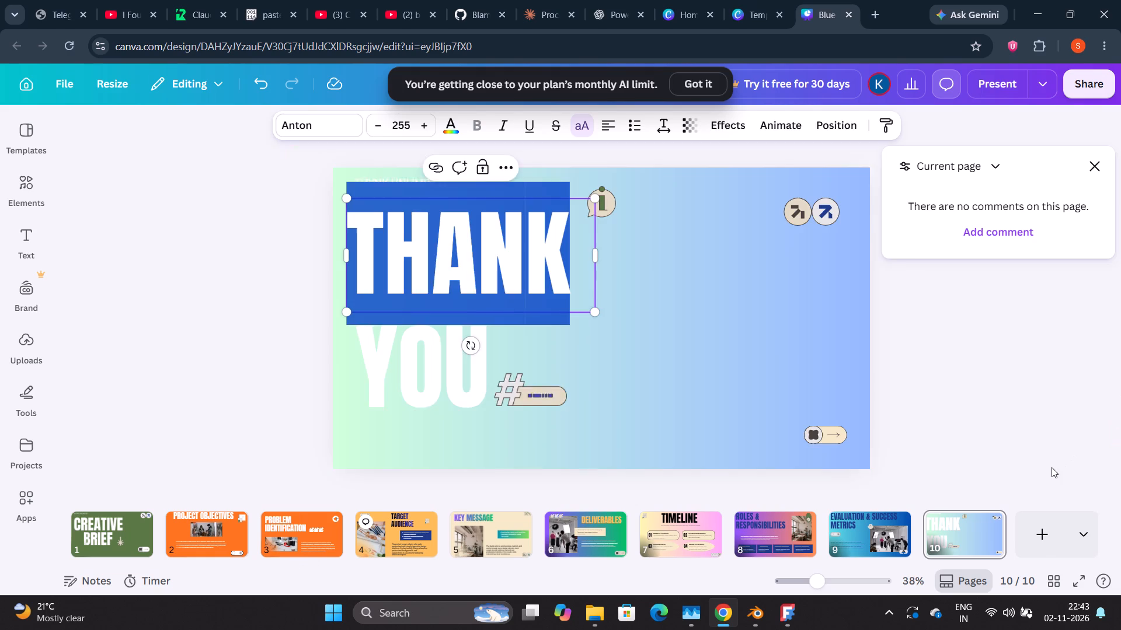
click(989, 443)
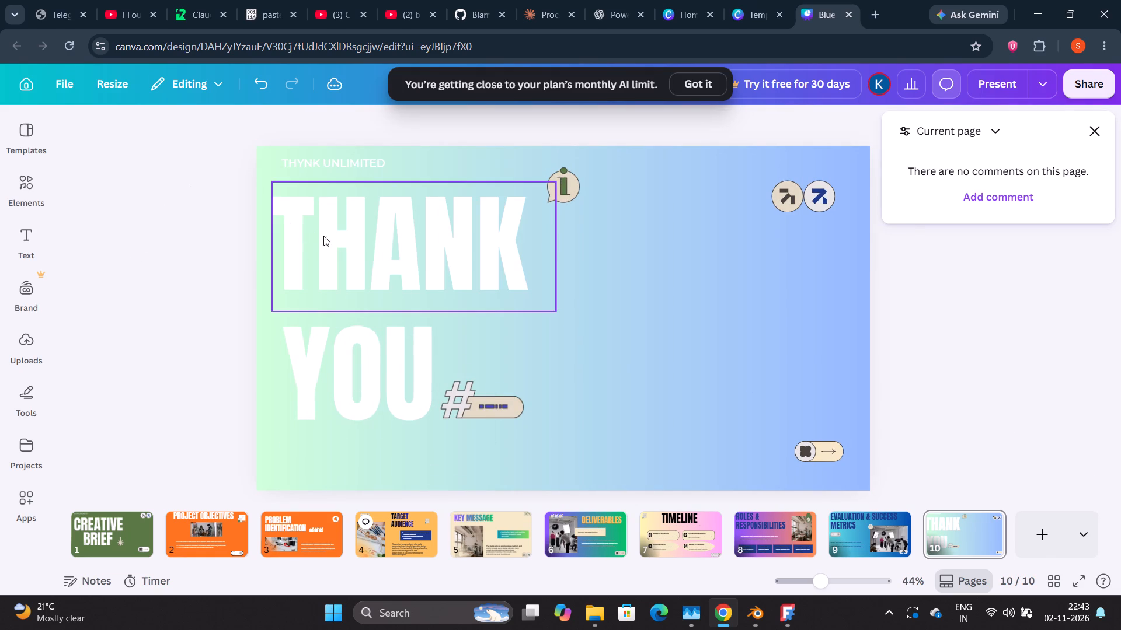
Set the "THANK" heading's text colour to black (#000000), trying dark gray (#47423e) and blue (#1e3a8a) first.
click(329, 237)
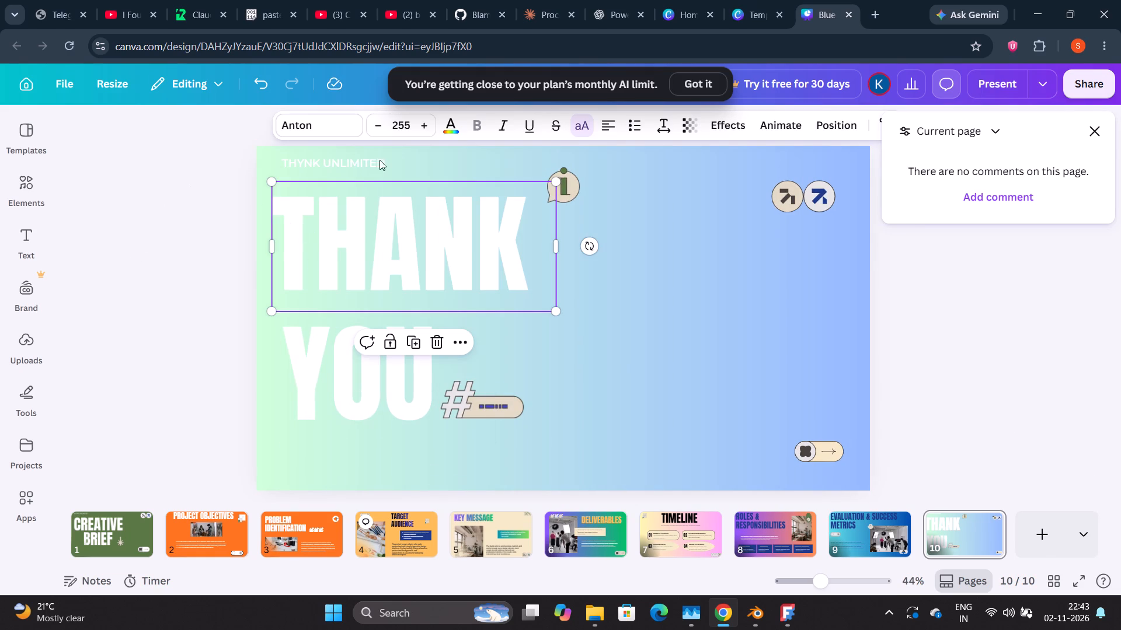
click(454, 126)
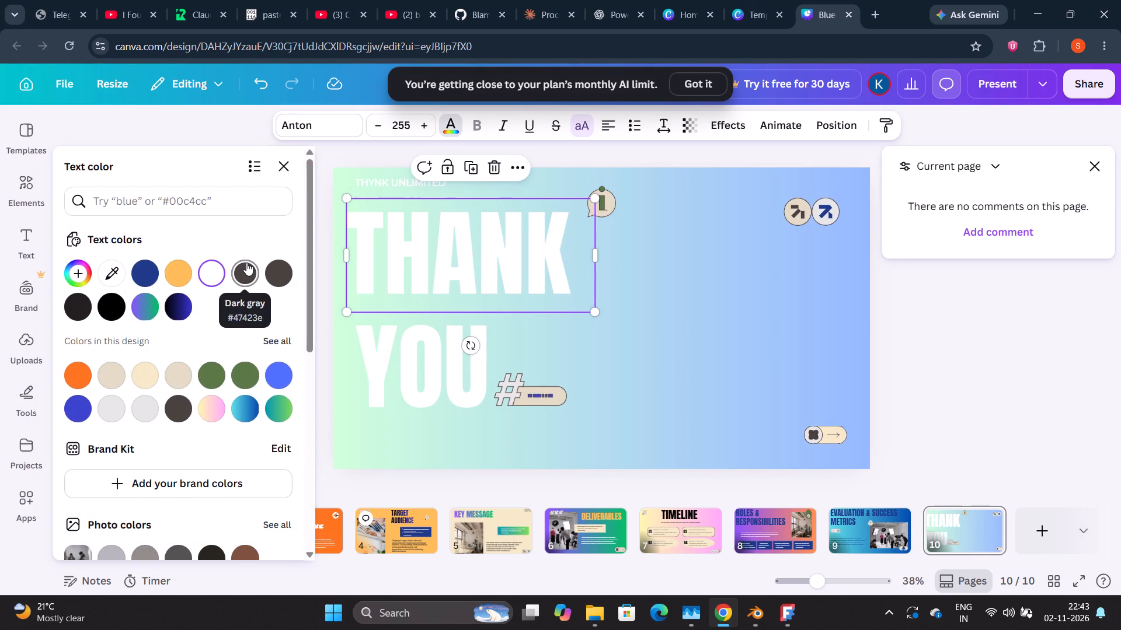
click(246, 262)
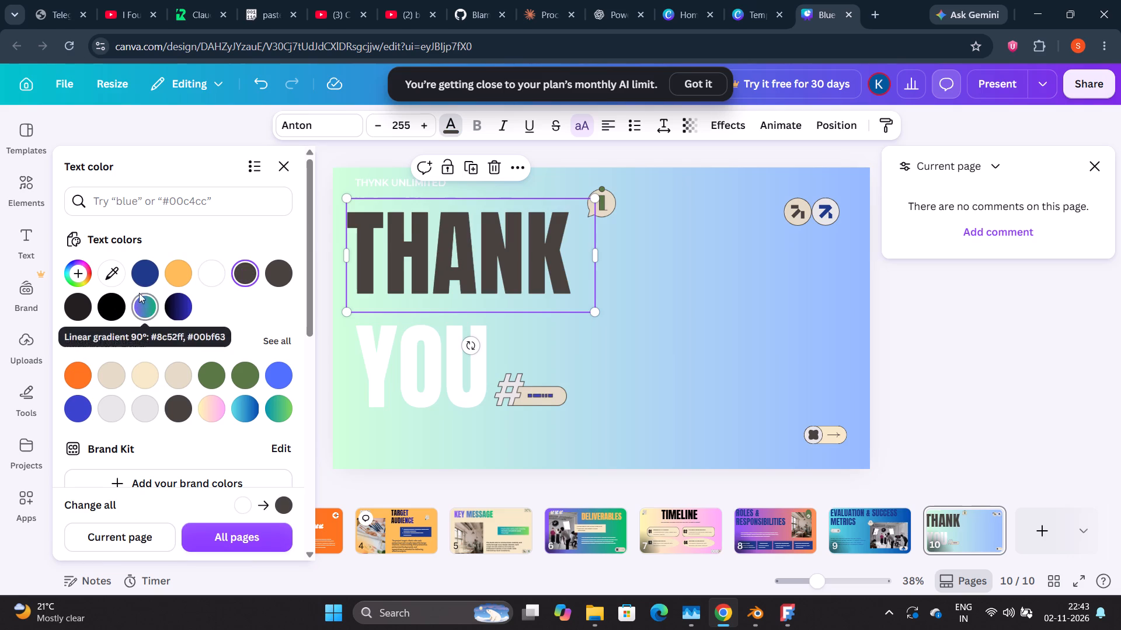
click(139, 272)
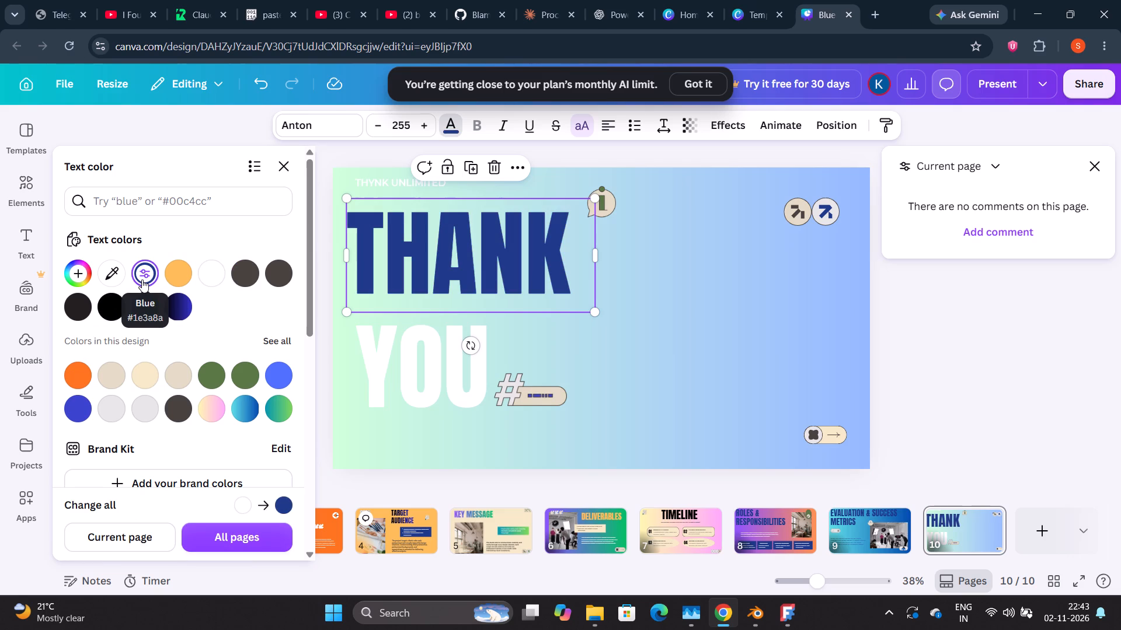
scroll(132, 345, down, 4)
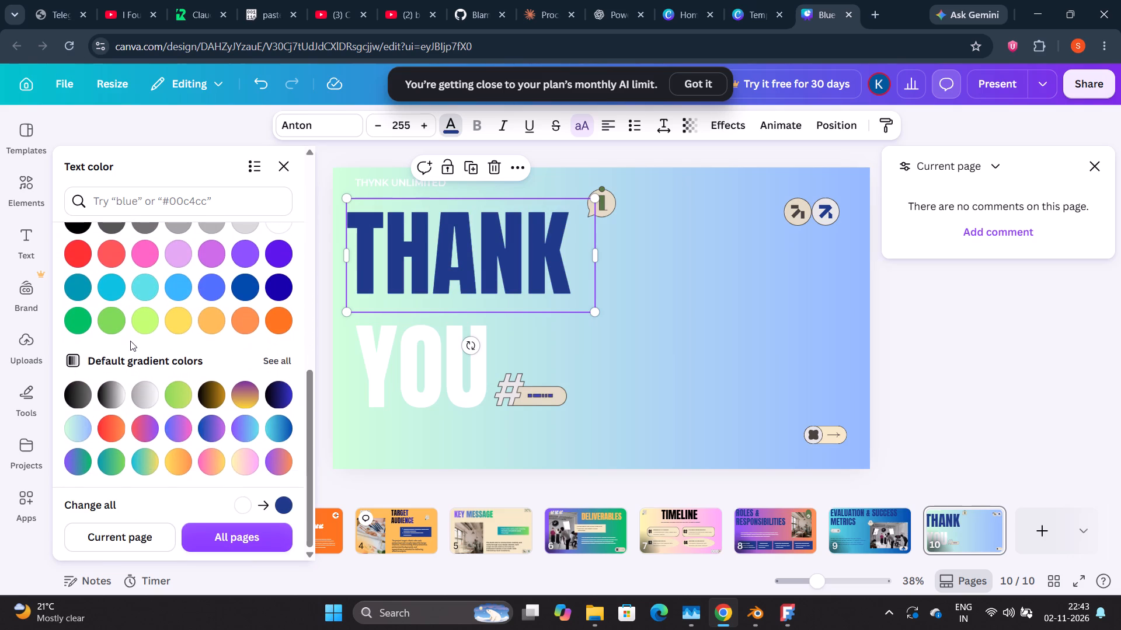
scroll(130, 341, up, 3)
scroll(151, 416, up, 1)
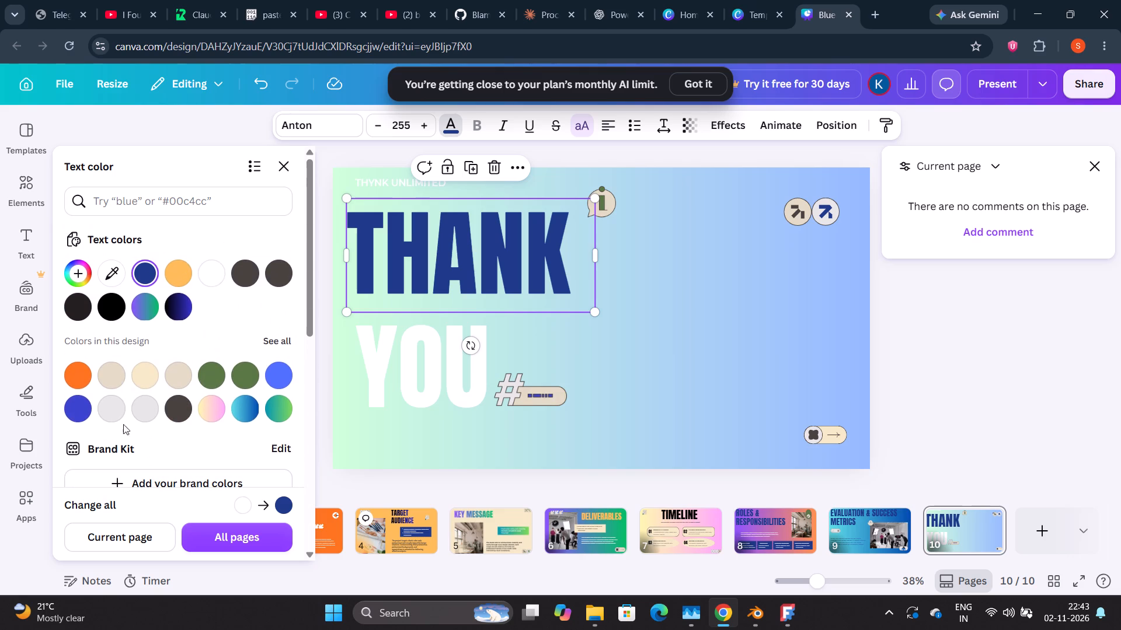
click(105, 303)
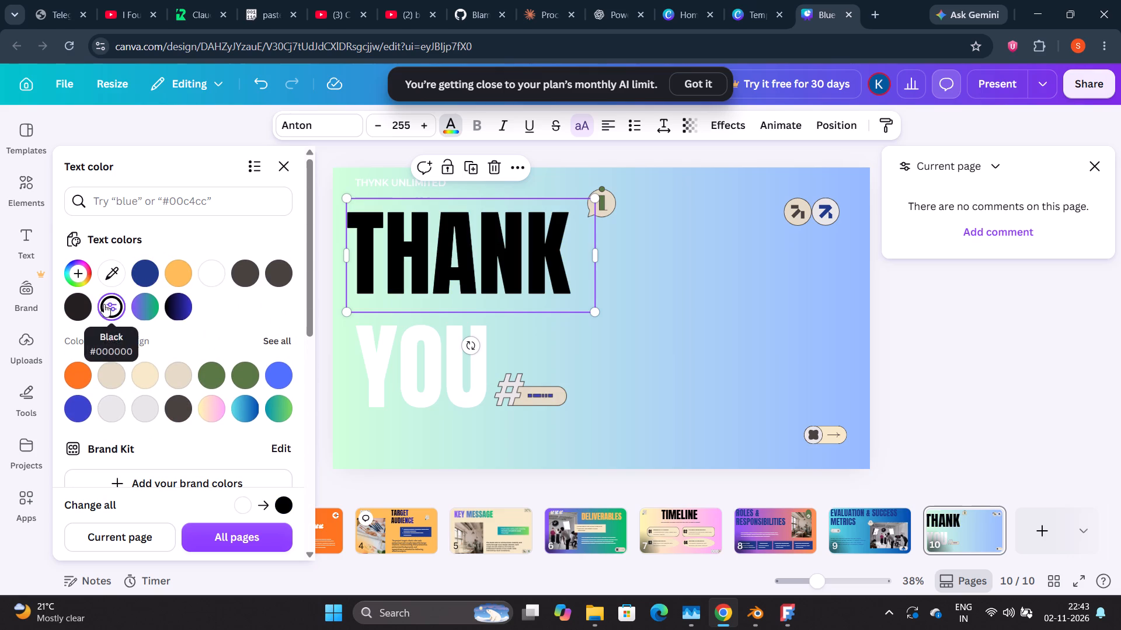
Set the "YOU" heading's text colour to black to match "THANK".
click(432, 397)
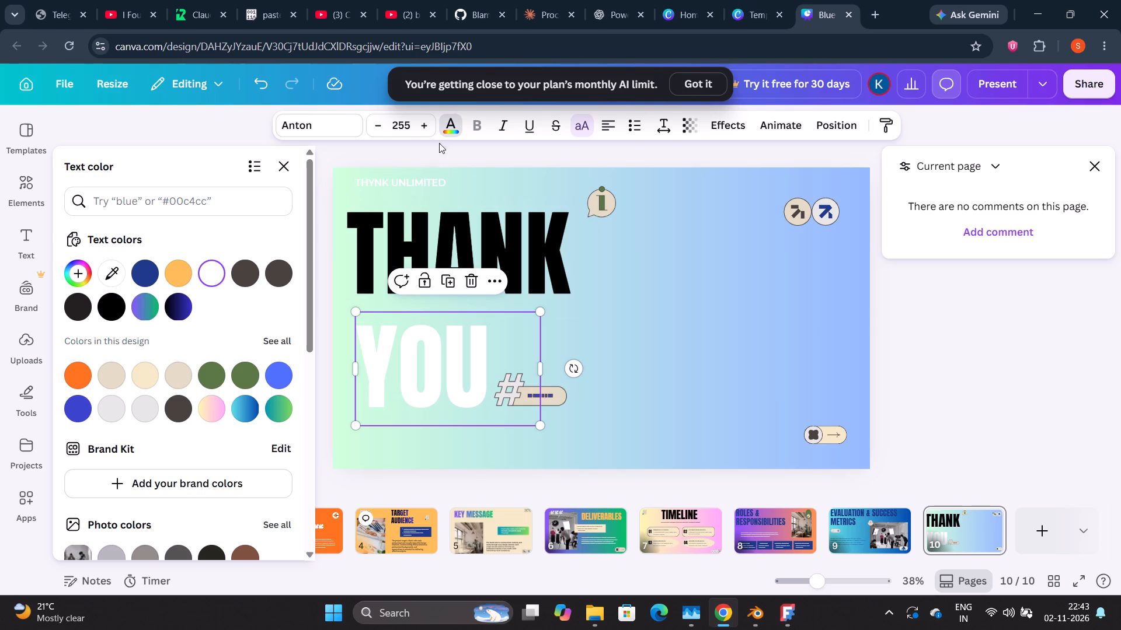
click(451, 127)
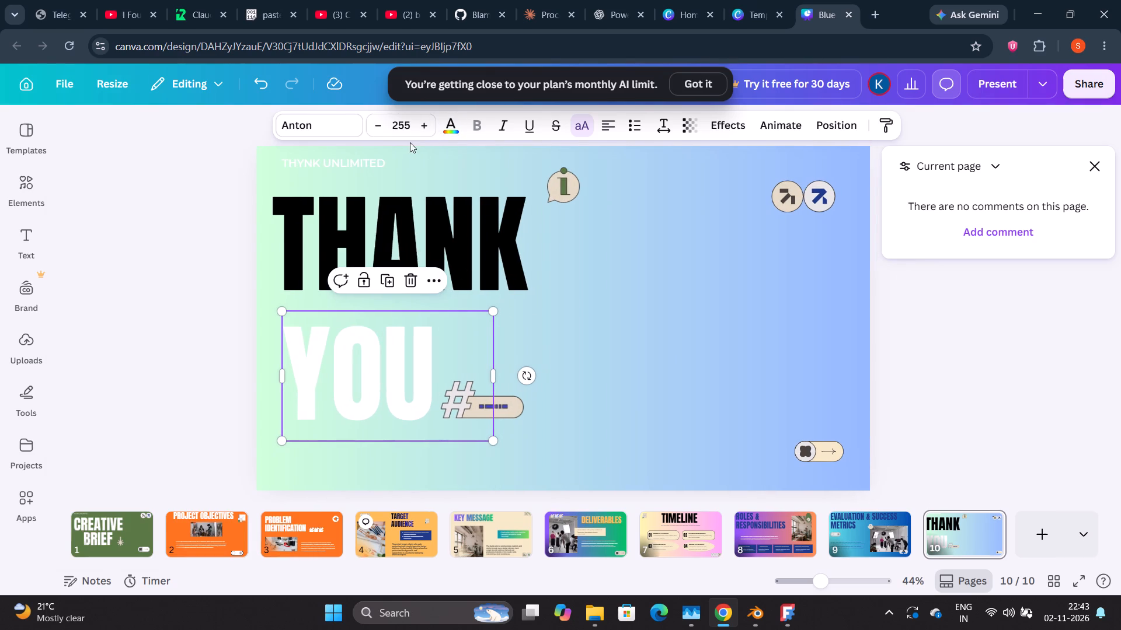
click(445, 130)
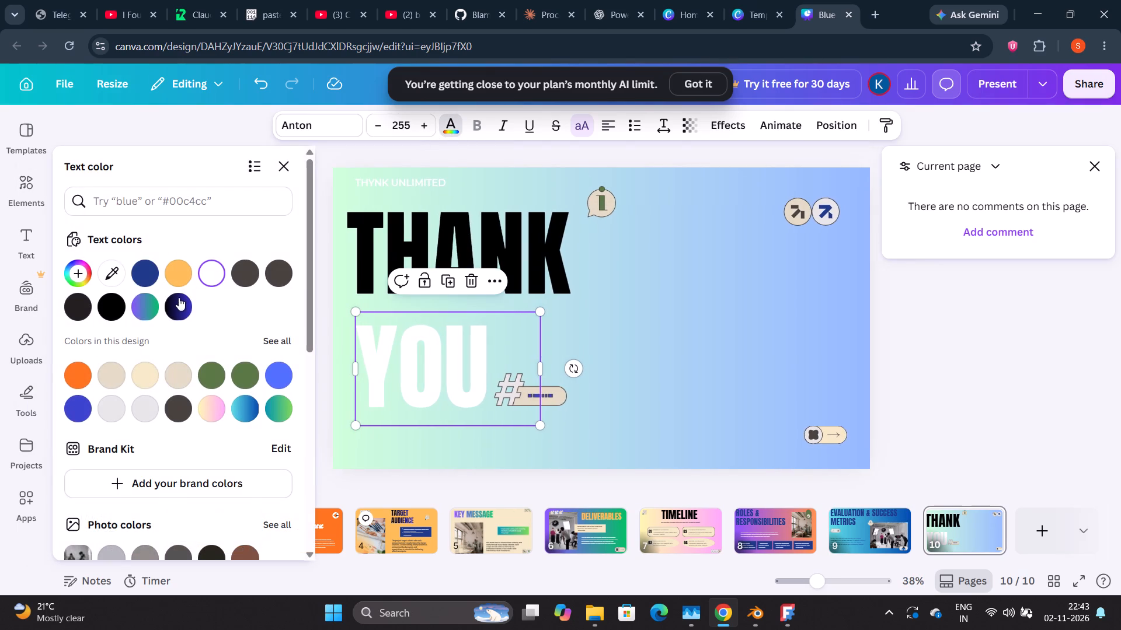
click(106, 309)
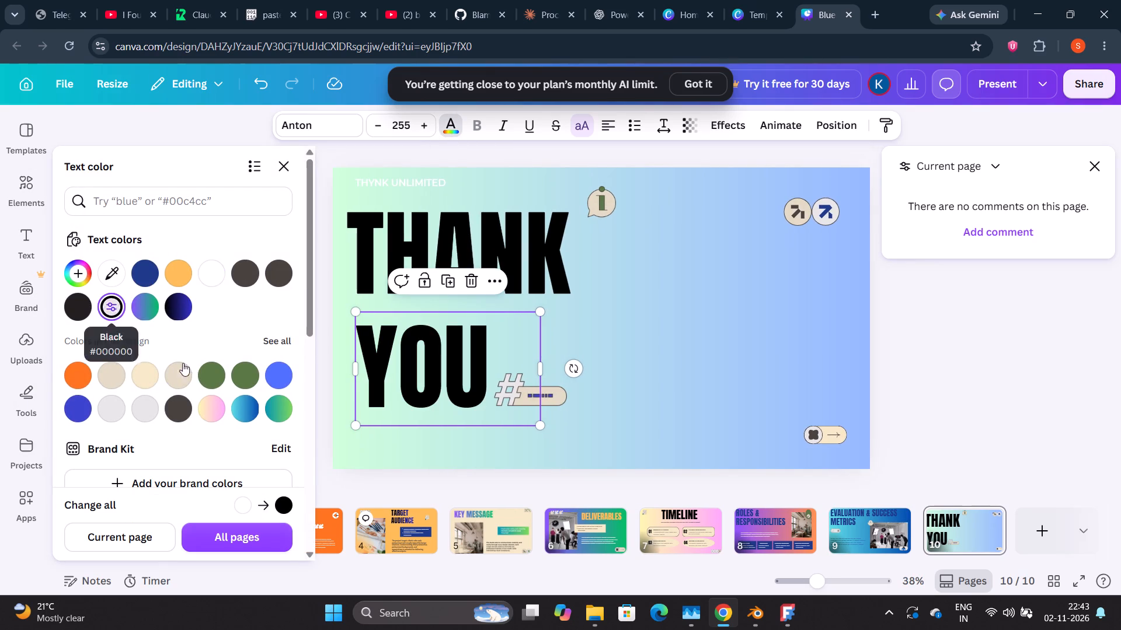
Recolour the hash symbol in the graphic beside "YOU" to black.
click(500, 395)
click(702, 407)
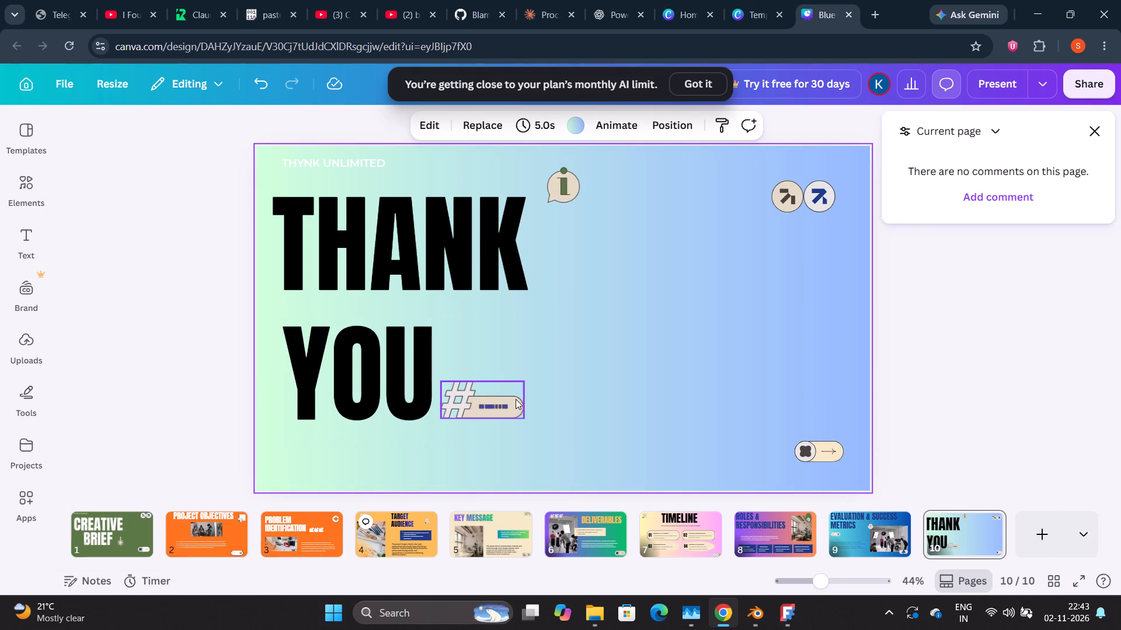
click(513, 407)
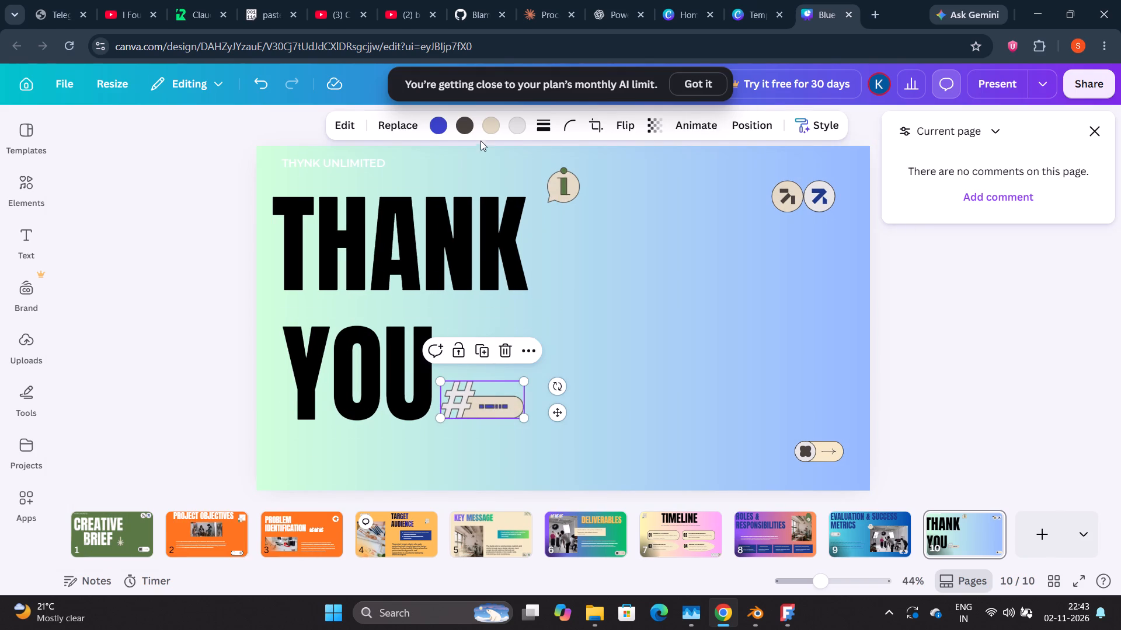
click(518, 125)
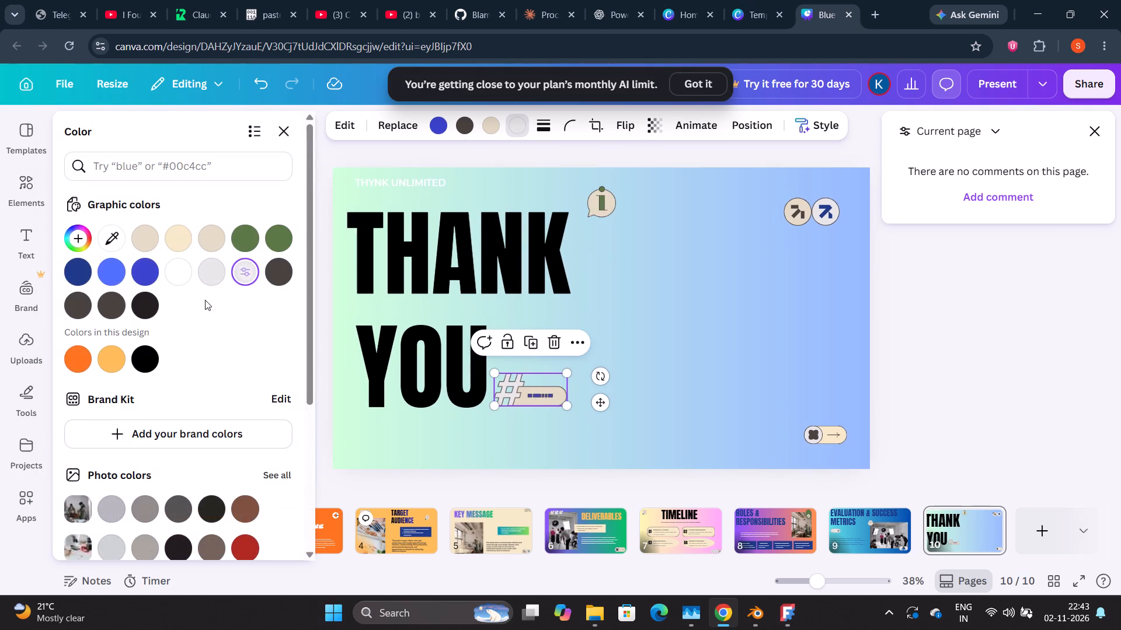
click(146, 349)
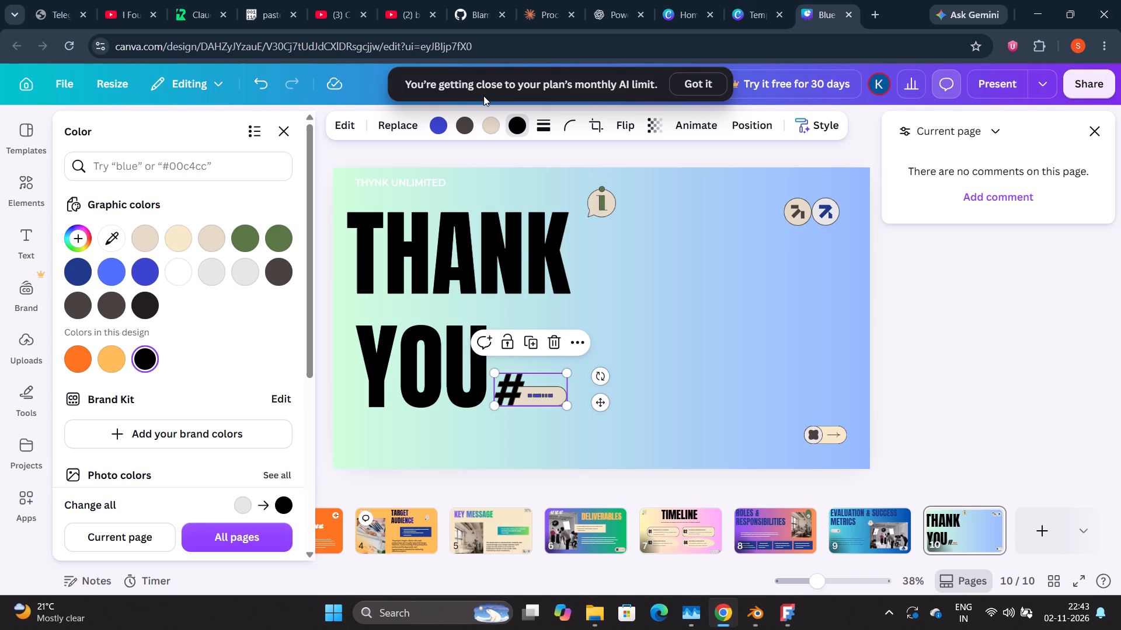
Recolour the hashtag graphic's pill to dark blue, trying vivid blue (#5170ff) first.
click(492, 126)
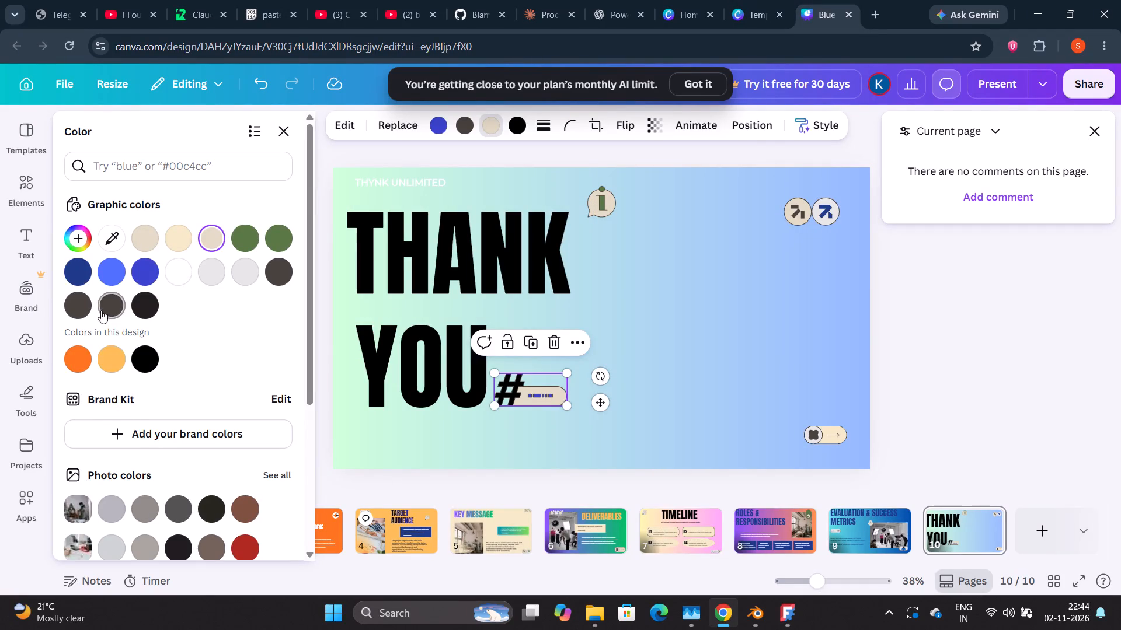
click(105, 271)
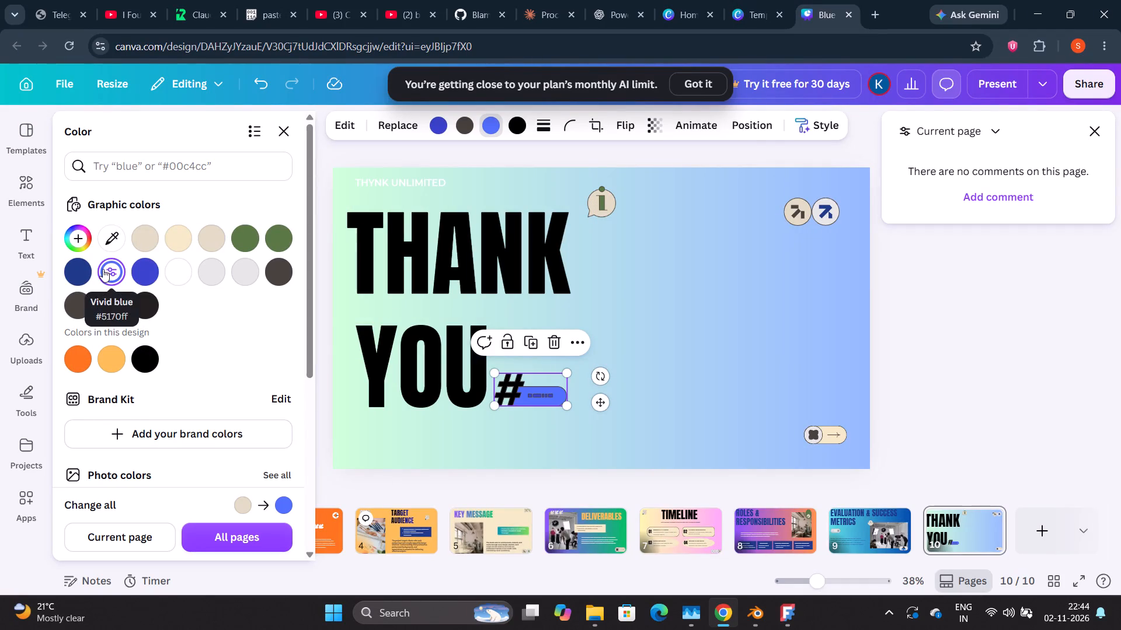
click(78, 270)
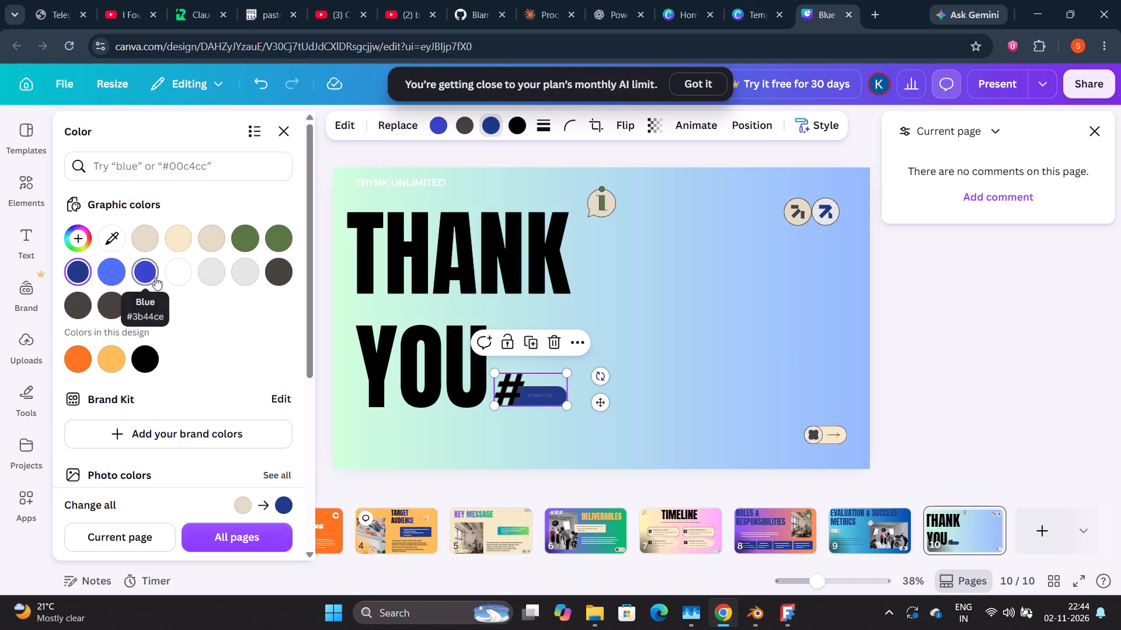
Recolour the small lettering inside the hashtag graphic's pill to vivid blue (#5170ff), trying white first.
click(437, 124)
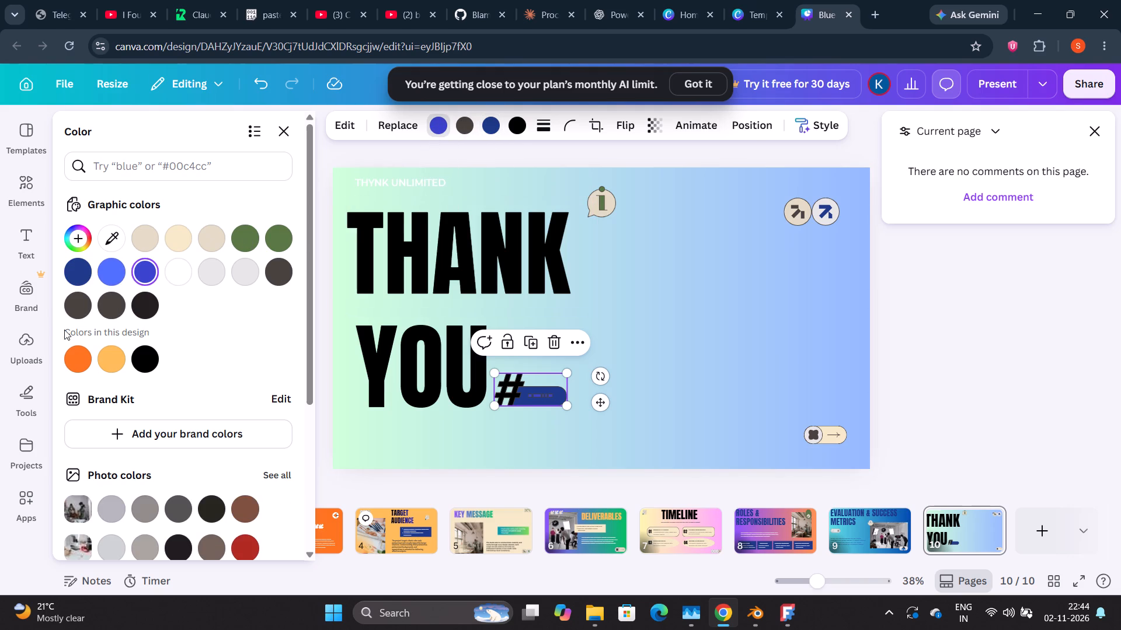
click(185, 267)
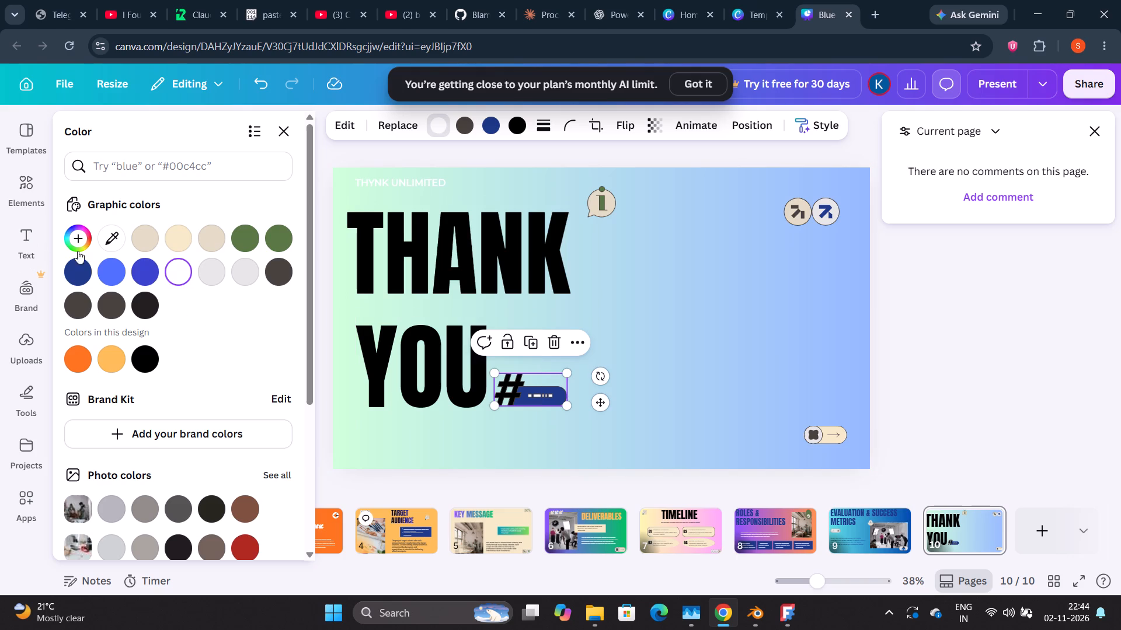
click(109, 267)
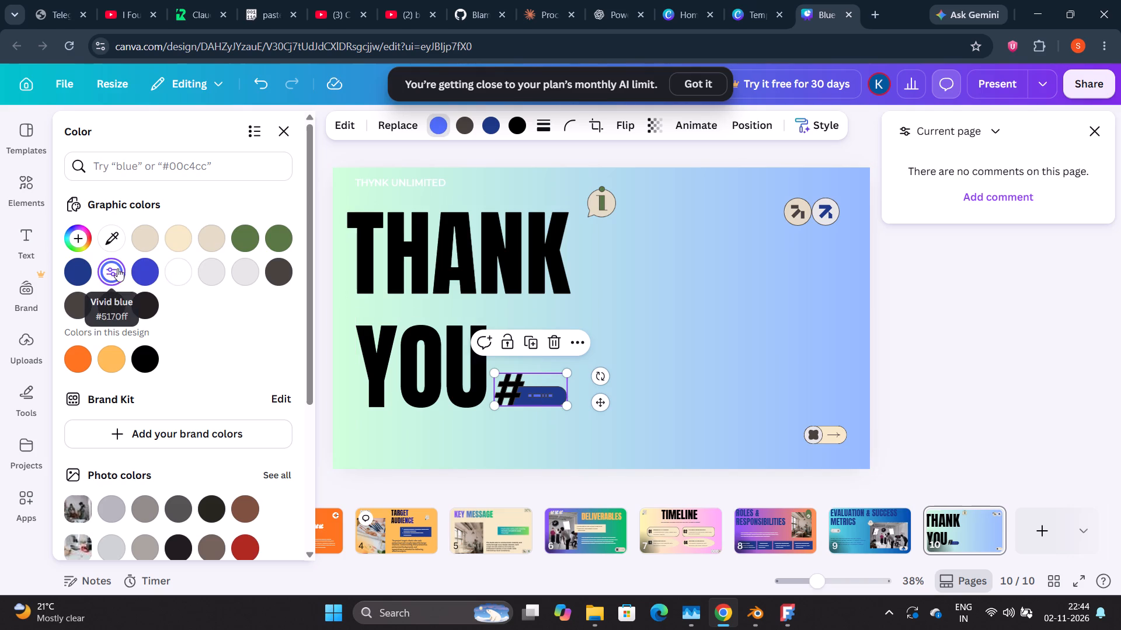
Recolour the small lettering inside the hashtag graphic's pill to white.
click(172, 280)
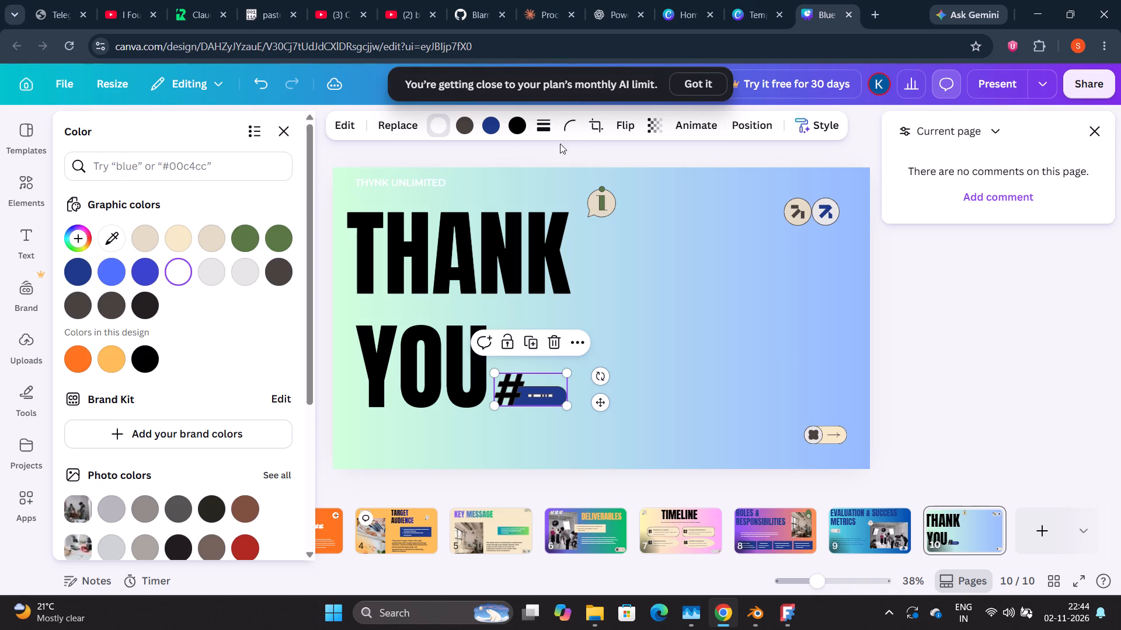
Recolour the hashtag graphic's pill to dark gray from the photo colours, trying vivid blue and a lighter gray first.
click(482, 125)
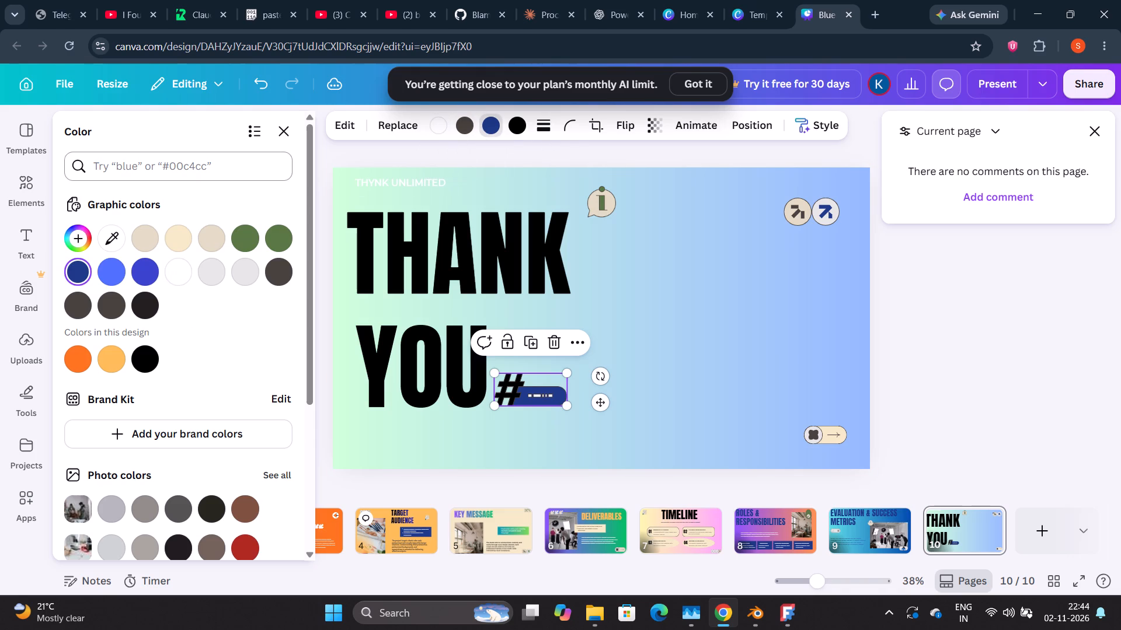
click(99, 270)
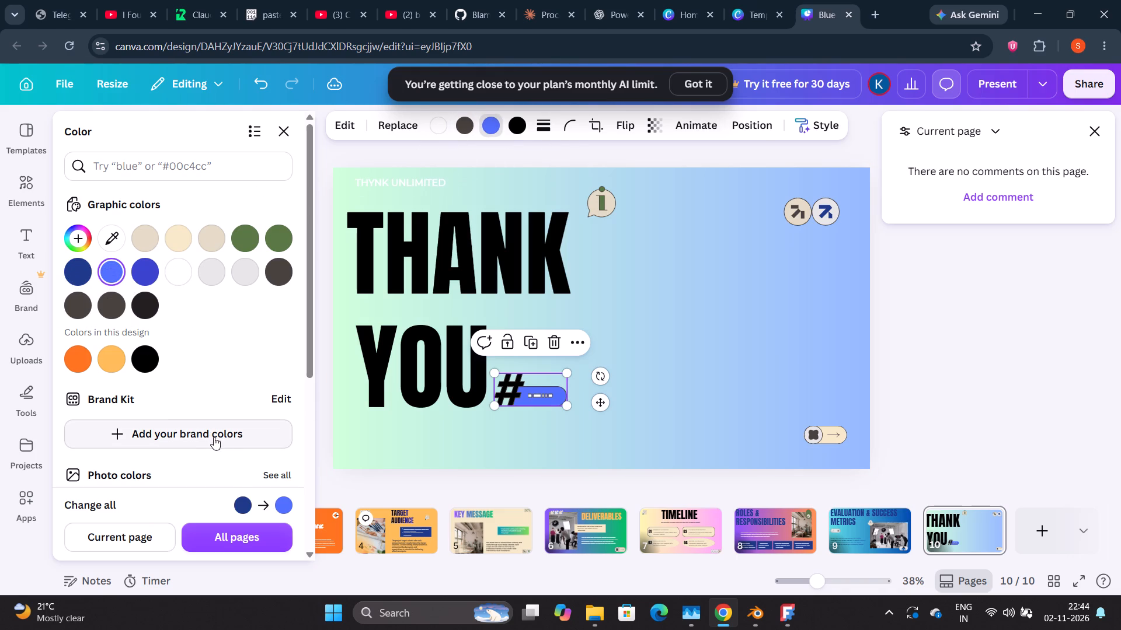
scroll(138, 393, down, 1)
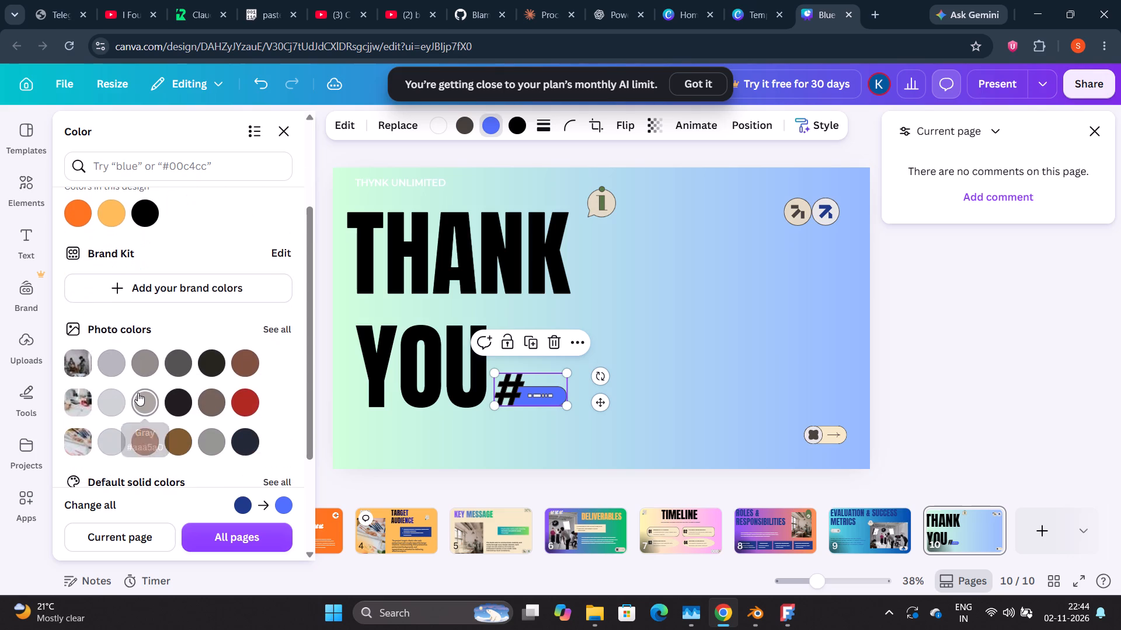
click(138, 392)
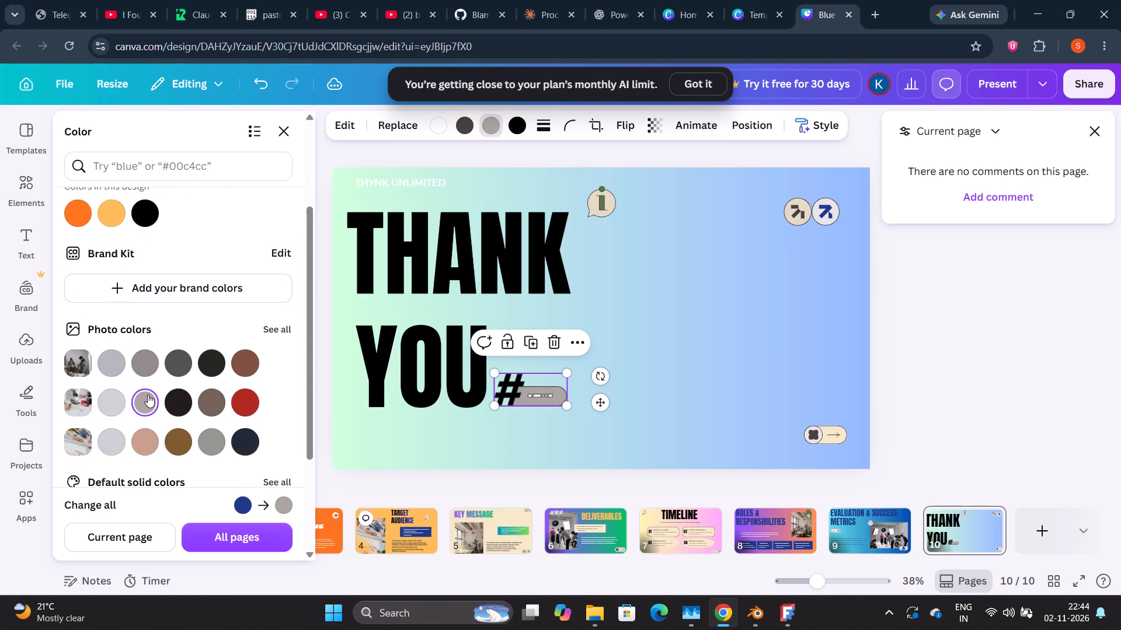
click(176, 365)
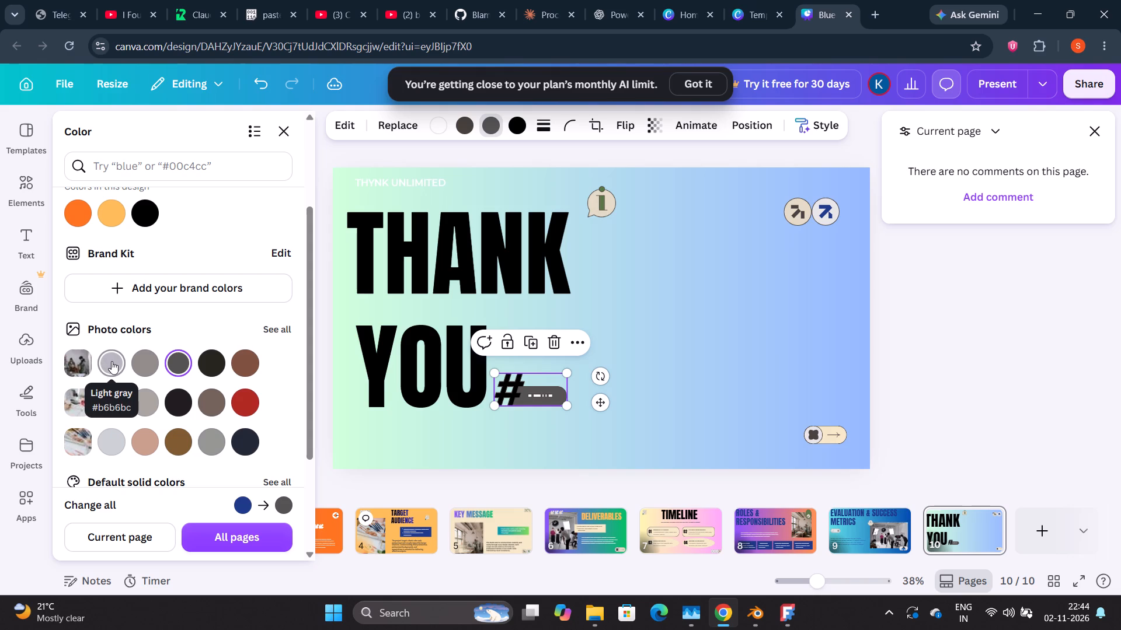
click(983, 299)
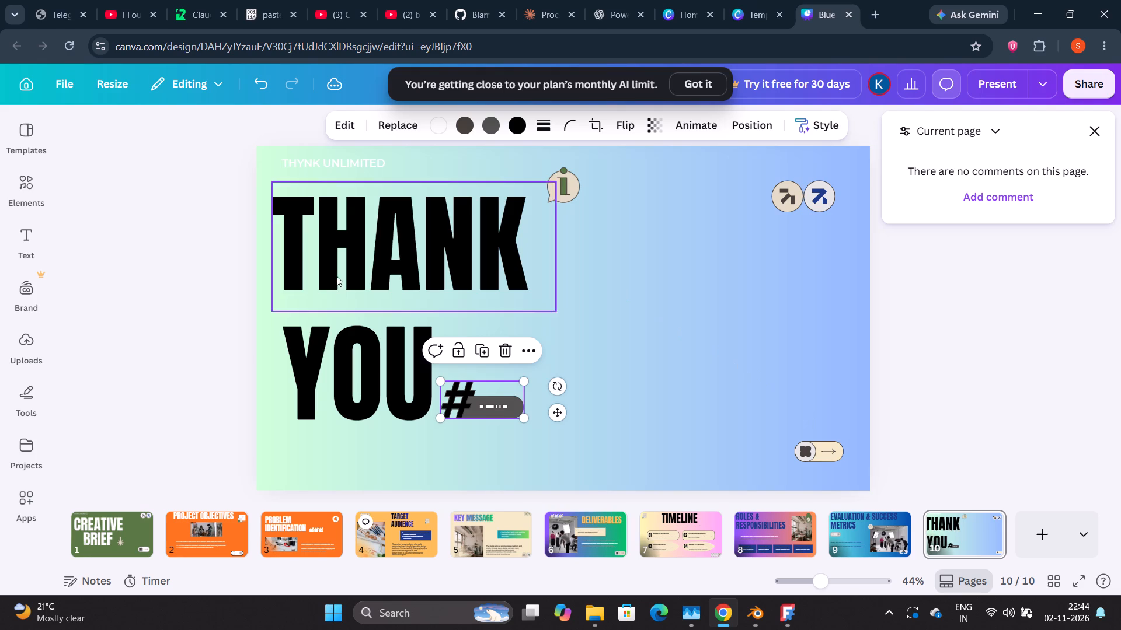
Set the "THYNK UNLIMITED" text colour above the "THANK" heading to black.
click(300, 159)
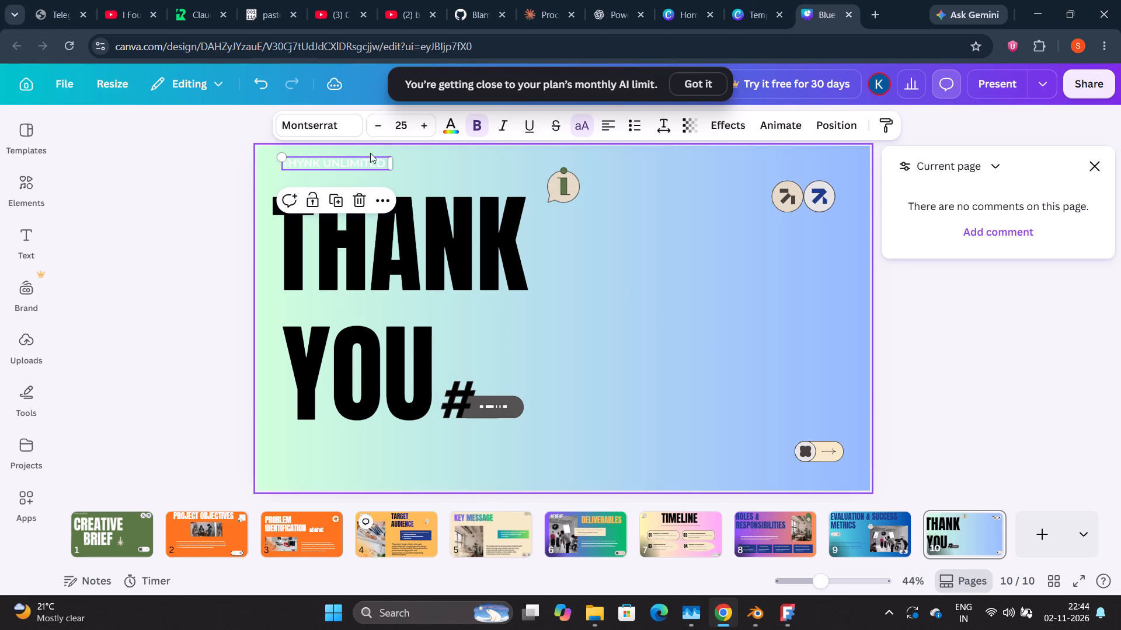
click(457, 124)
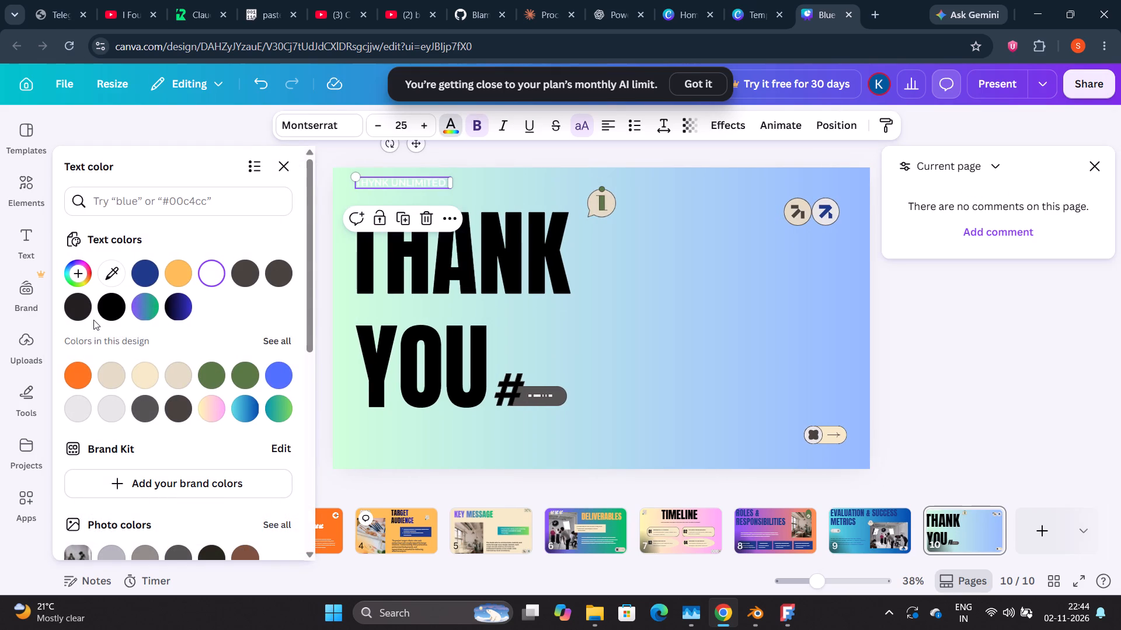
click(107, 302)
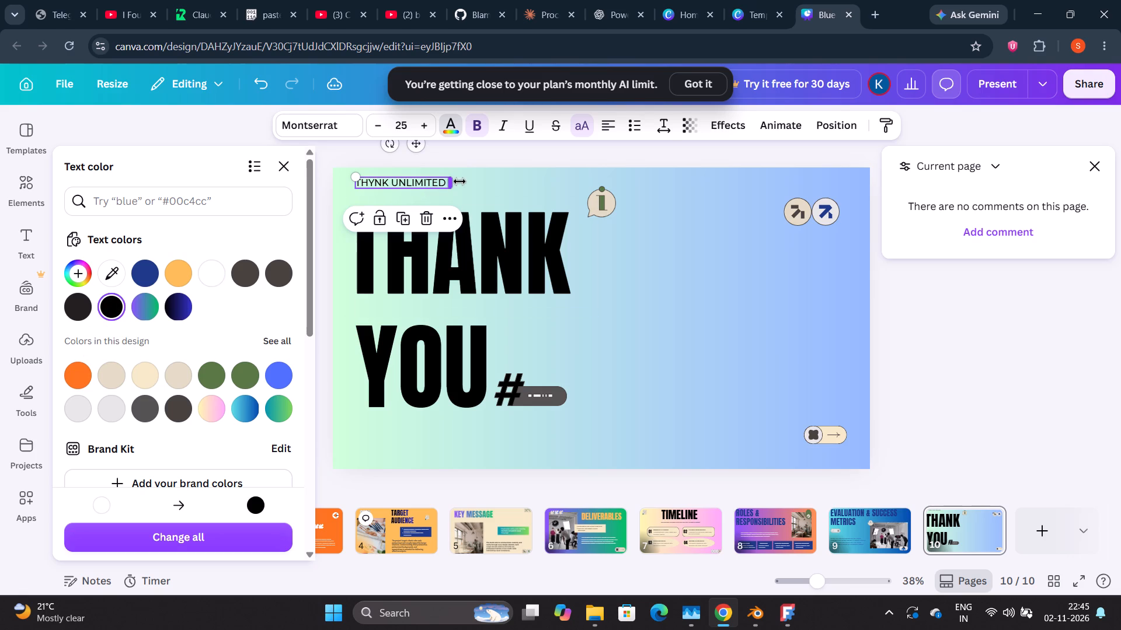
Widen the "THYNK UNLIMITED" text box and dismiss the page comments.
drag(459, 181, 503, 184)
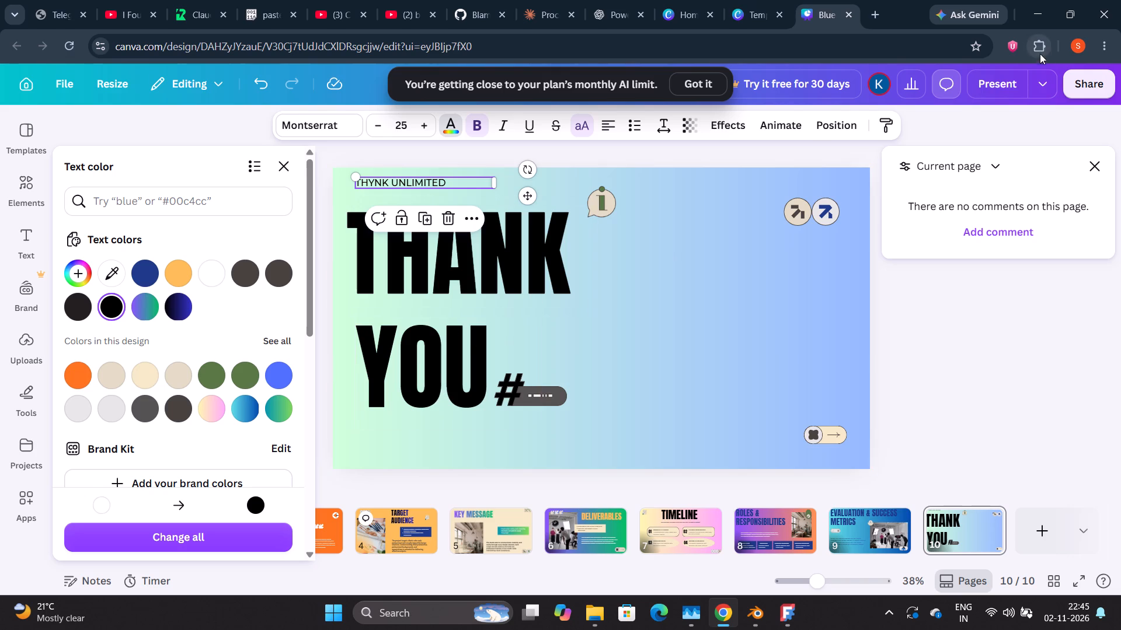
click(1106, 171)
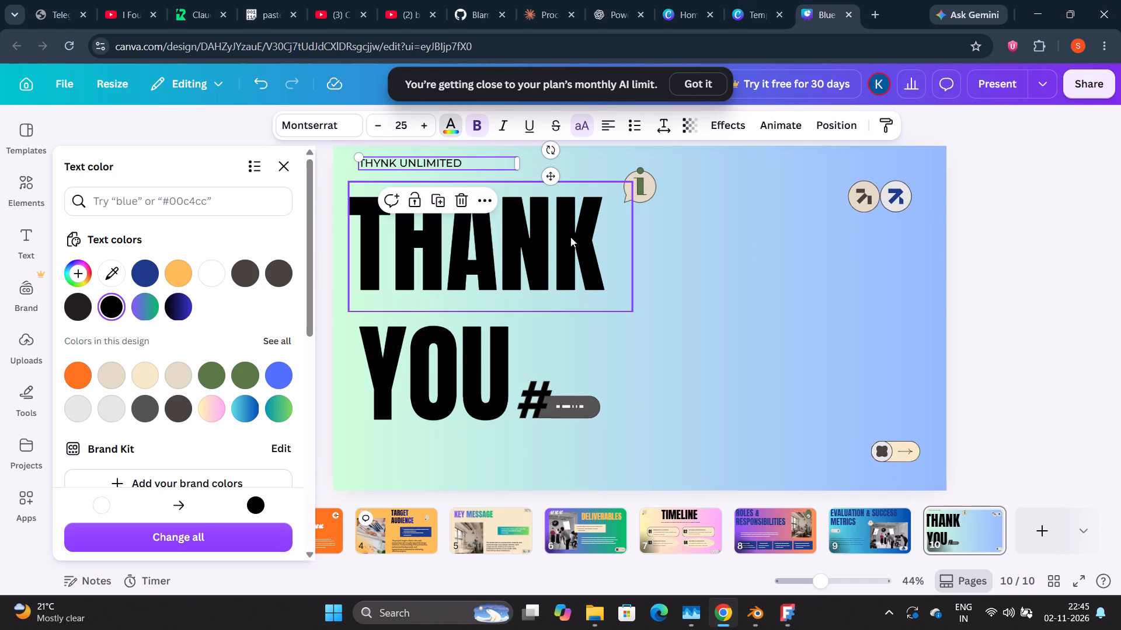
Move the info speech-bubble graphic closer to the upper end of the "THANK" heading.
drag(644, 181, 637, 183)
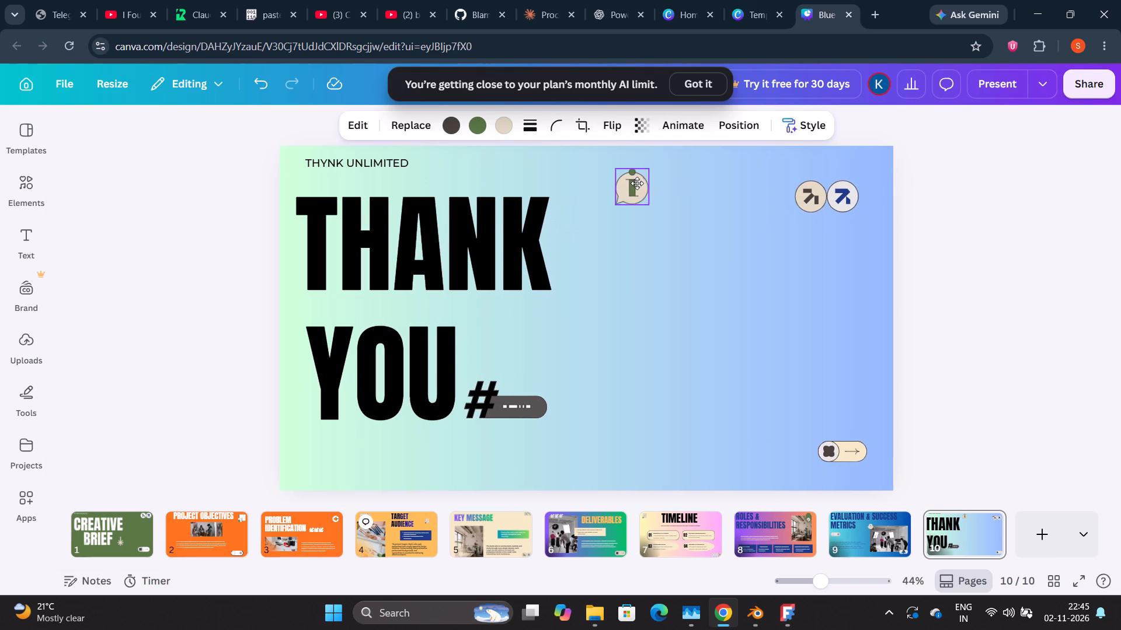
drag(637, 183, 591, 179)
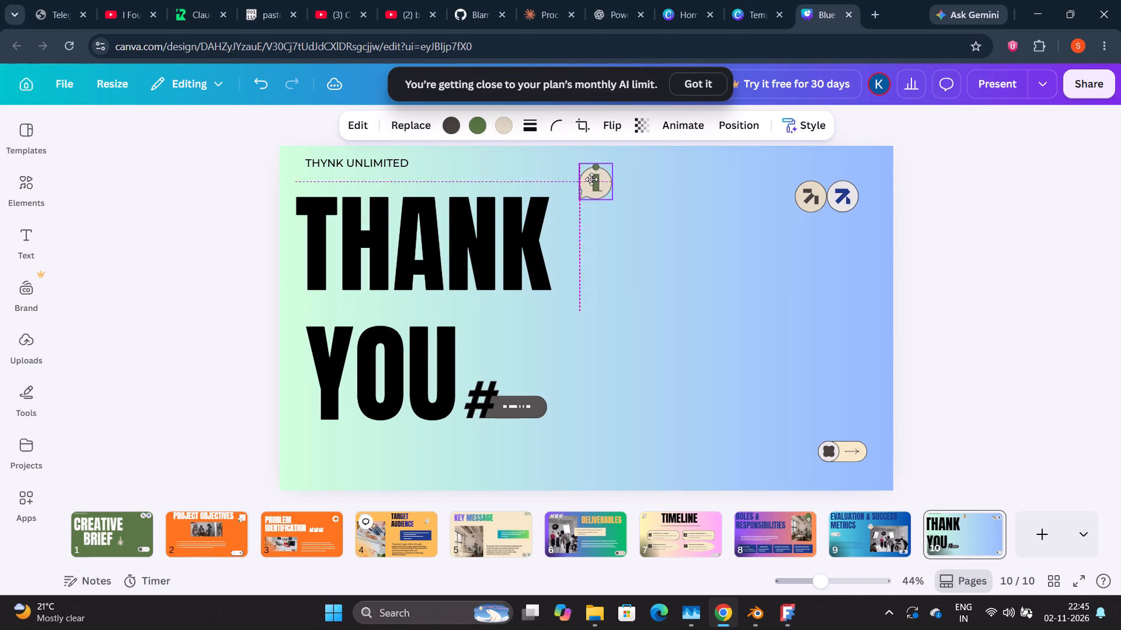
drag(591, 179, 590, 177)
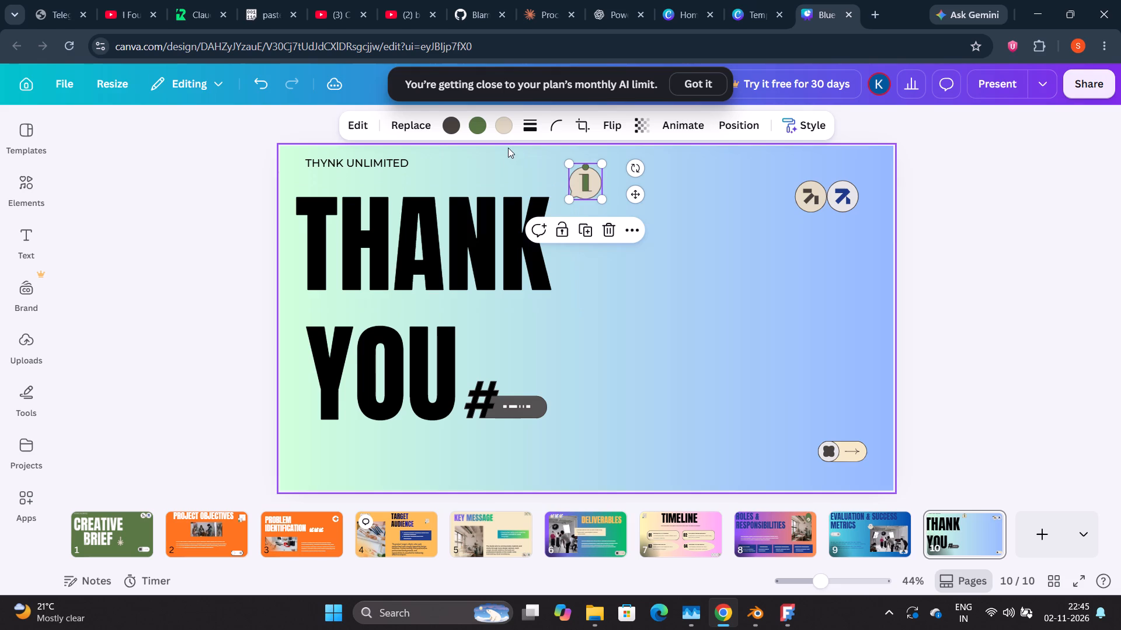
Recolour the info graphic with a black speech bubble and a white letter "i".
click(499, 124)
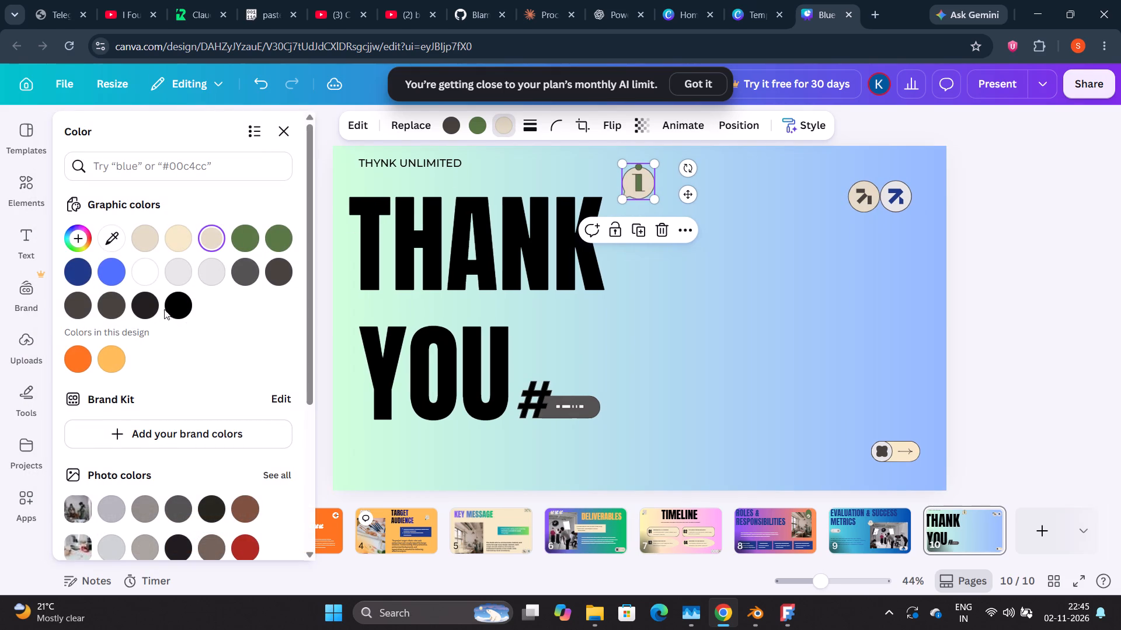
click(170, 307)
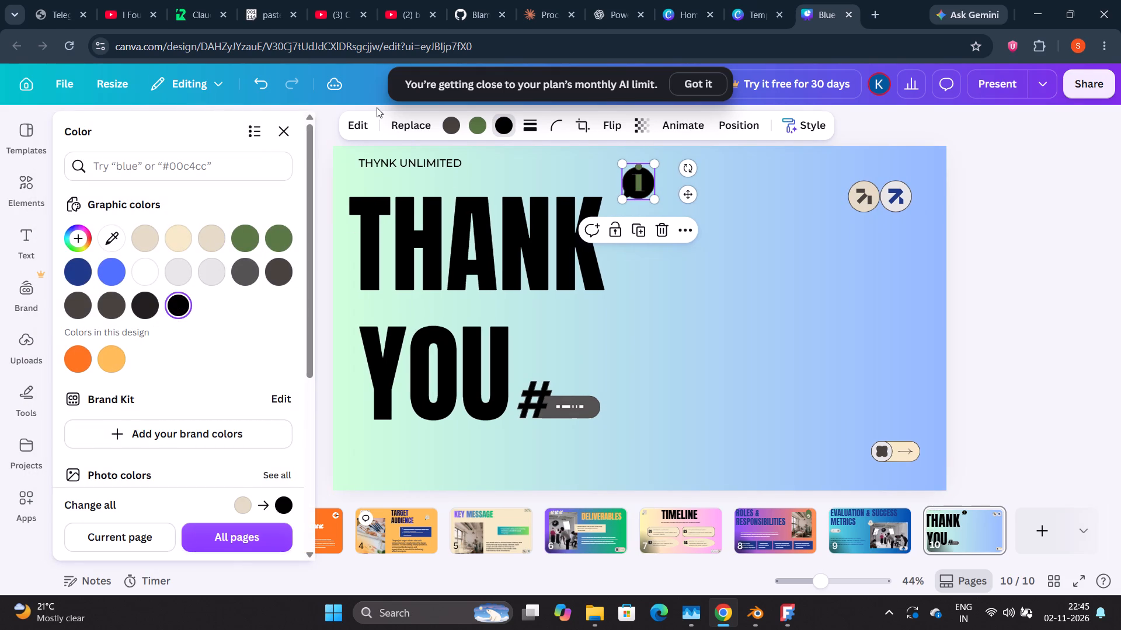
click(477, 129)
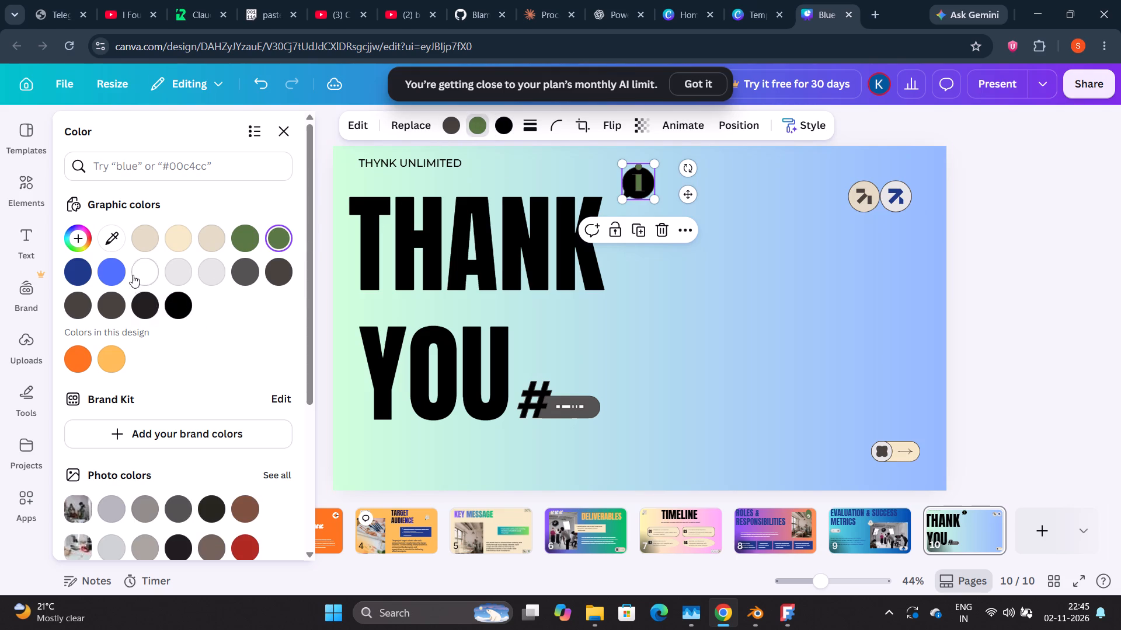
click(135, 270)
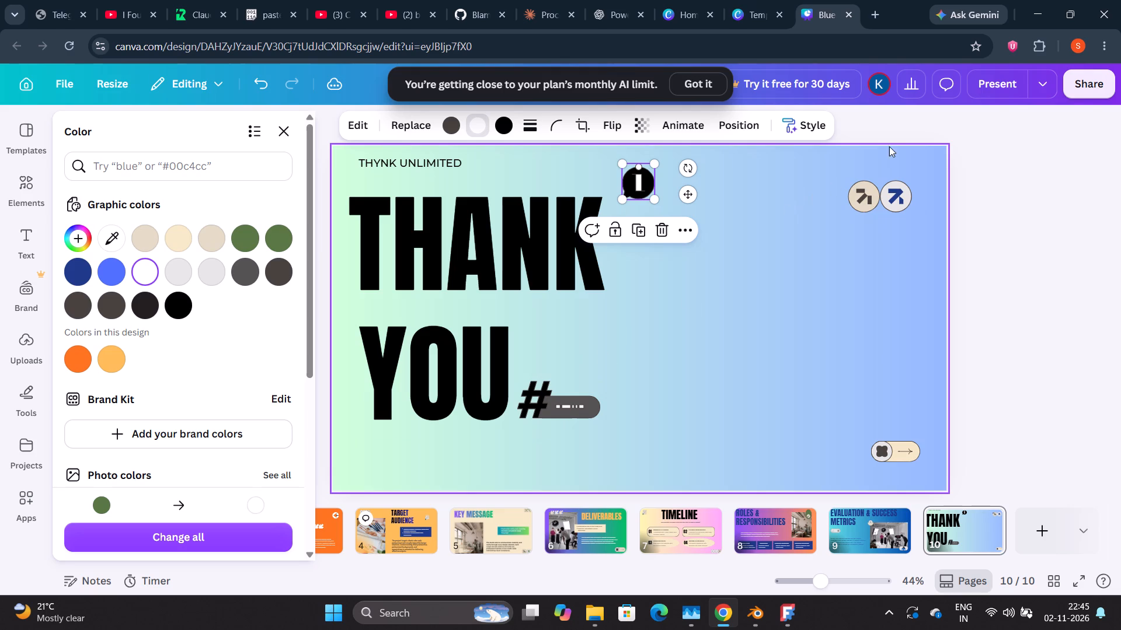
Recolour the double-arrow graphic in the slide's upper corner with two black circles and two white arrows.
click(868, 180)
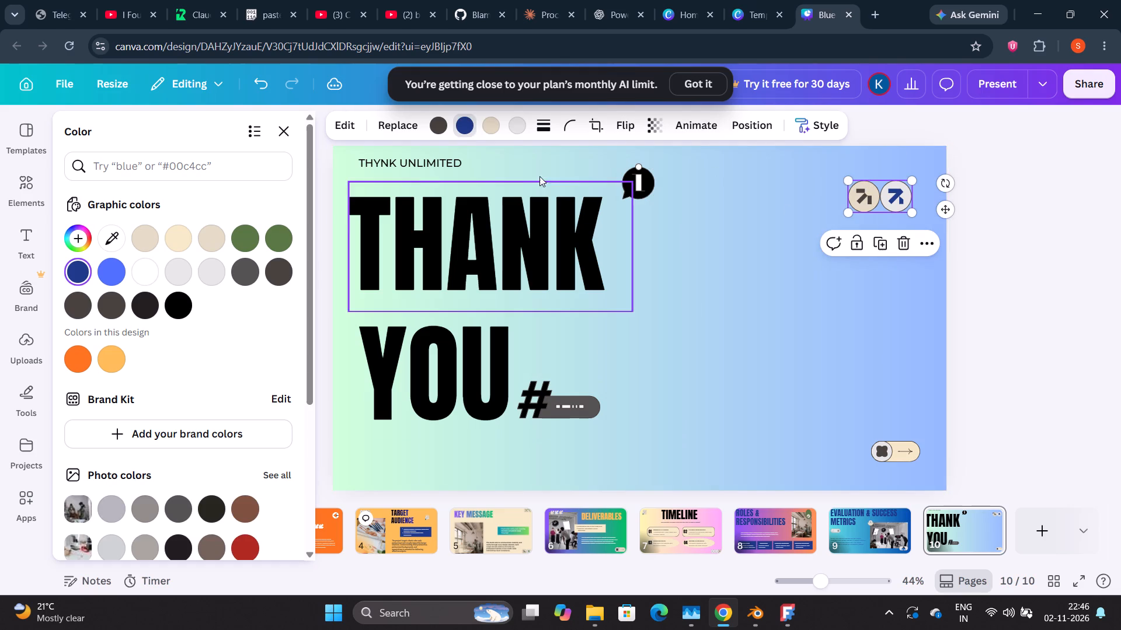
click(486, 124)
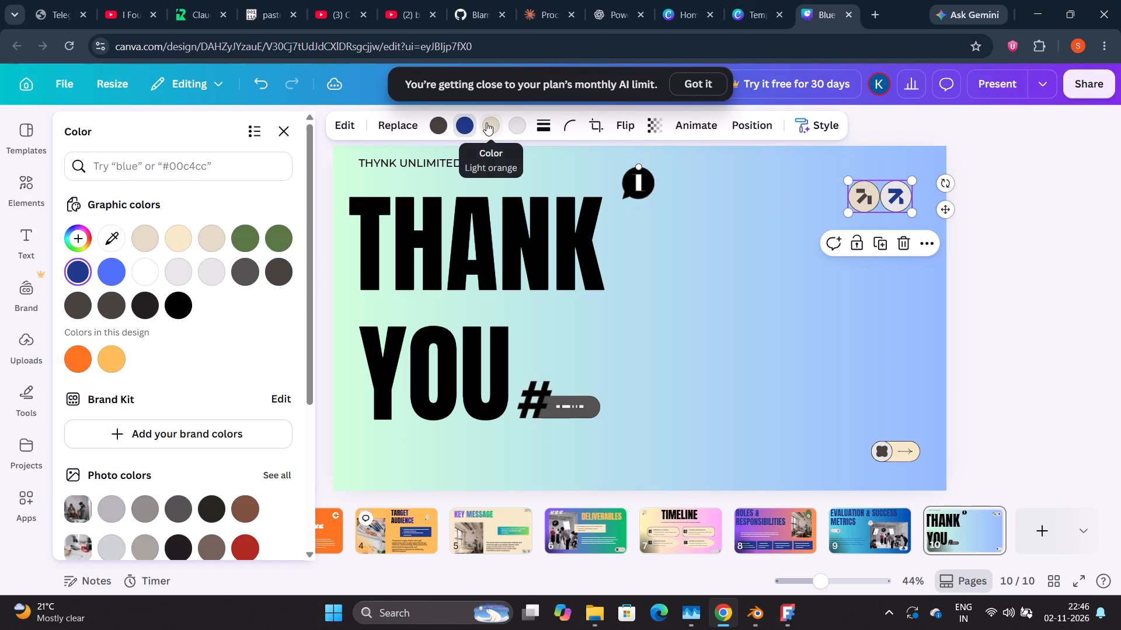
click(184, 300)
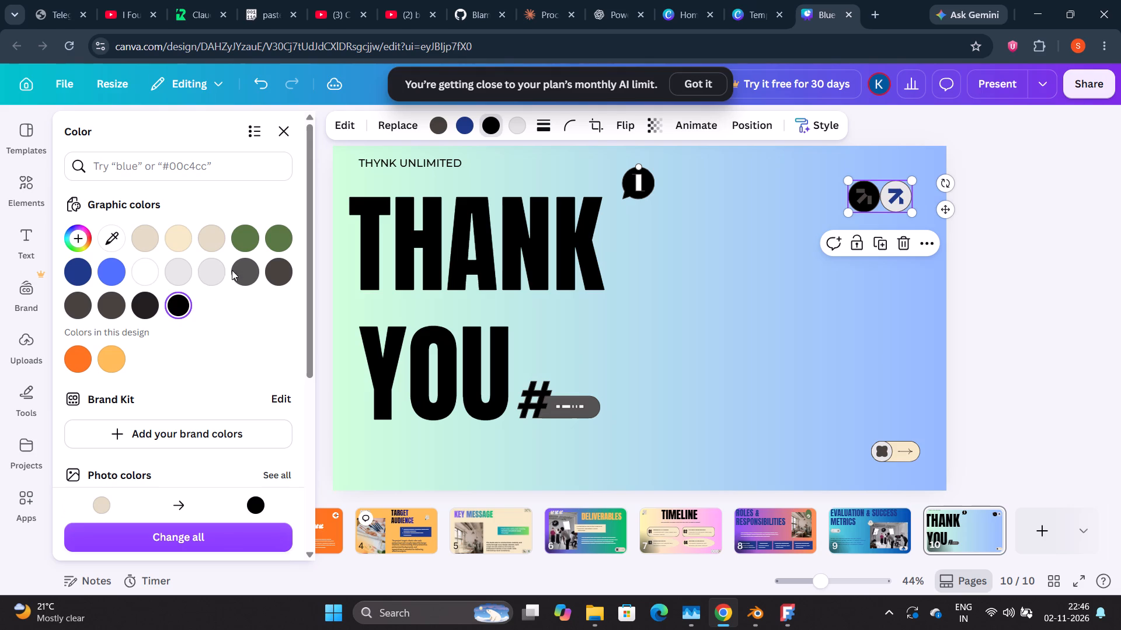
click(517, 131)
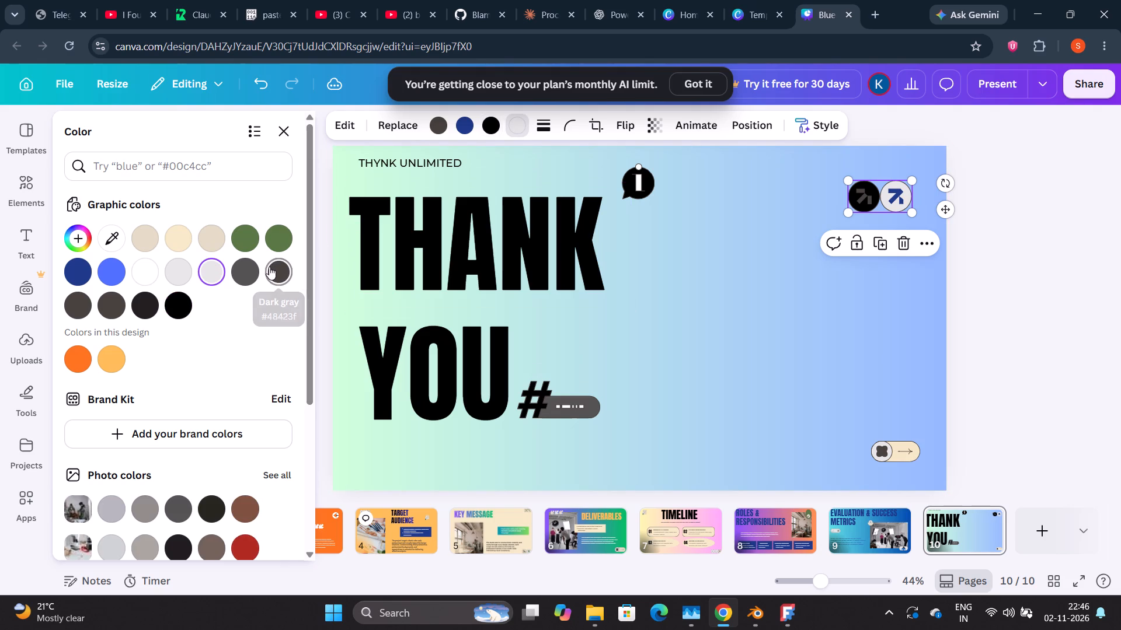
click(175, 313)
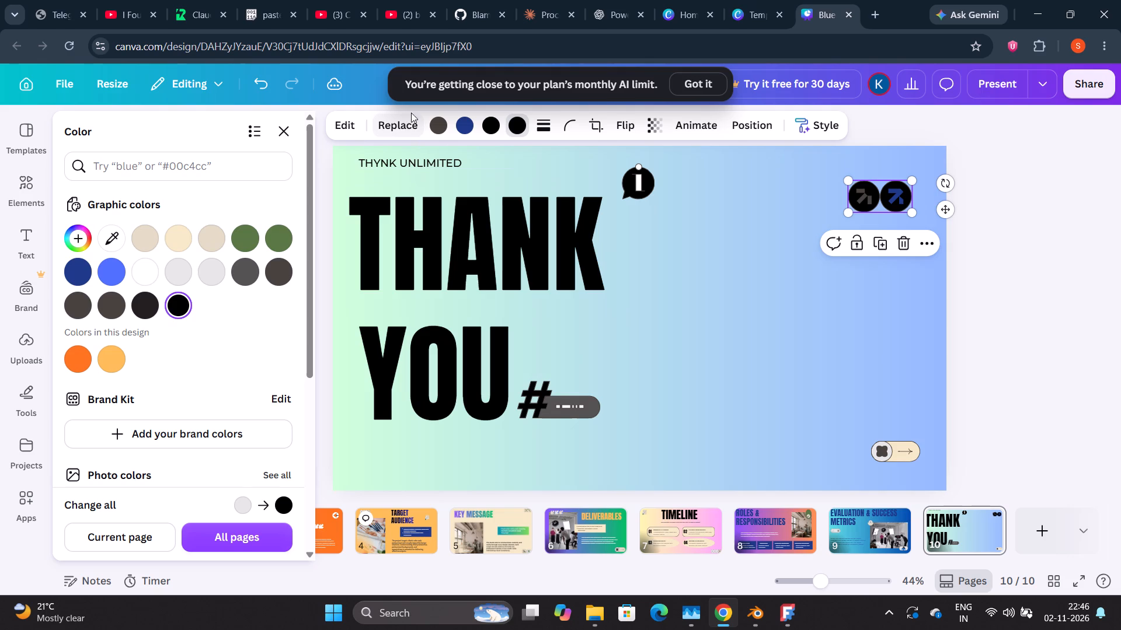
click(438, 128)
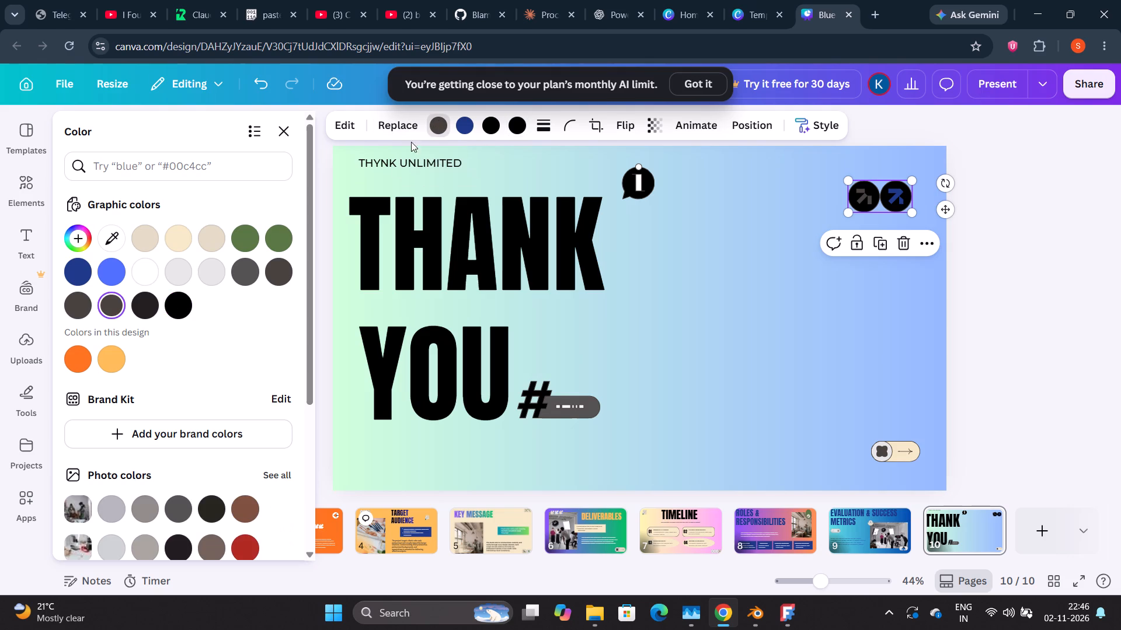
click(146, 278)
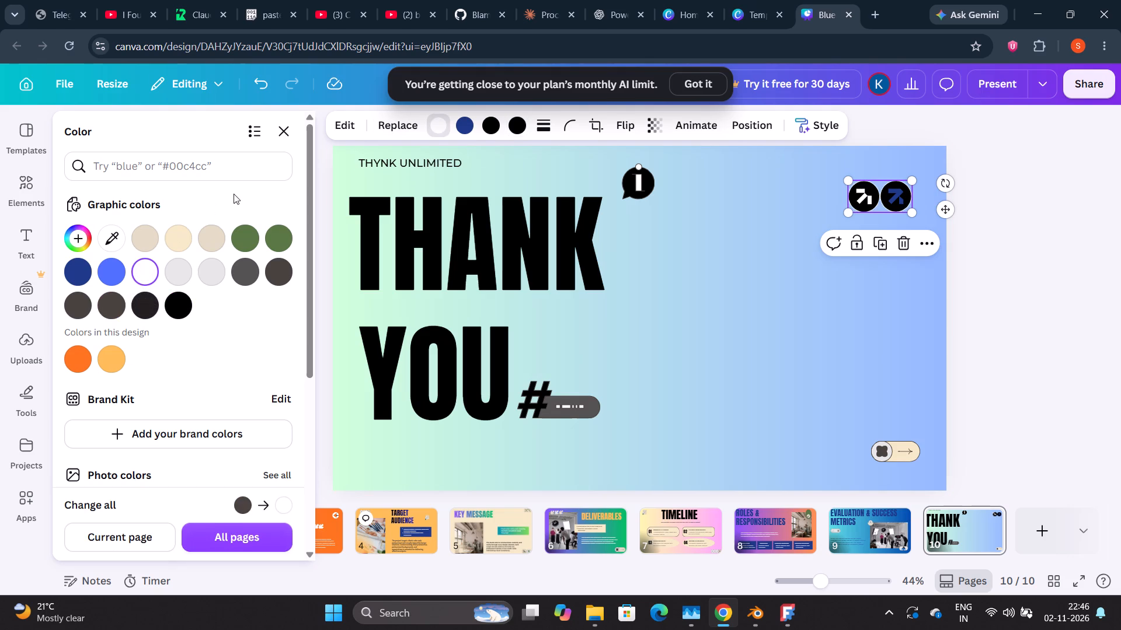
click(463, 123)
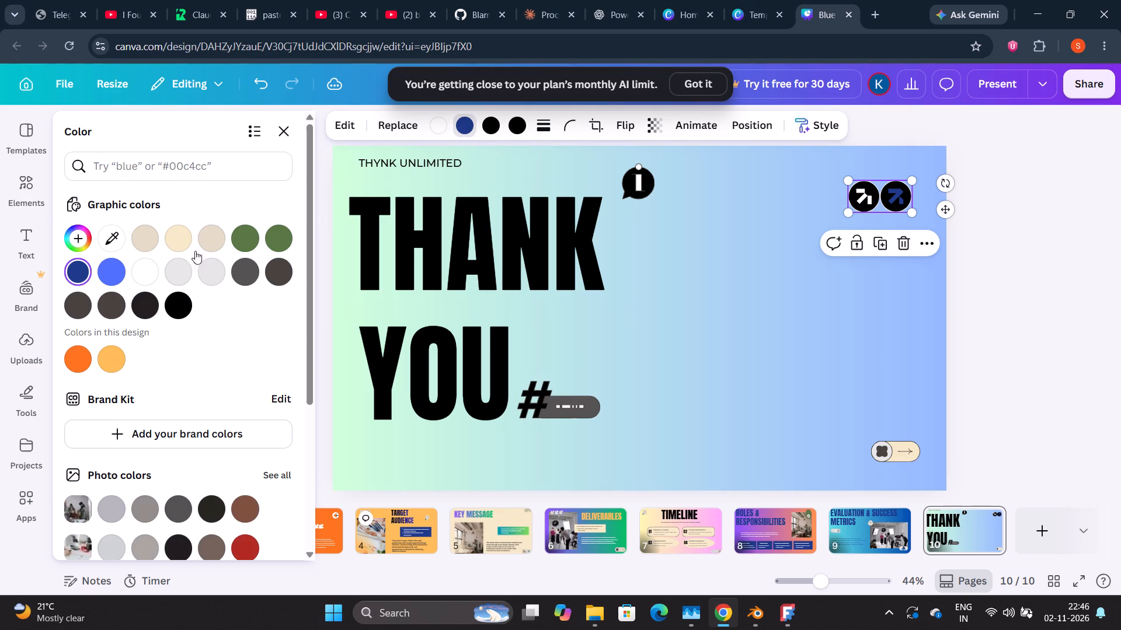
click(142, 268)
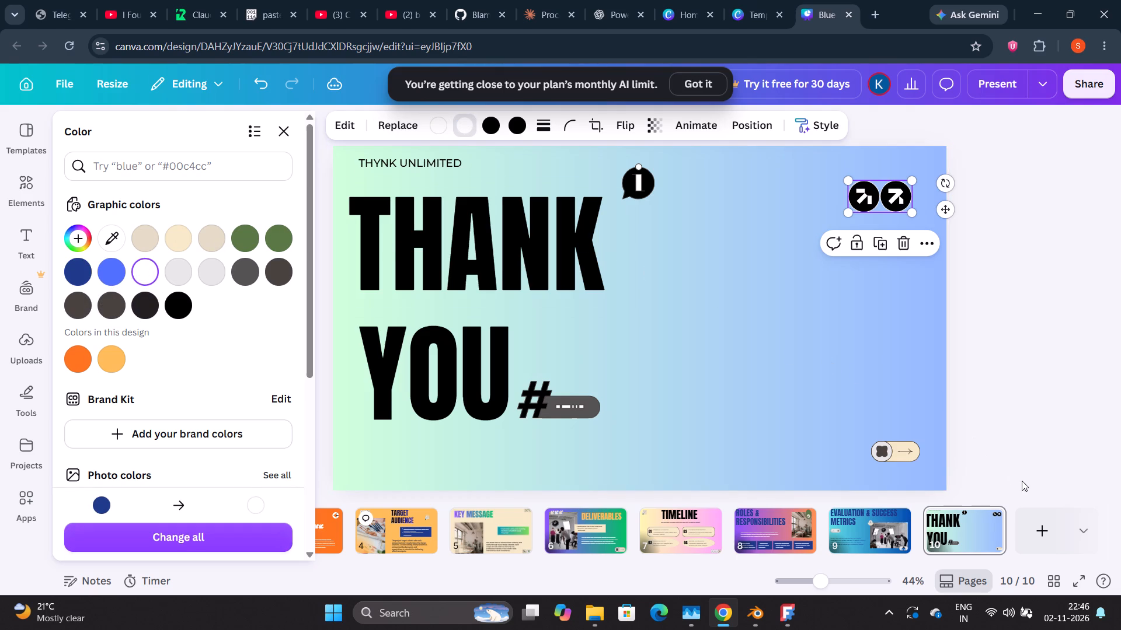
Recolour the flower and arrow symbols in the pill graphic at the slide's lower corner to white.
click(900, 457)
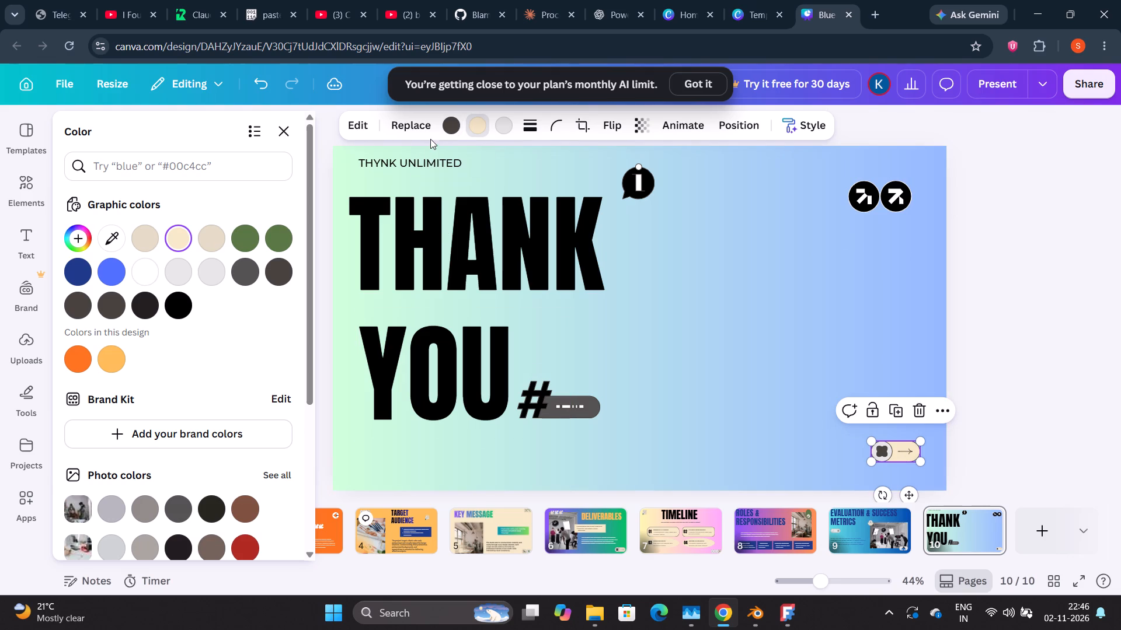
click(452, 117)
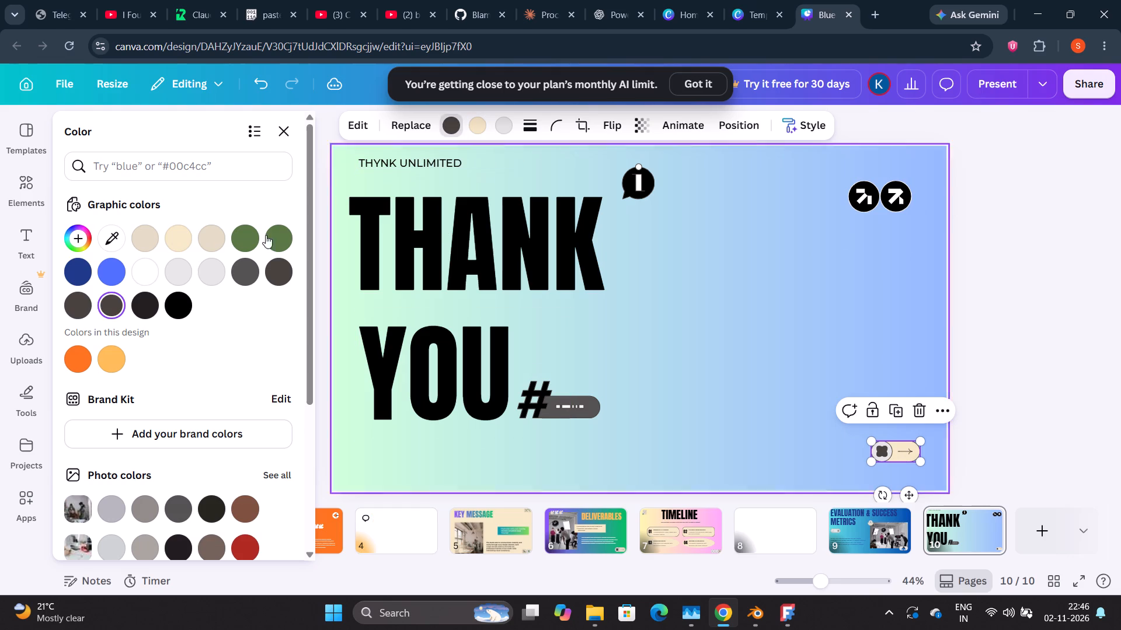
click(146, 259)
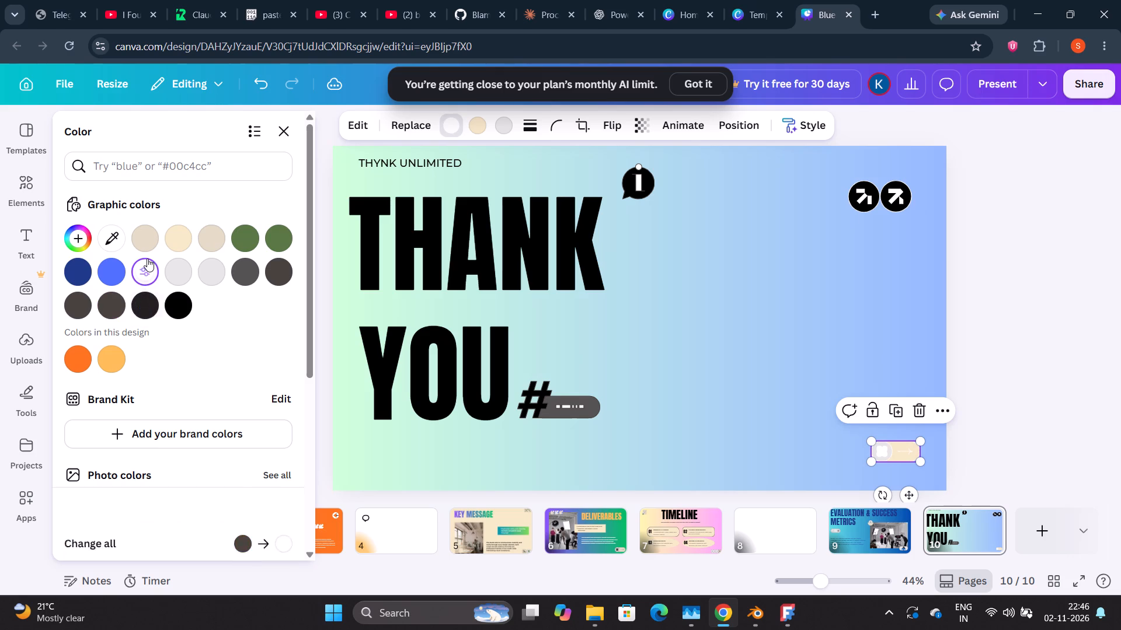
Recolour the toggle graphic at the slide's lower corner with a black pill body and a white knob.
click(481, 128)
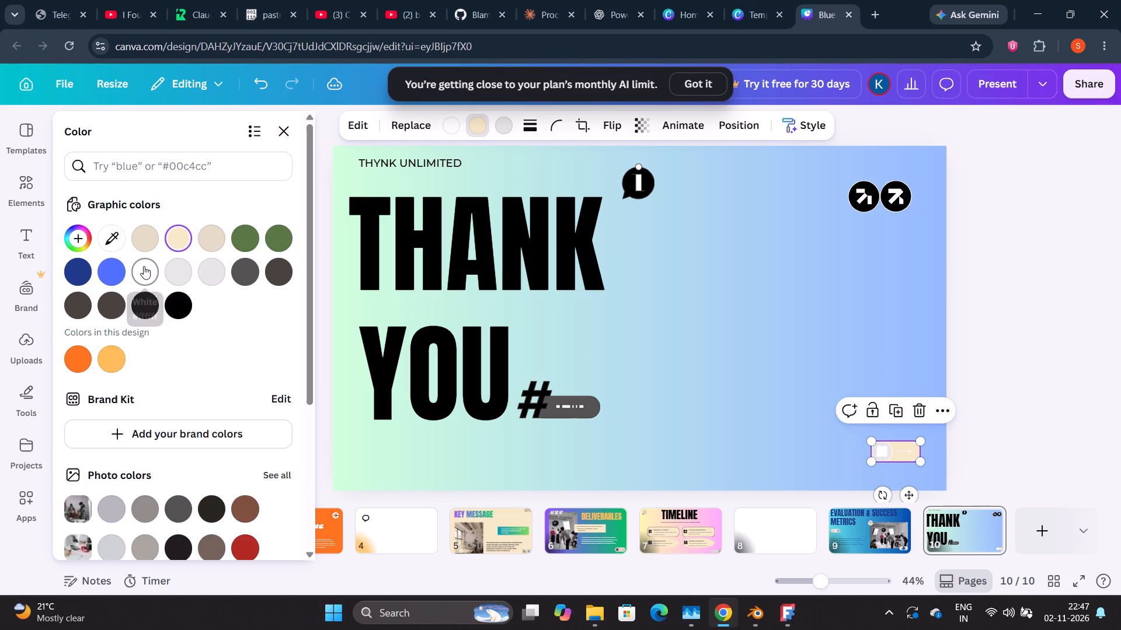
click(144, 266)
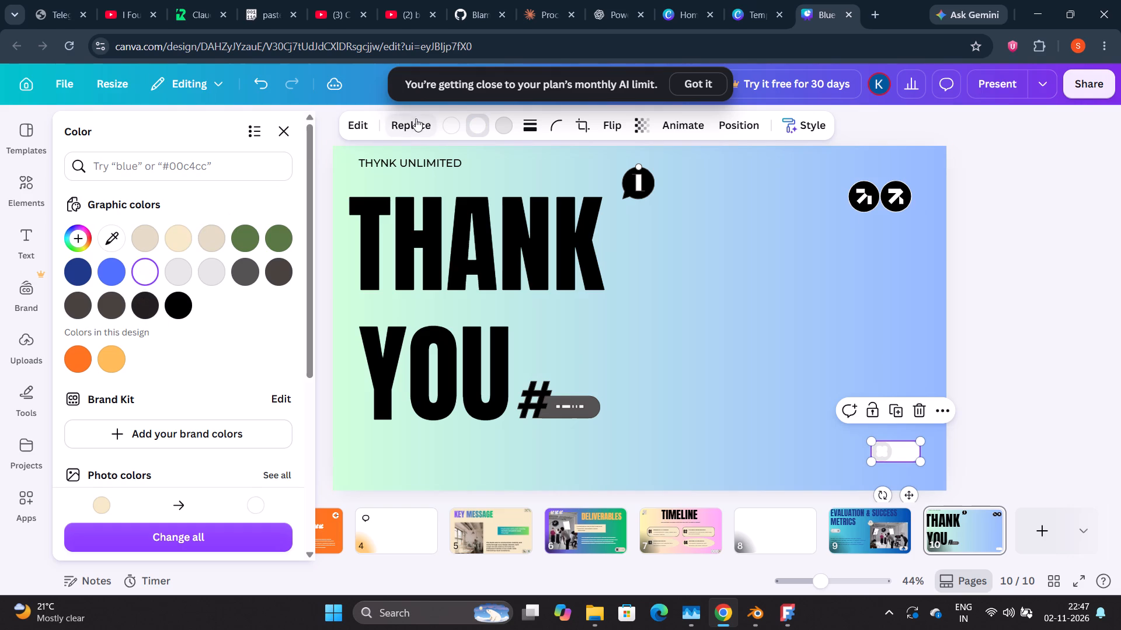
click(502, 114)
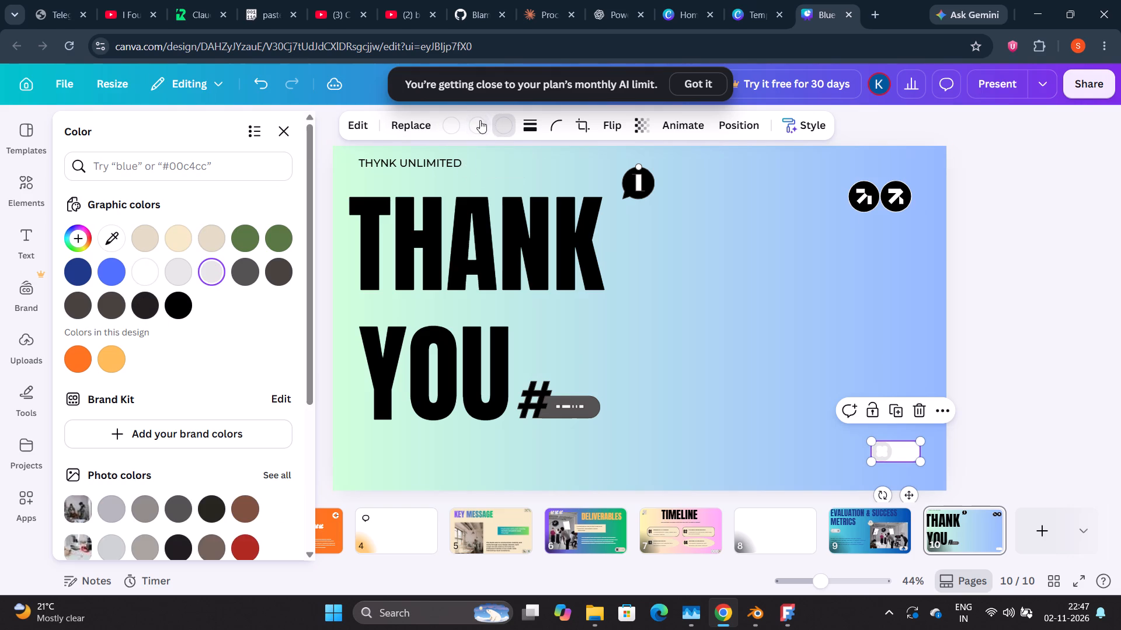
click(470, 125)
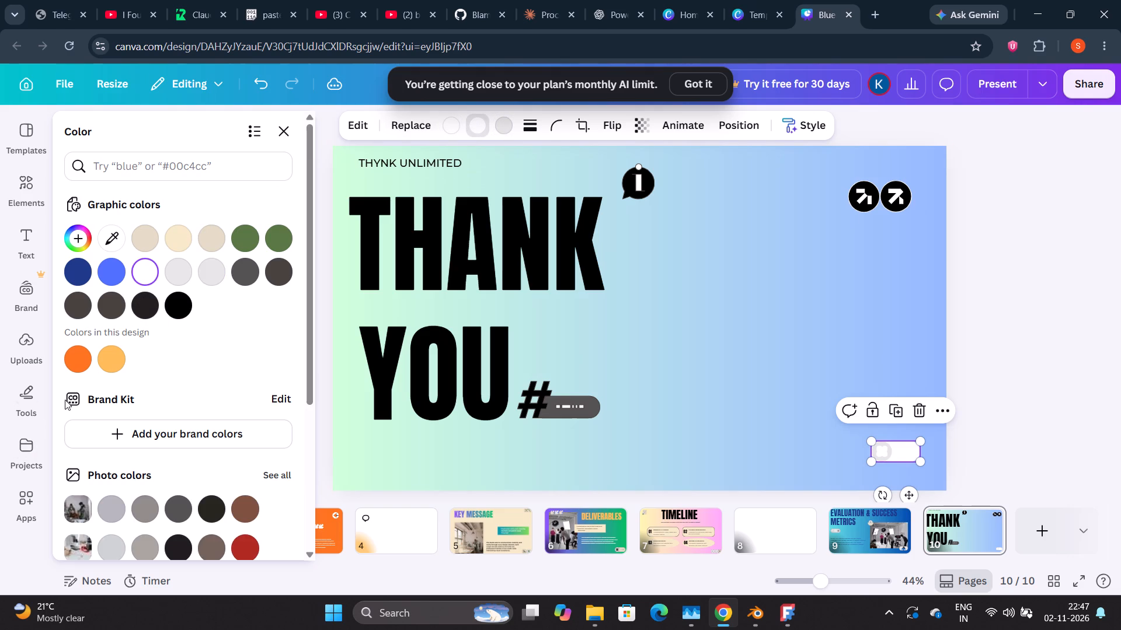
click(184, 308)
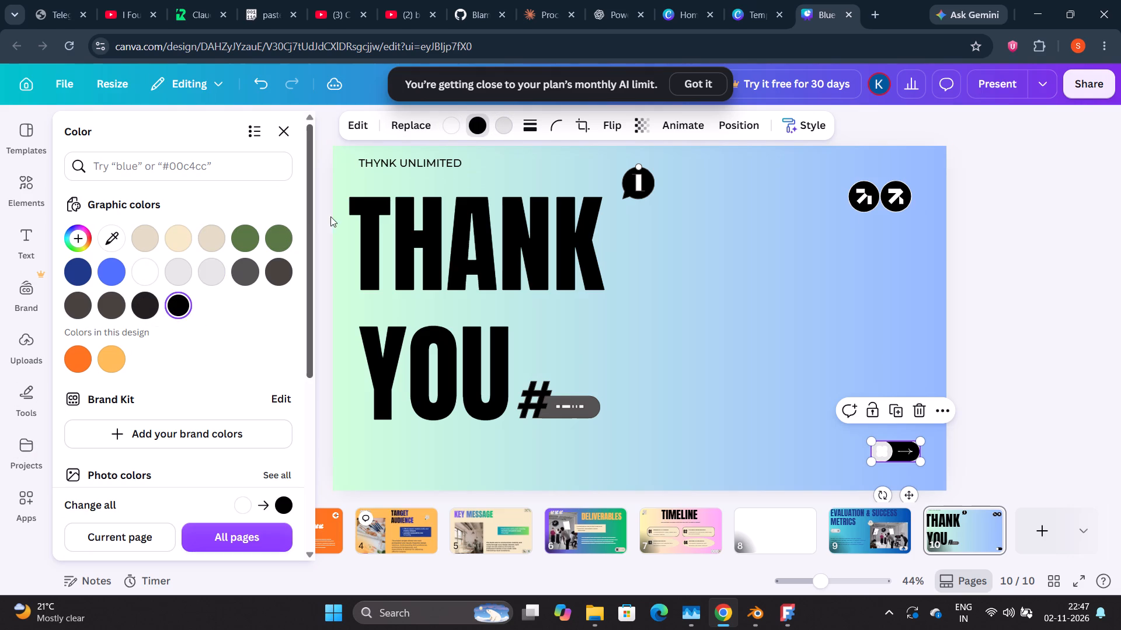
click(503, 121)
click(151, 270)
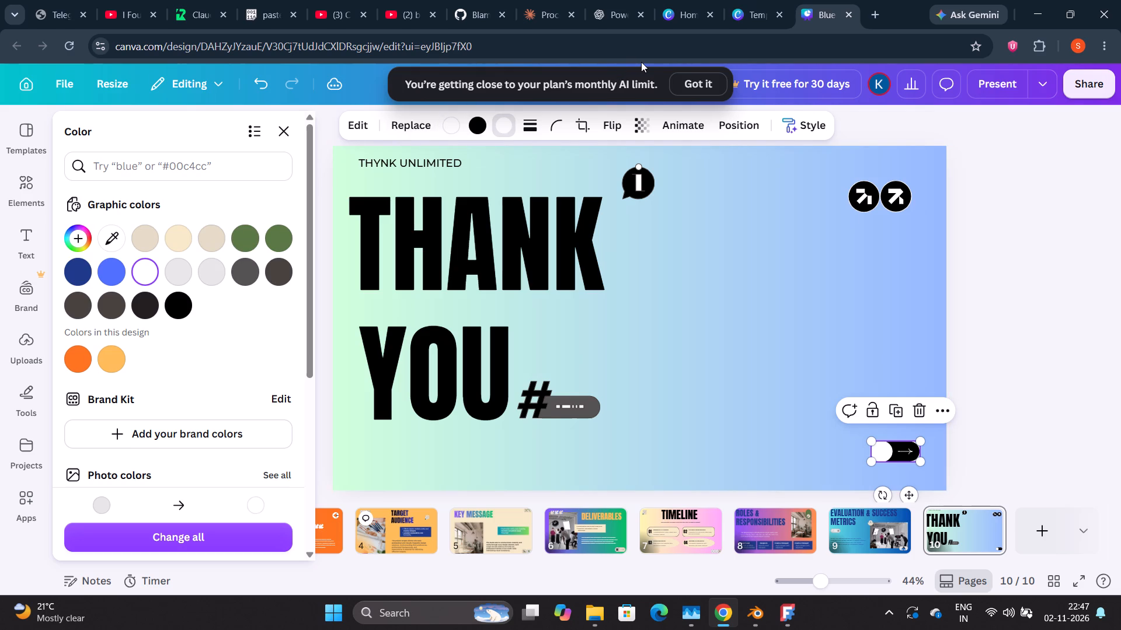
Move the "#" pill graphic away from the heading and reposition "YOU" beneath the end of "THANK", just before the "#".
click(553, 409)
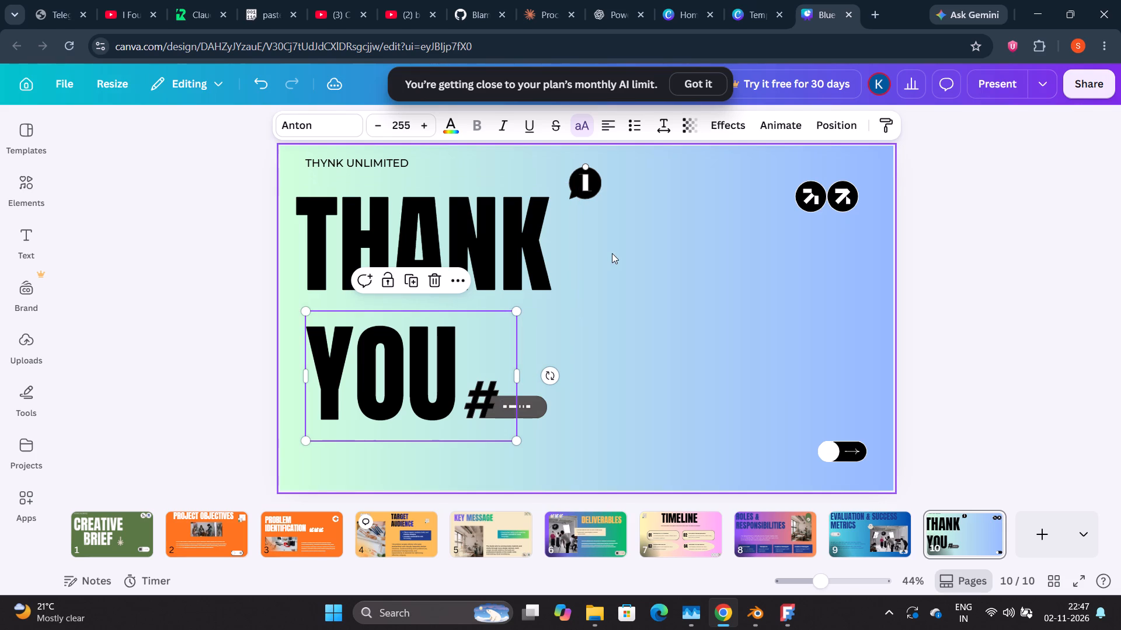
drag(465, 346, 475, 346)
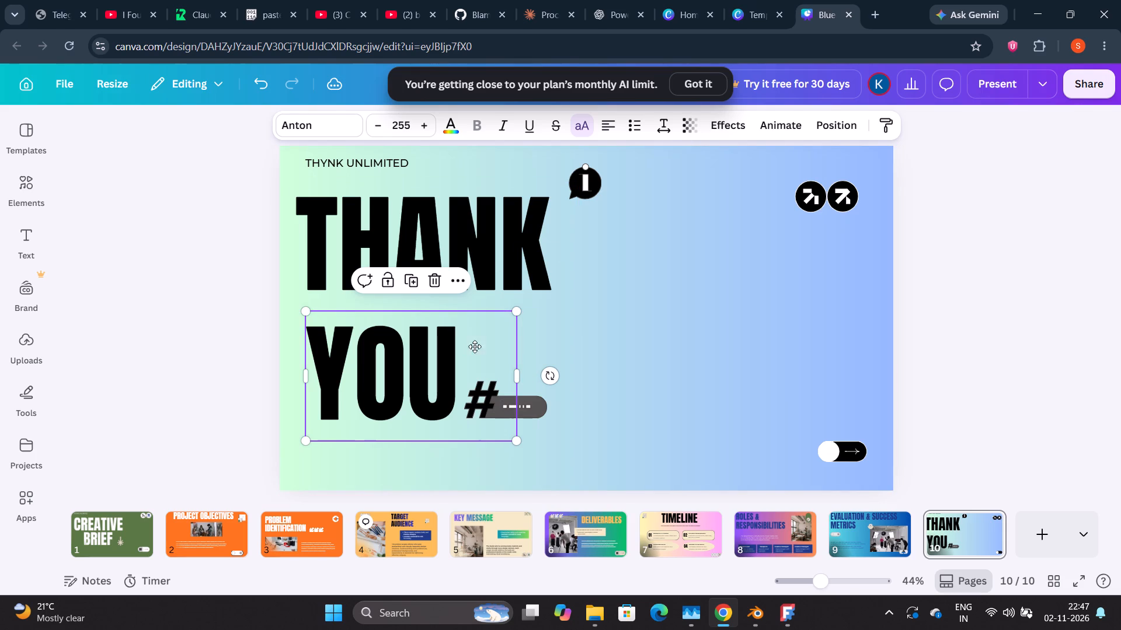
drag(475, 346, 501, 356)
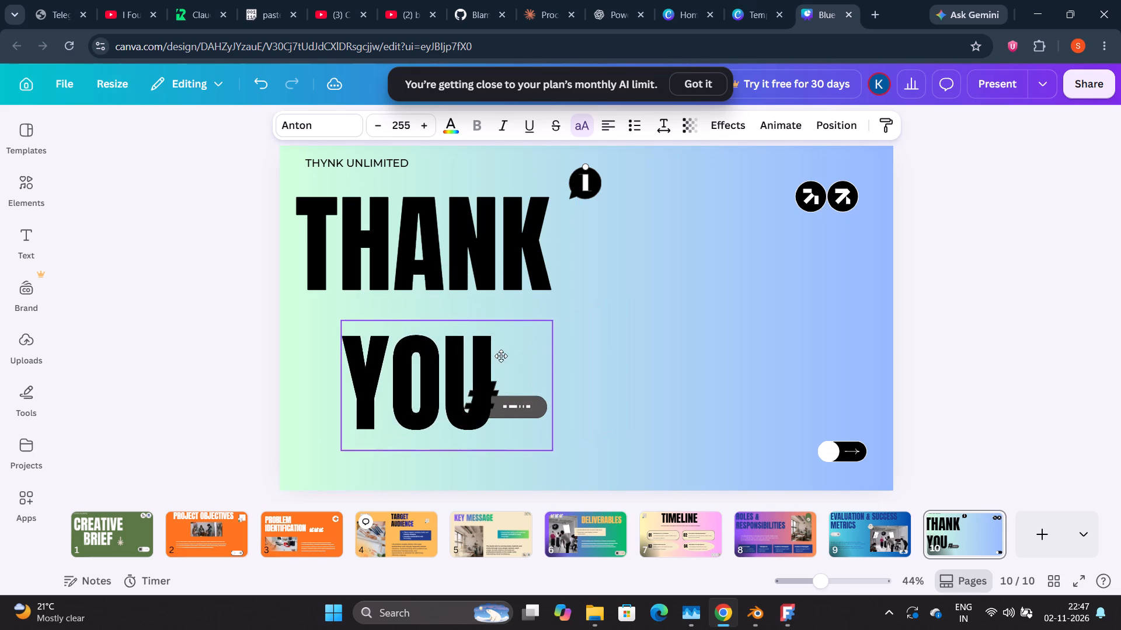
drag(501, 356, 459, 355)
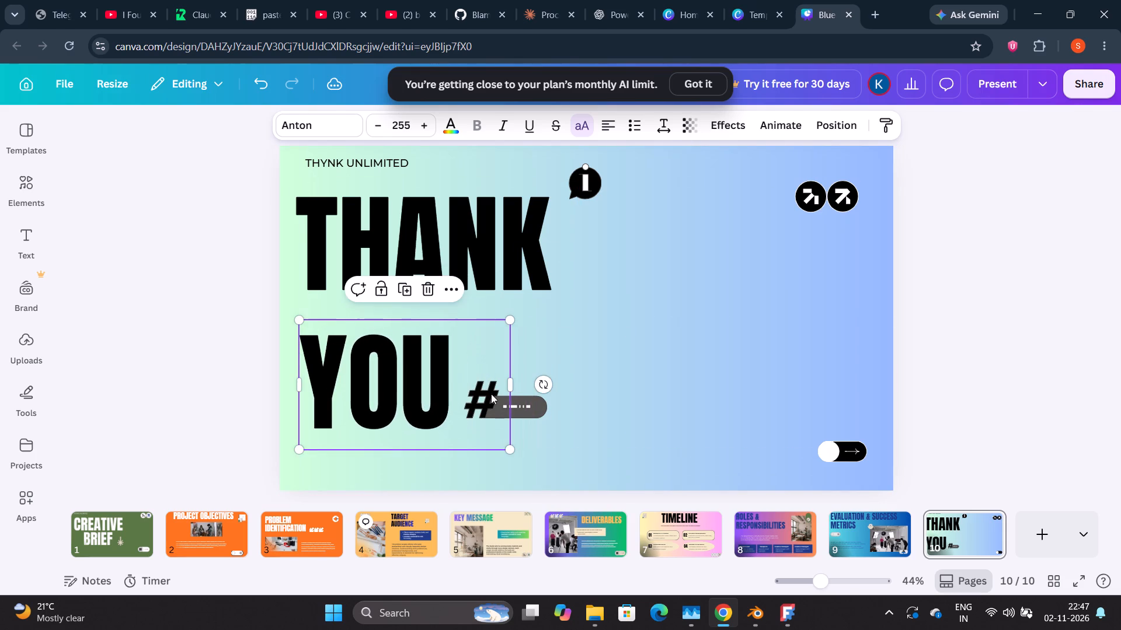
drag(491, 394, 430, 373)
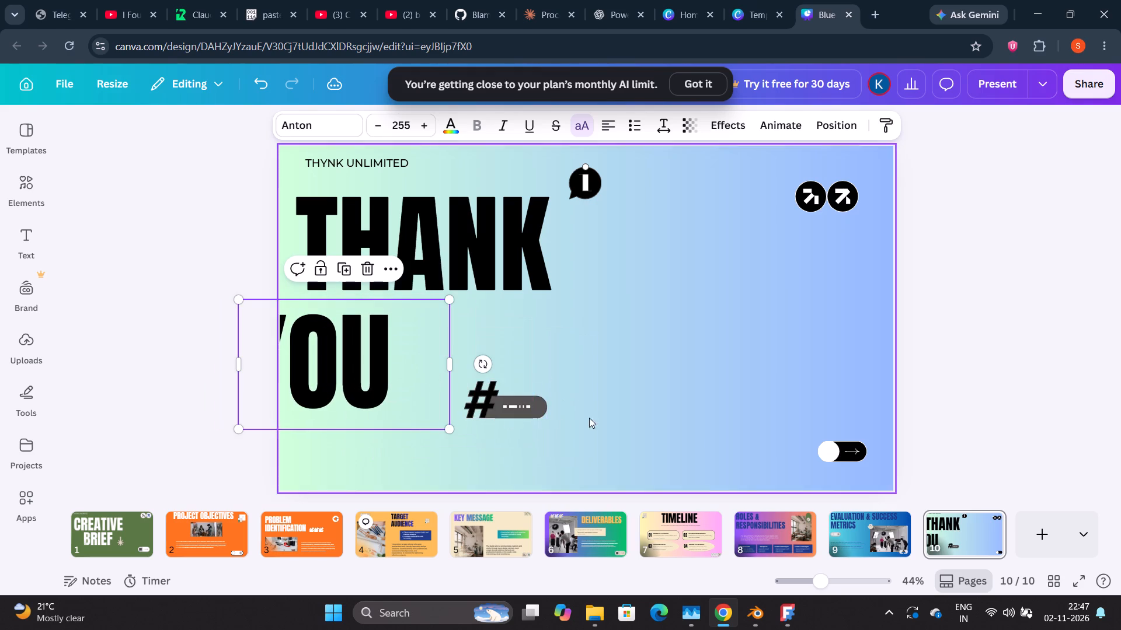
drag(537, 401, 707, 409)
drag(326, 376, 481, 380)
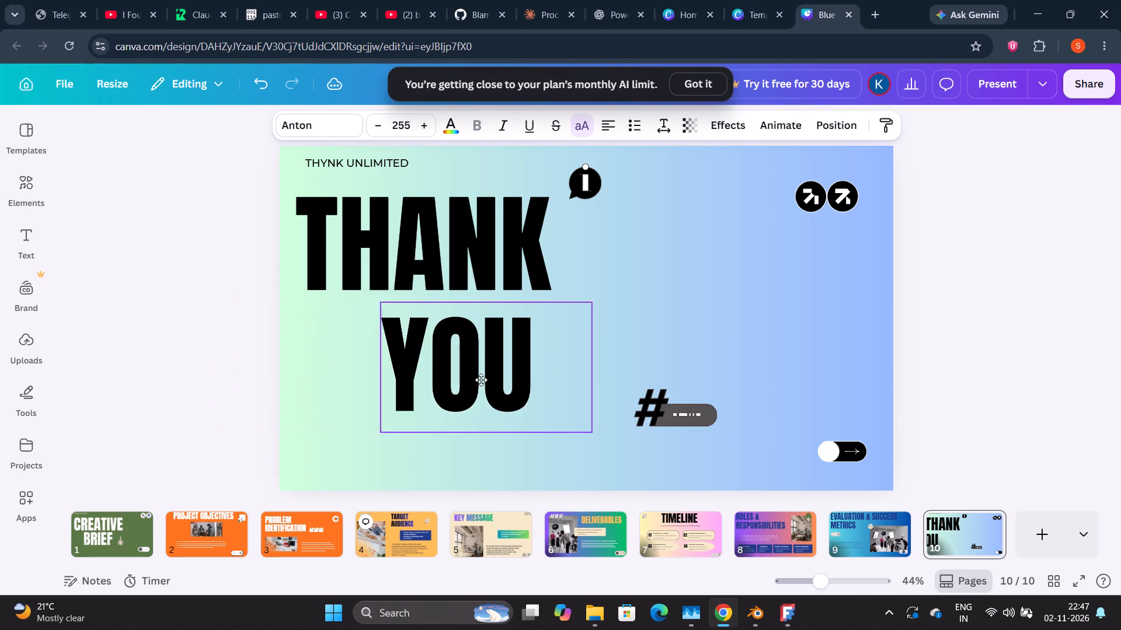
drag(481, 380, 506, 391)
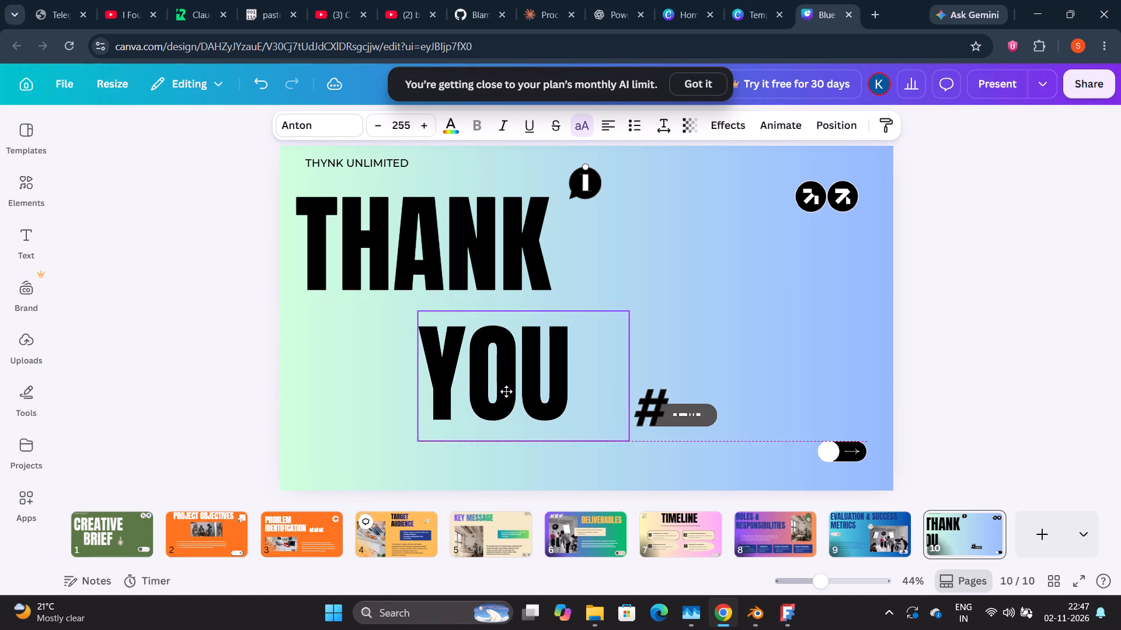
drag(506, 391, 516, 389)
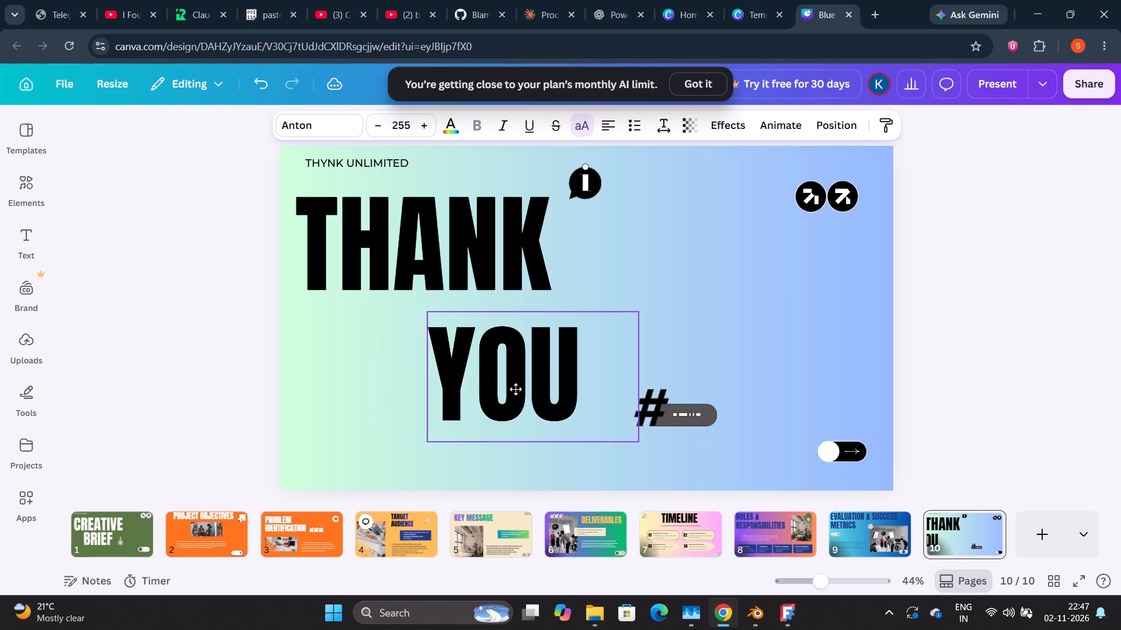
drag(516, 389, 520, 394)
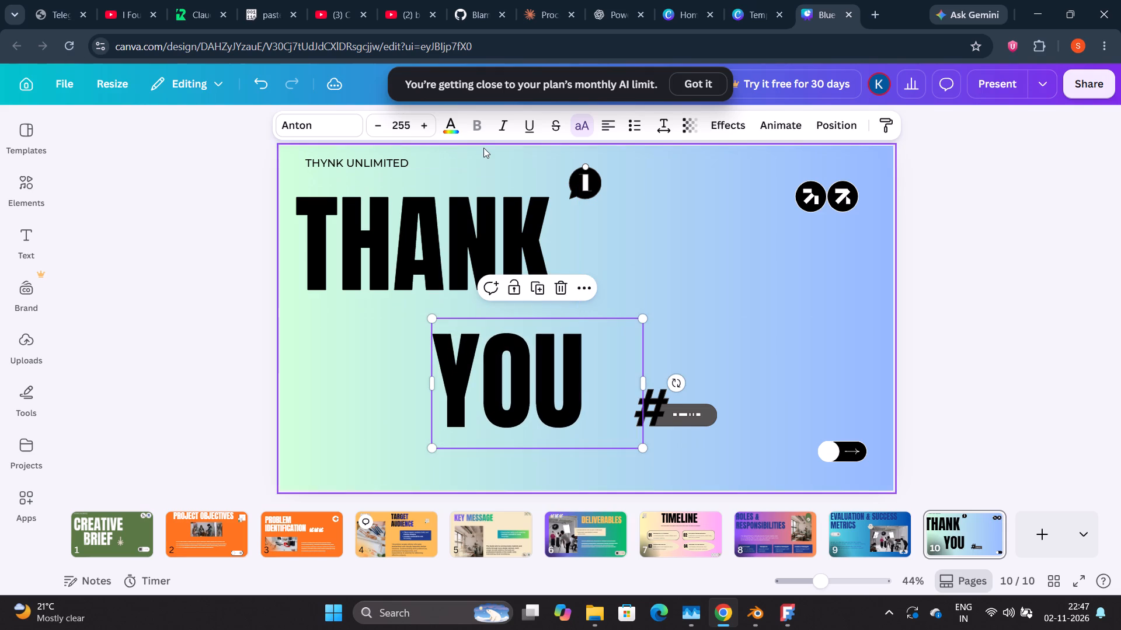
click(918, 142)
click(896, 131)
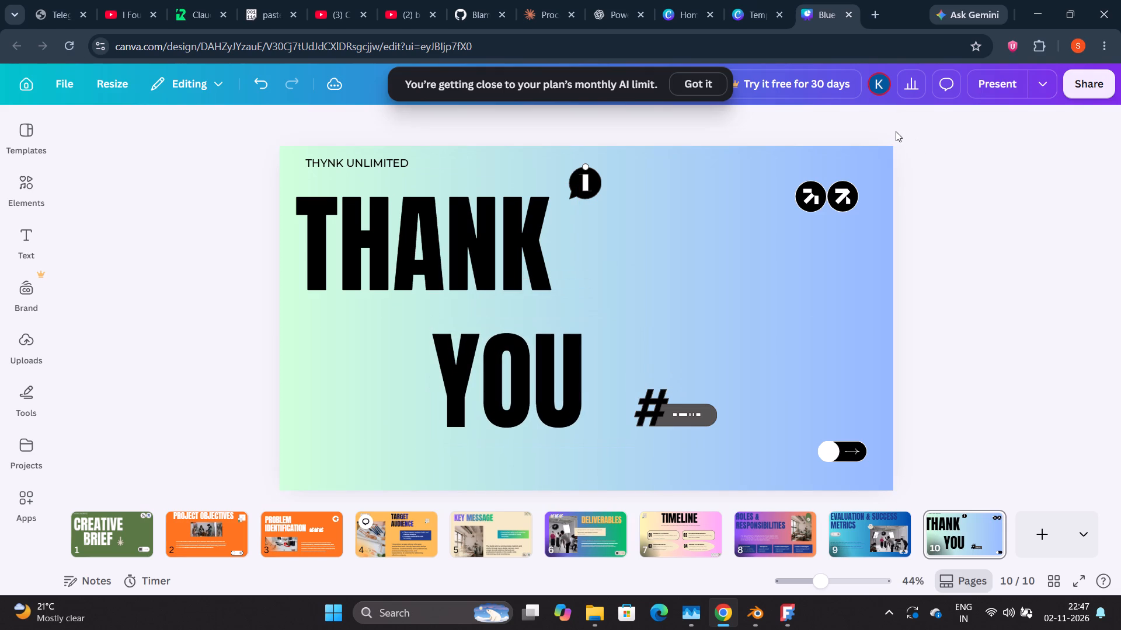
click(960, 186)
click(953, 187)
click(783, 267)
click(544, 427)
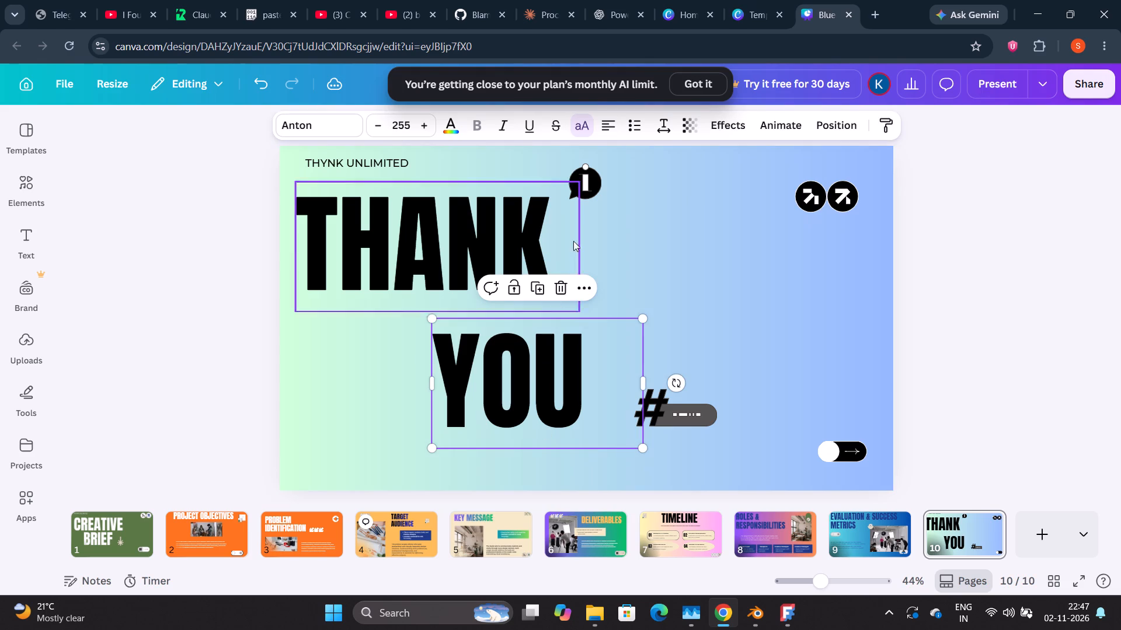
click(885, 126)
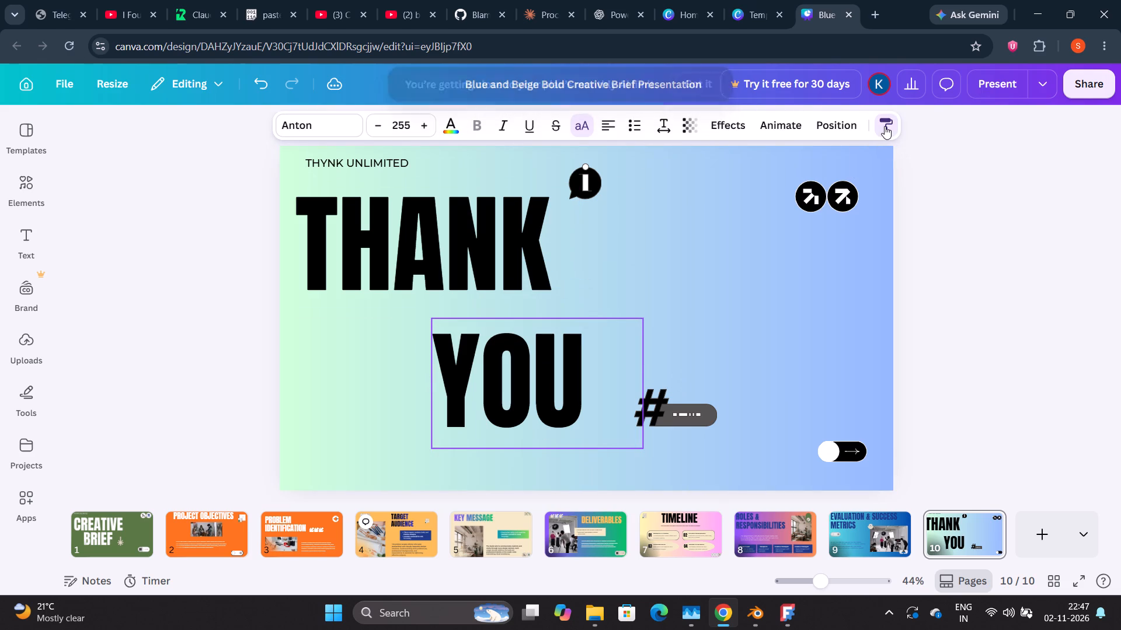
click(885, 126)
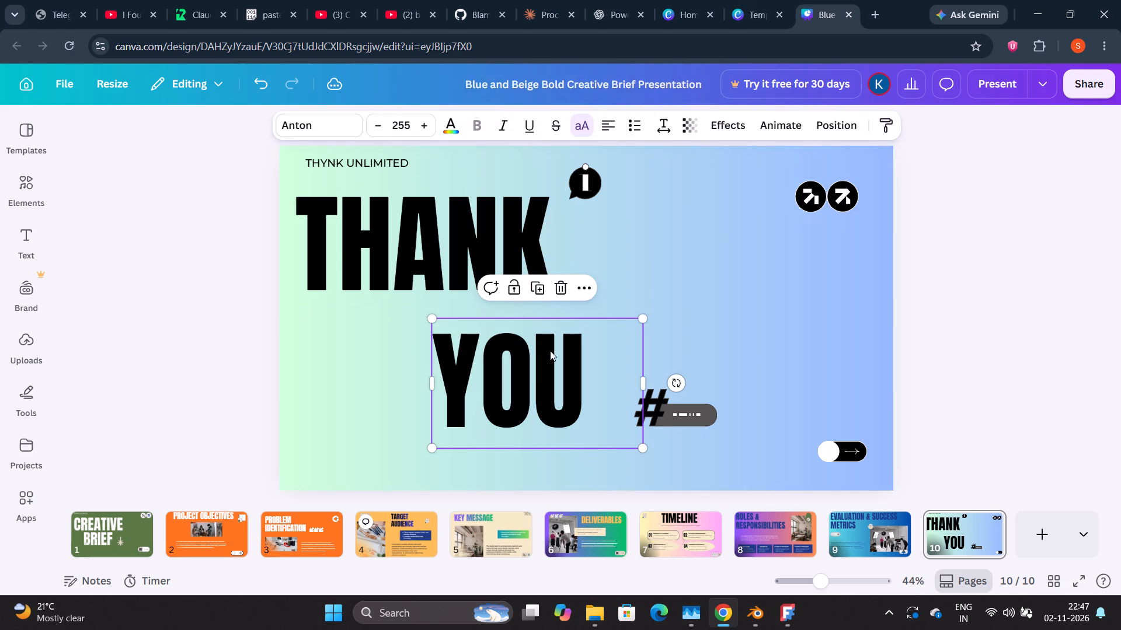
Activate the Draw tool with the marker and set the marker colour to blue.
click(17, 400)
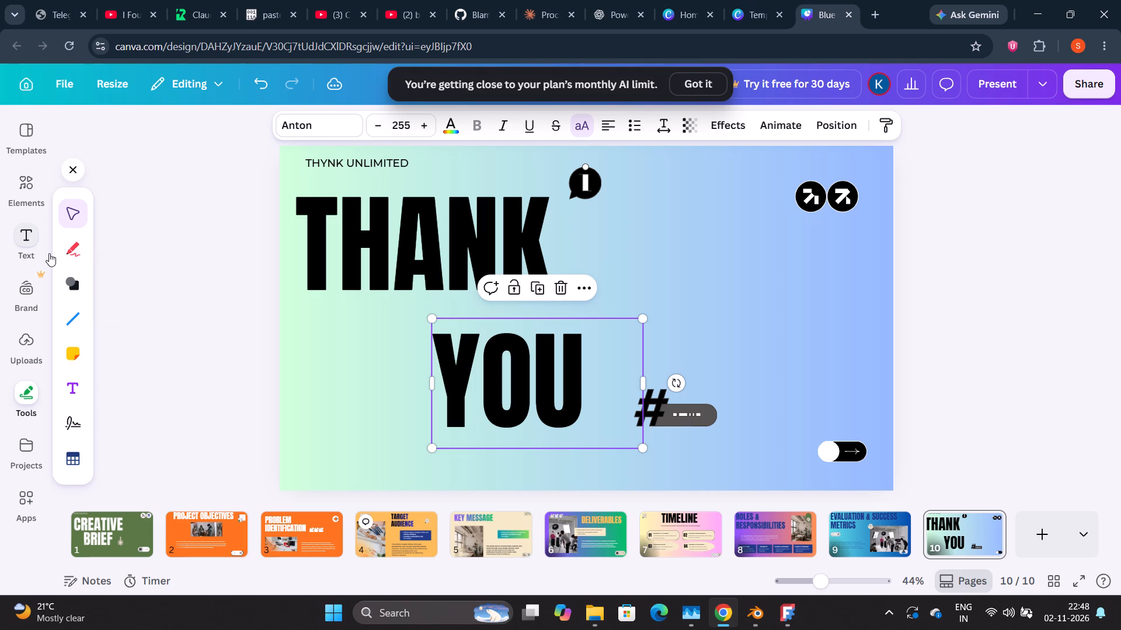
click(77, 258)
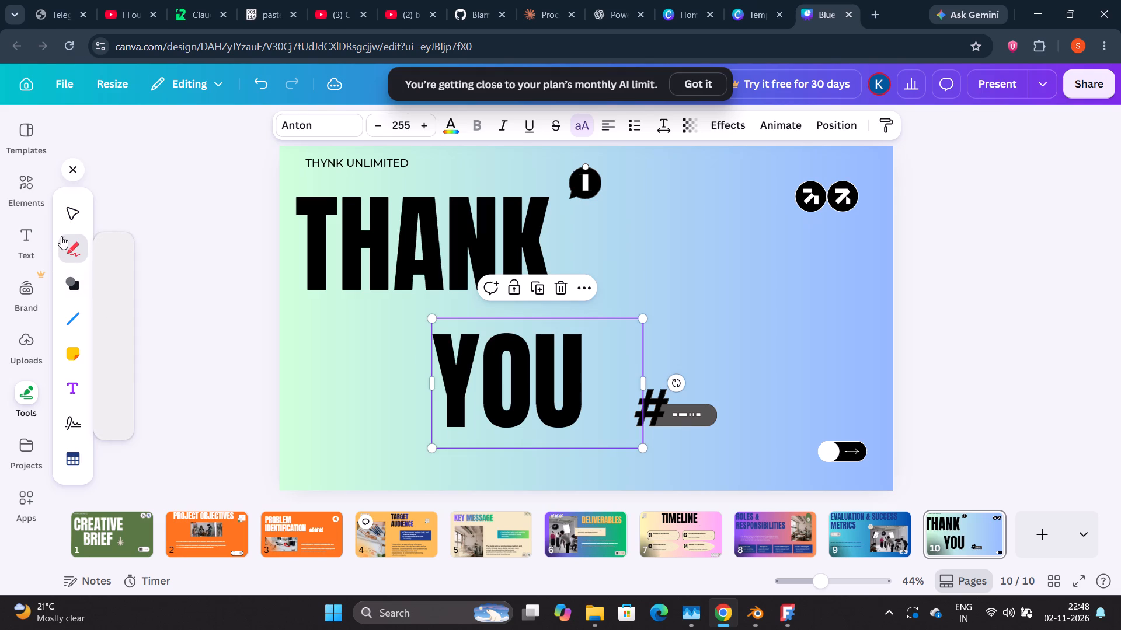
click(67, 229)
click(79, 249)
click(82, 249)
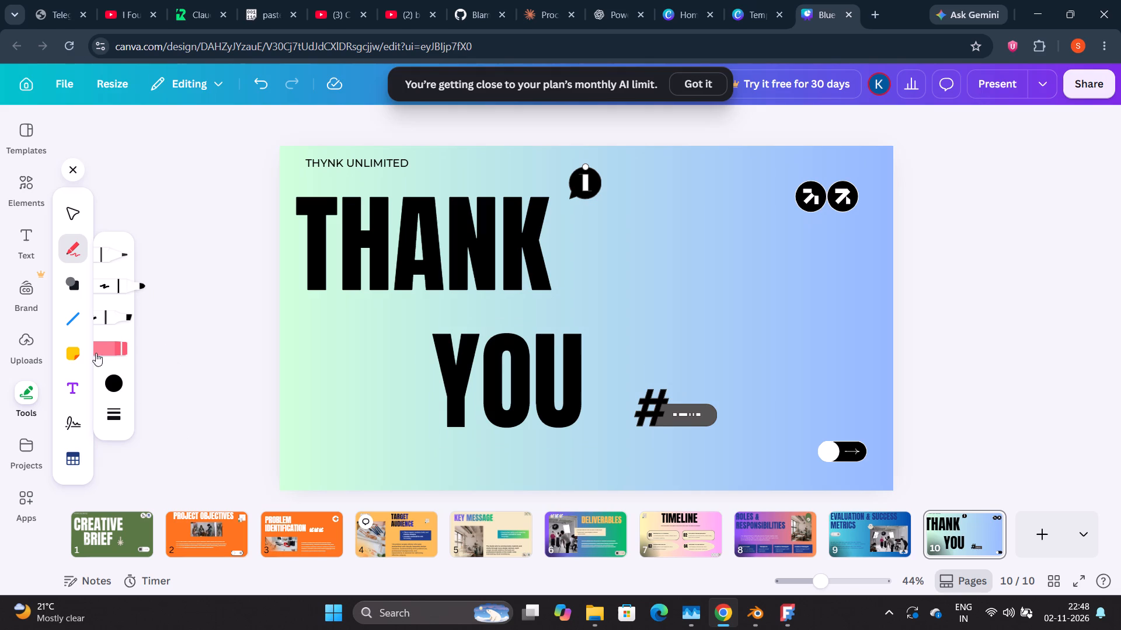
click(114, 391)
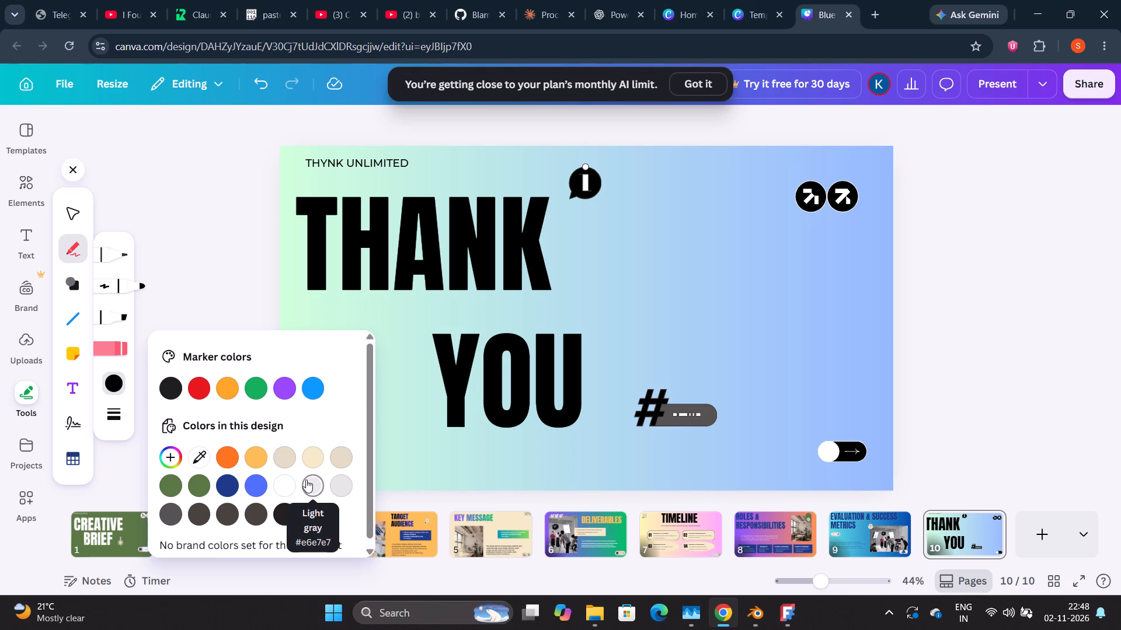
click(303, 392)
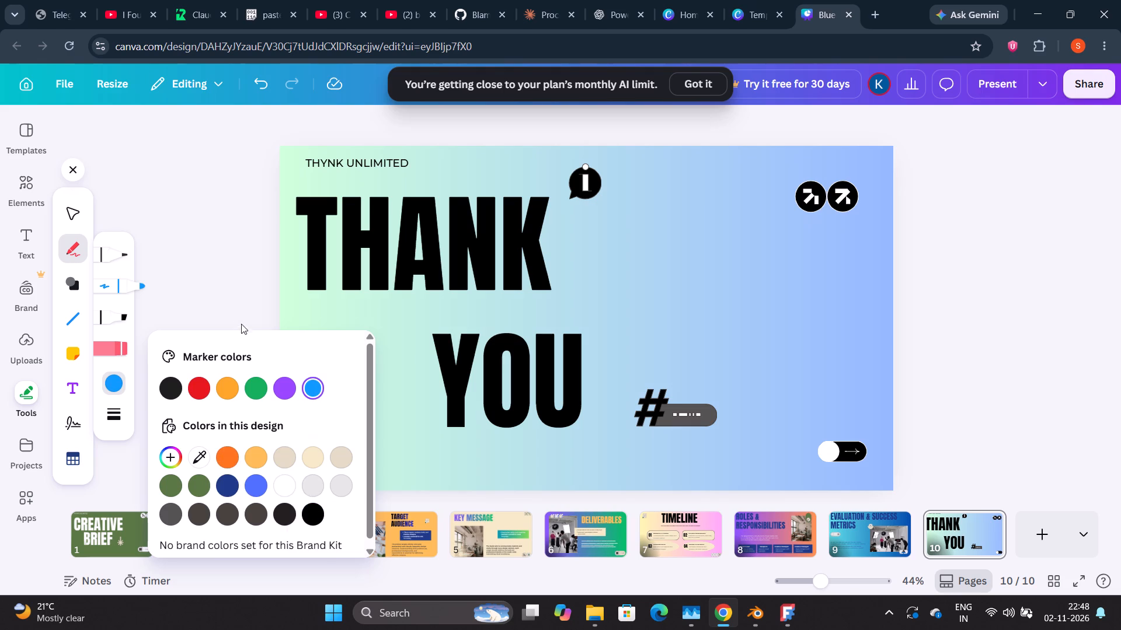
click(210, 282)
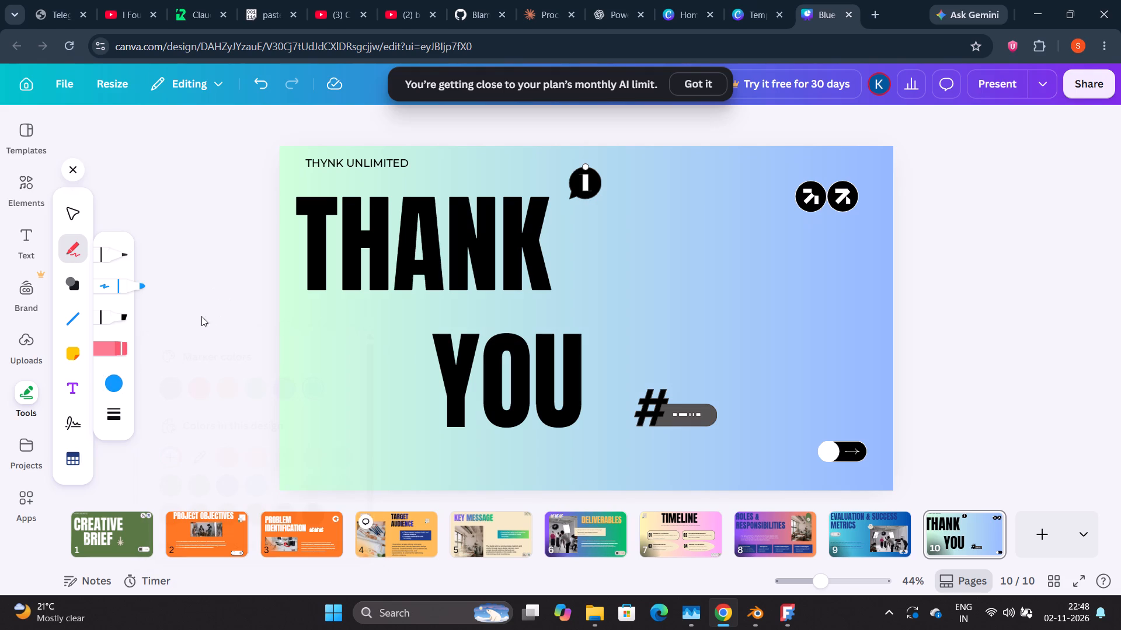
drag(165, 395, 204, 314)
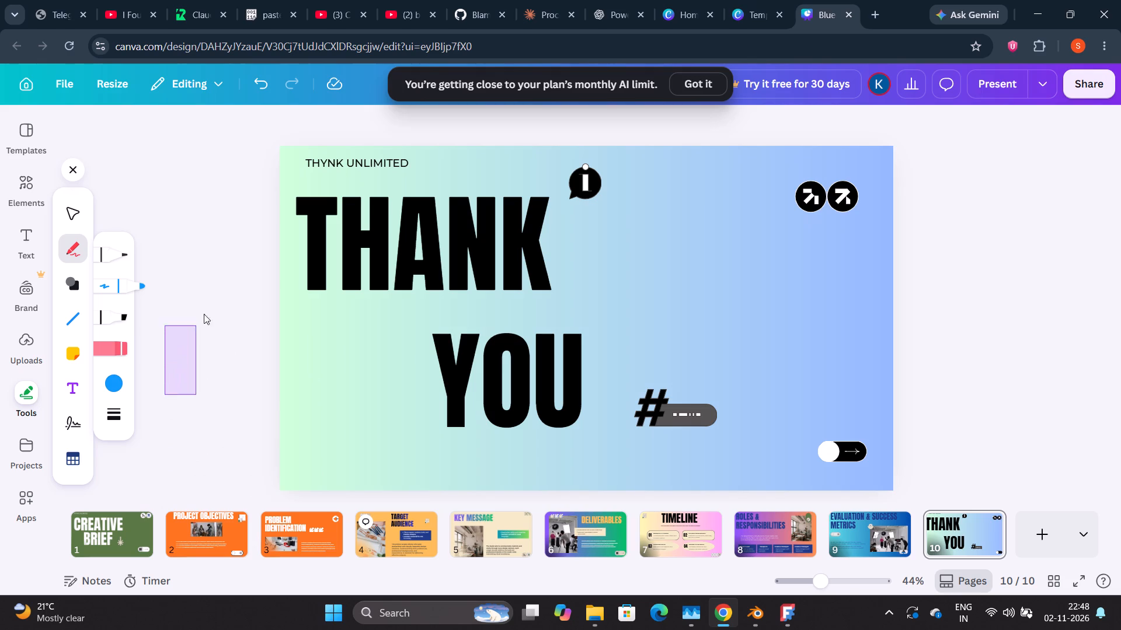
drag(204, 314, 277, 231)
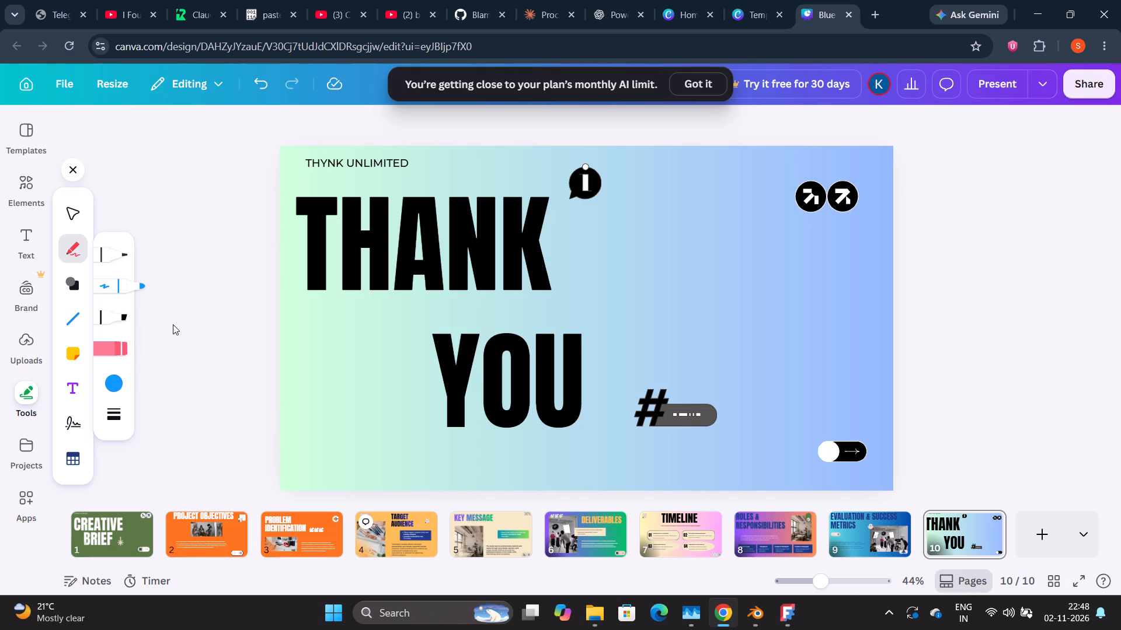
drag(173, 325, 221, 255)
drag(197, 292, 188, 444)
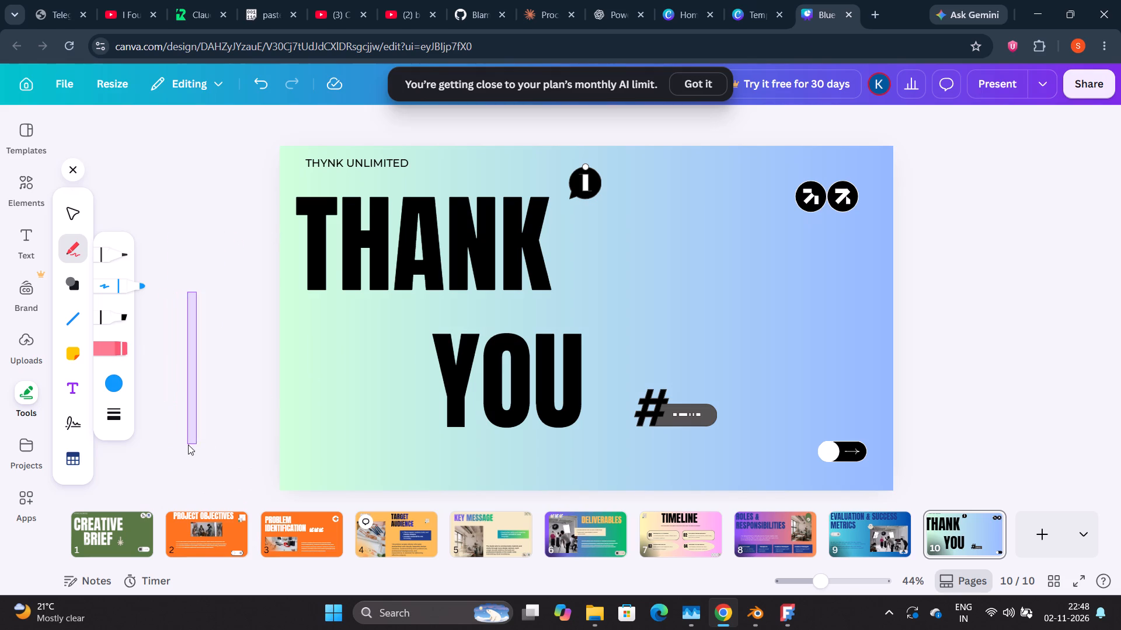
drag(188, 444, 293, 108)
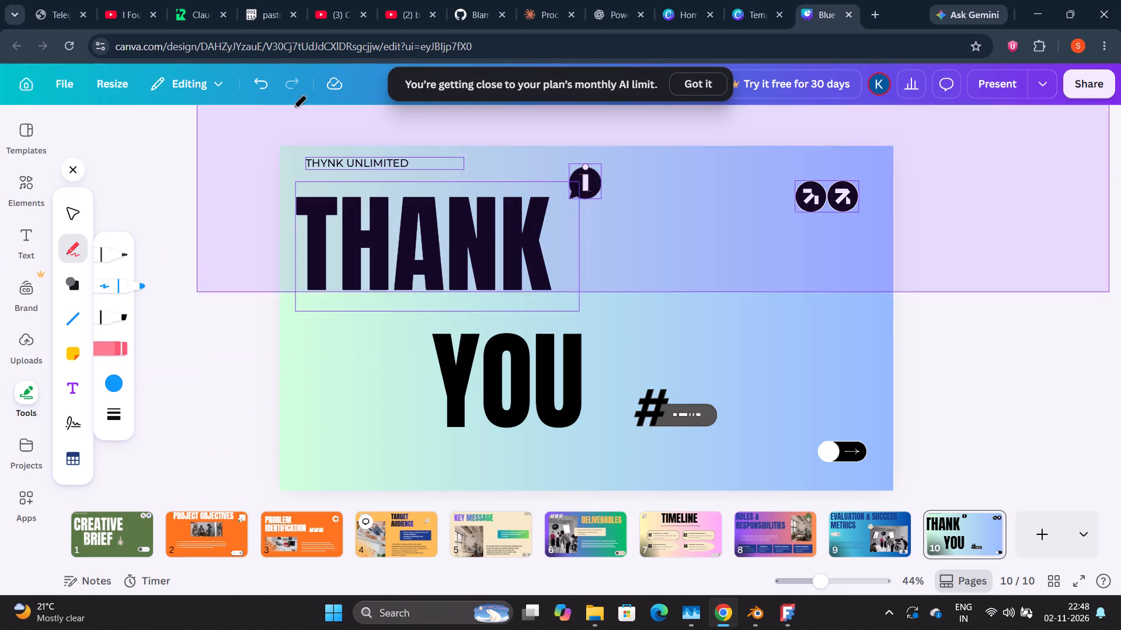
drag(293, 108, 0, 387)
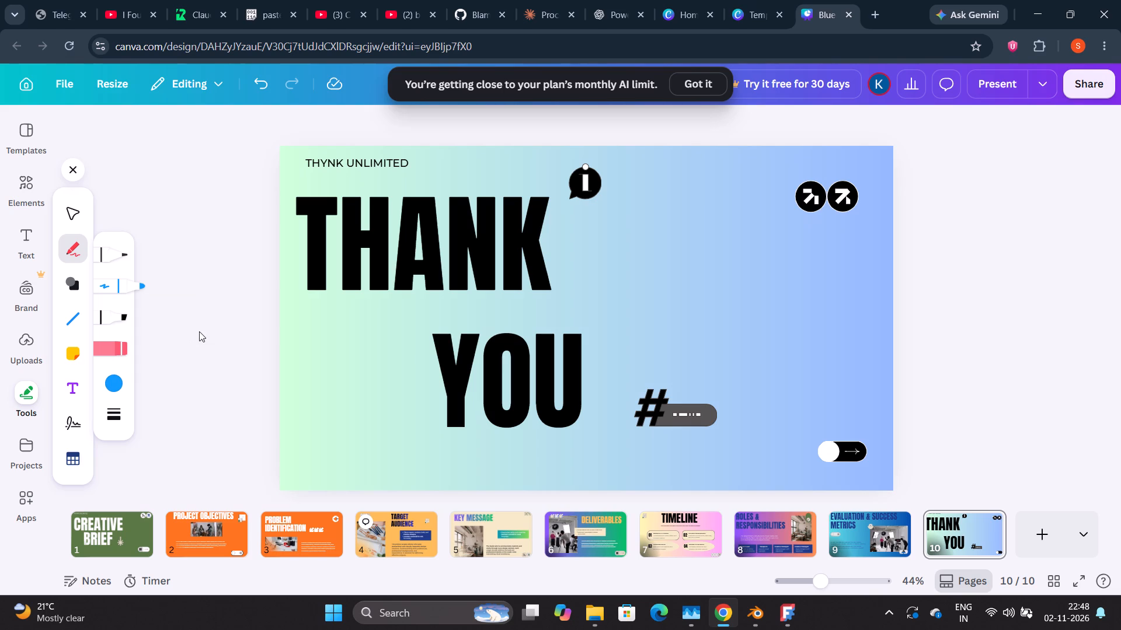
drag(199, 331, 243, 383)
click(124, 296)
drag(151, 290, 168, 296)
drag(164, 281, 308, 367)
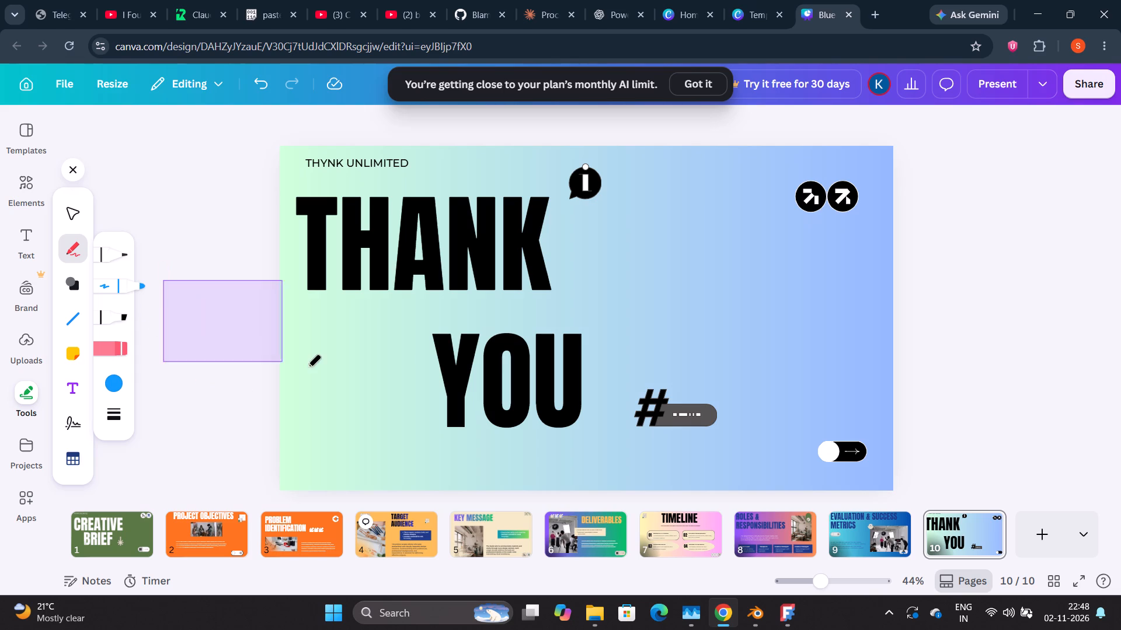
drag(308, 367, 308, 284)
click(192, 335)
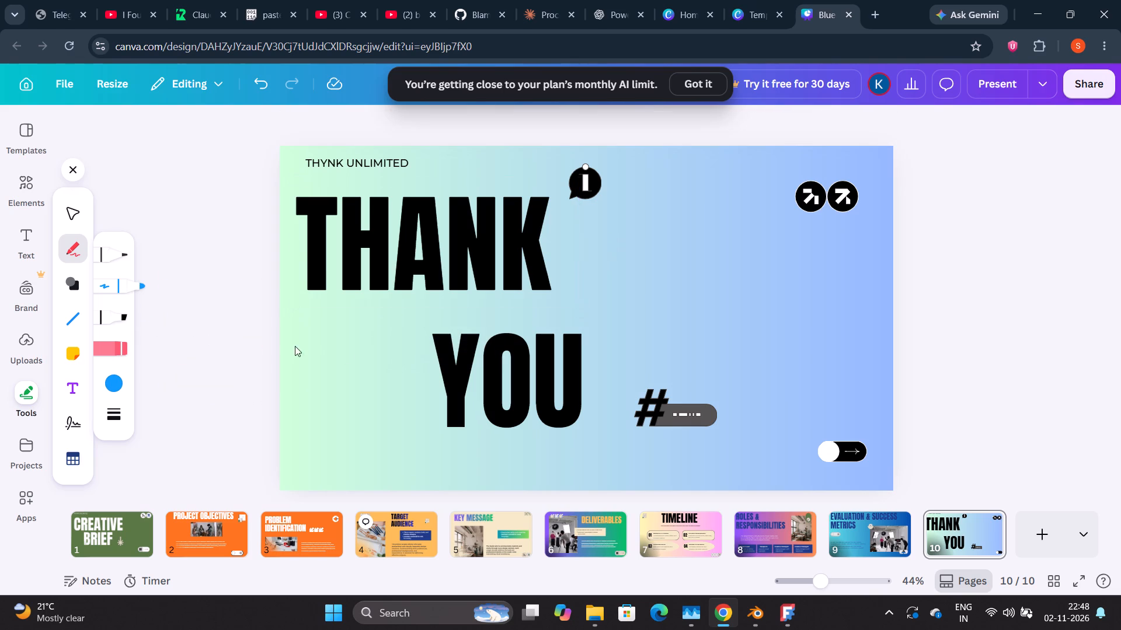
Draw a small blue freehand marker stroke on the slide in the empty space before the "YOU" heading.
click(354, 376)
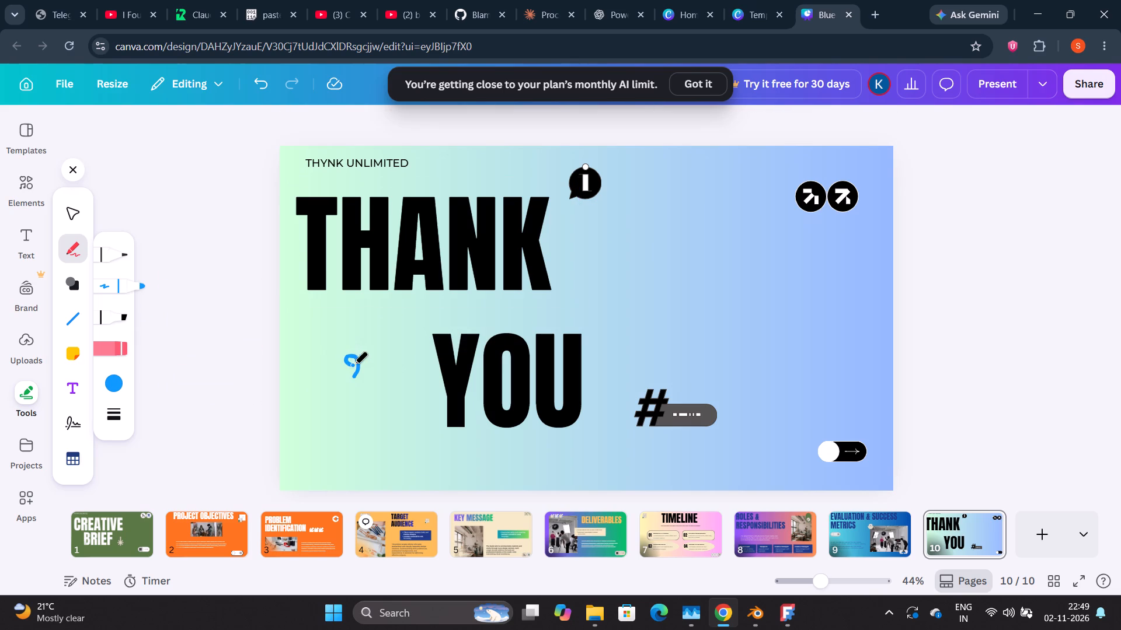
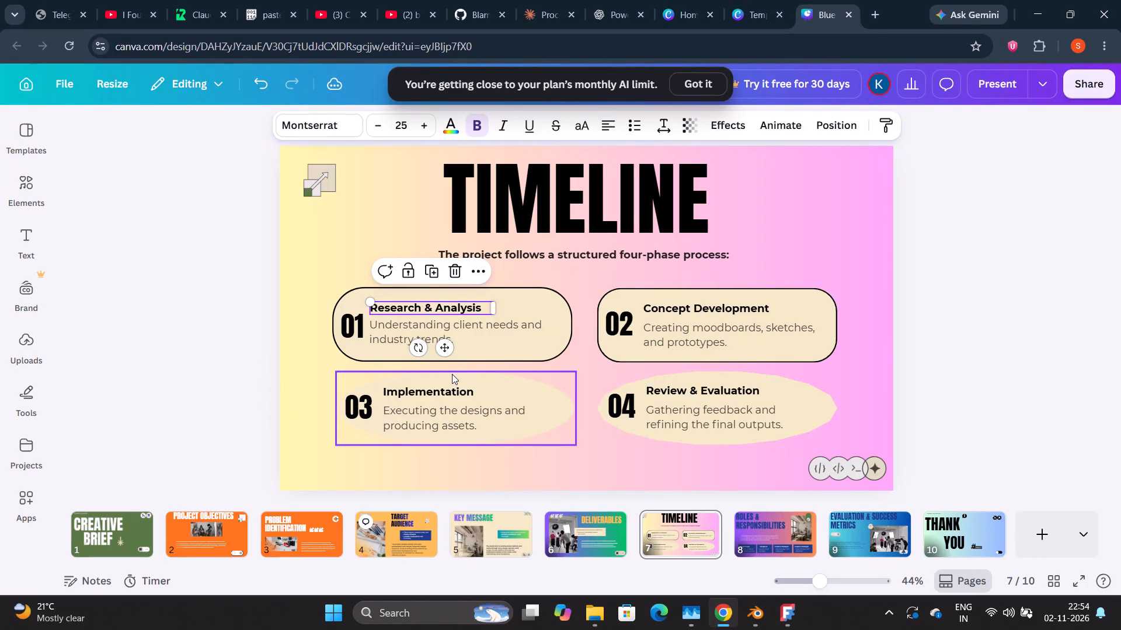
Move the "Implementation" heading and its description on the TIMELINE slide closer to the number 03.
drag(440, 390, 434, 385)
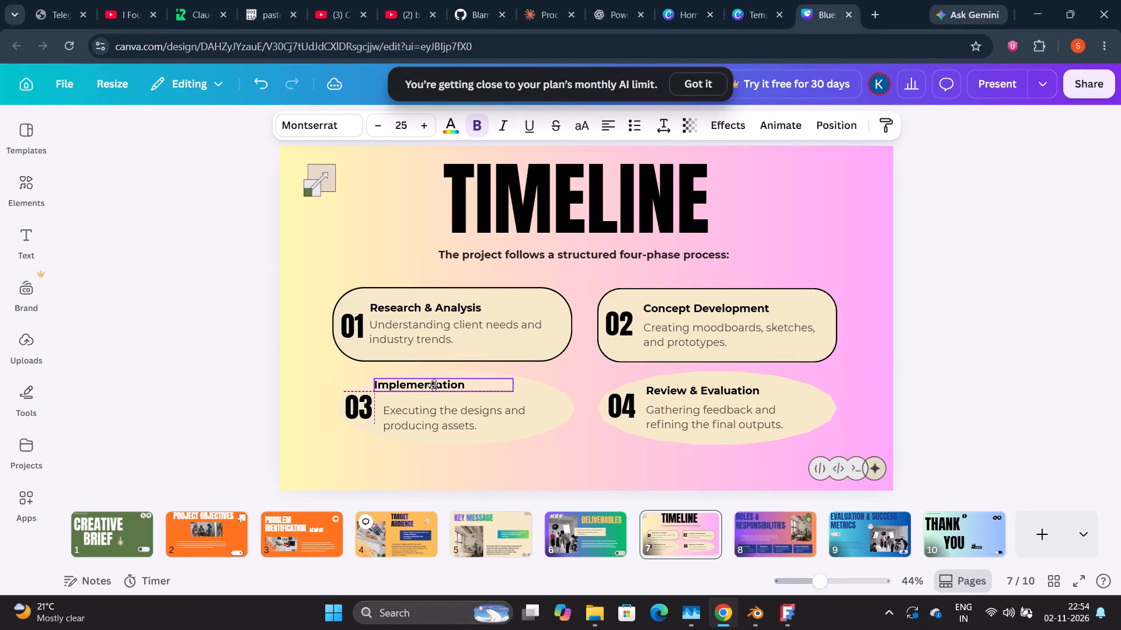
drag(434, 385, 431, 385)
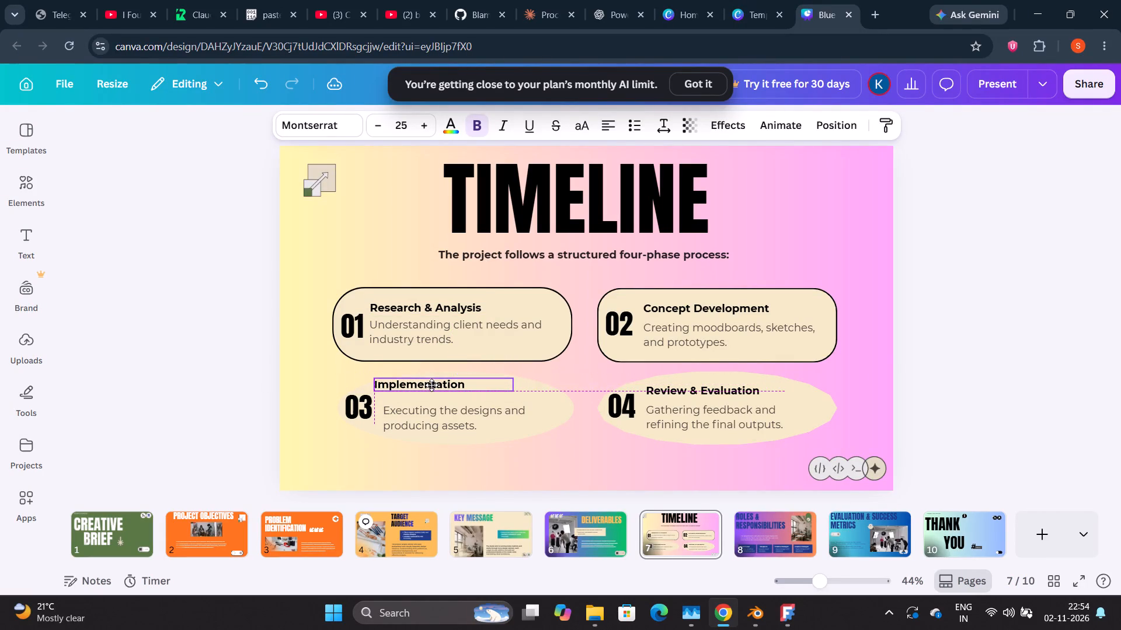
drag(431, 385, 428, 387)
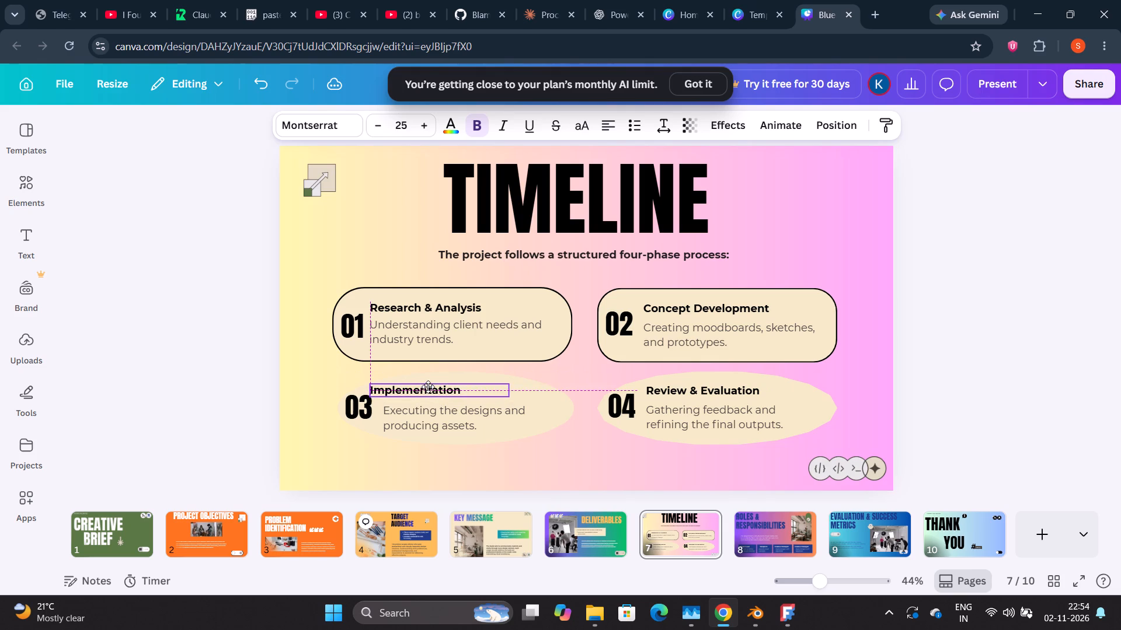
drag(428, 387, 433, 384)
click(395, 422)
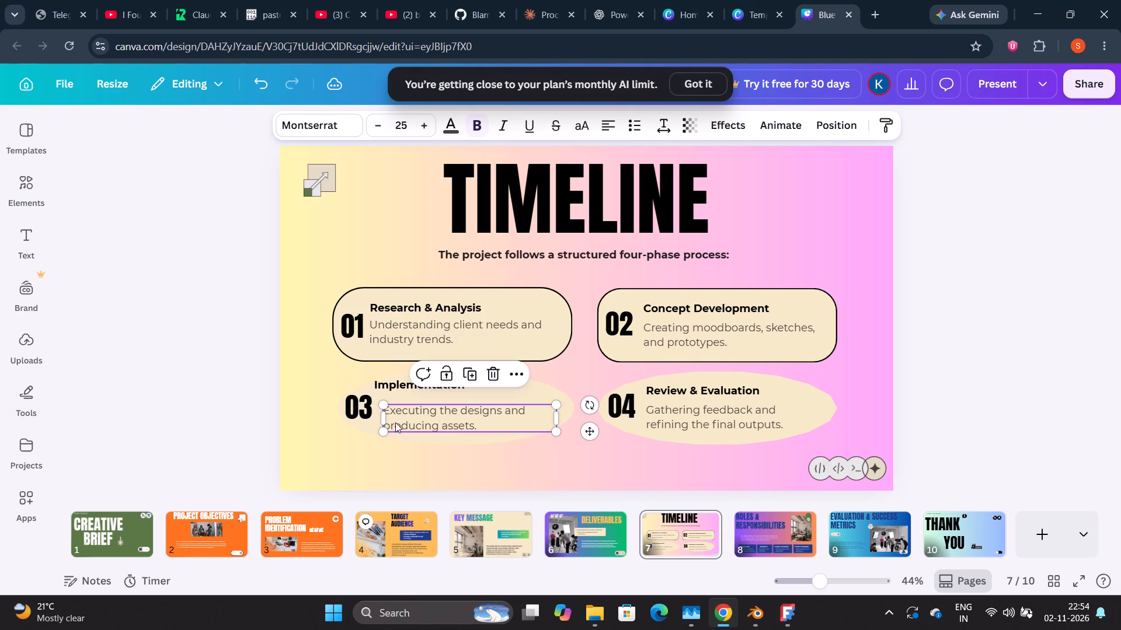
click(395, 425)
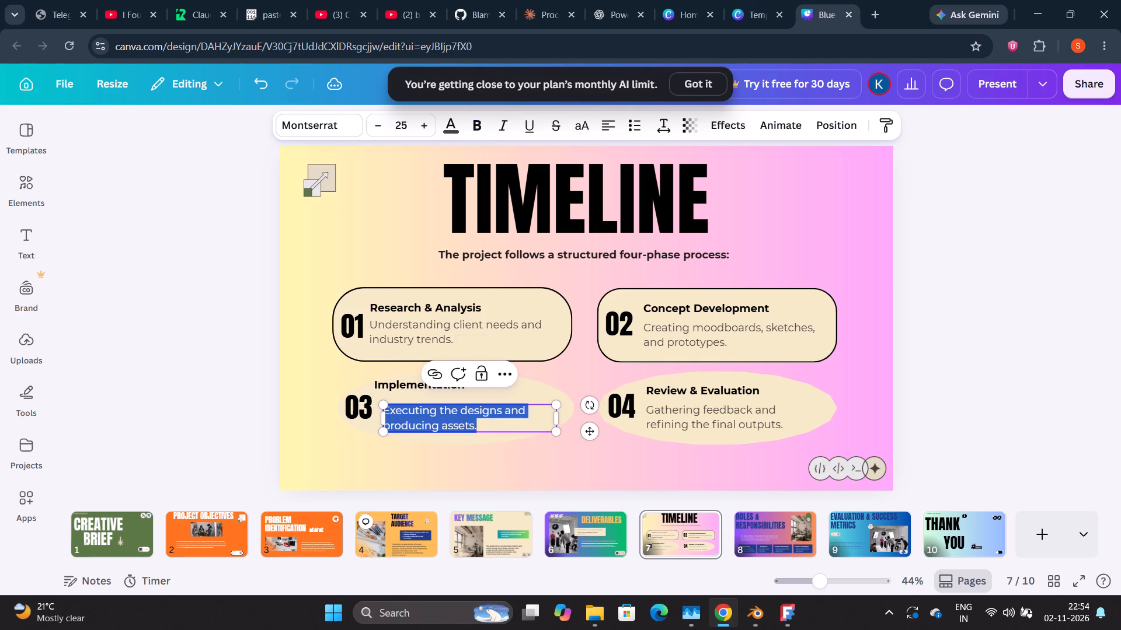
click(513, 447)
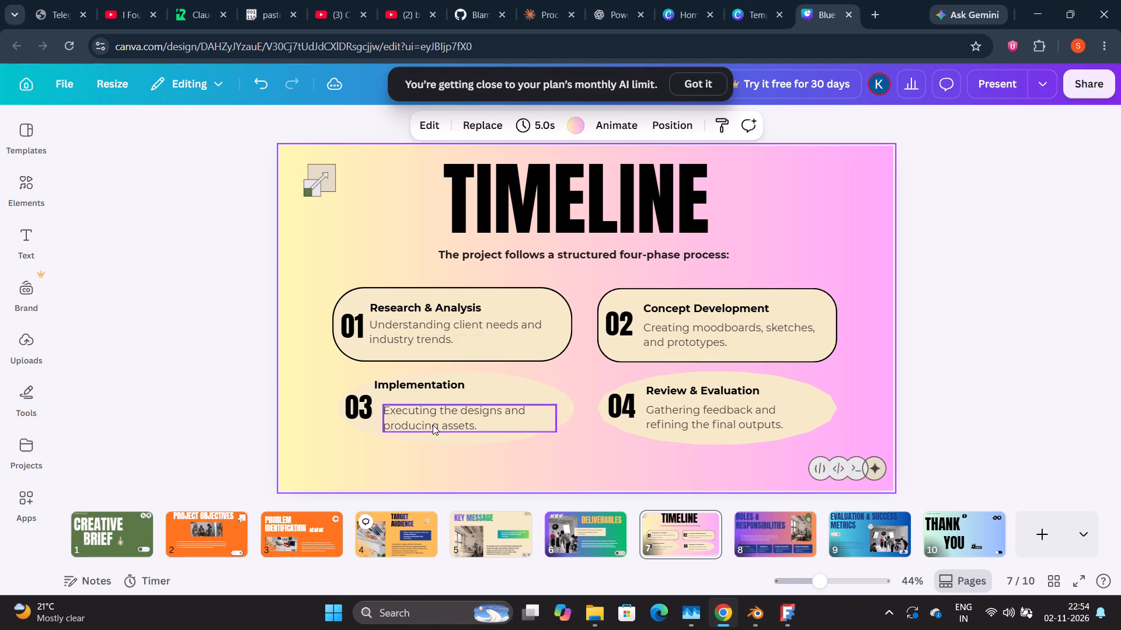
drag(445, 413, 438, 406)
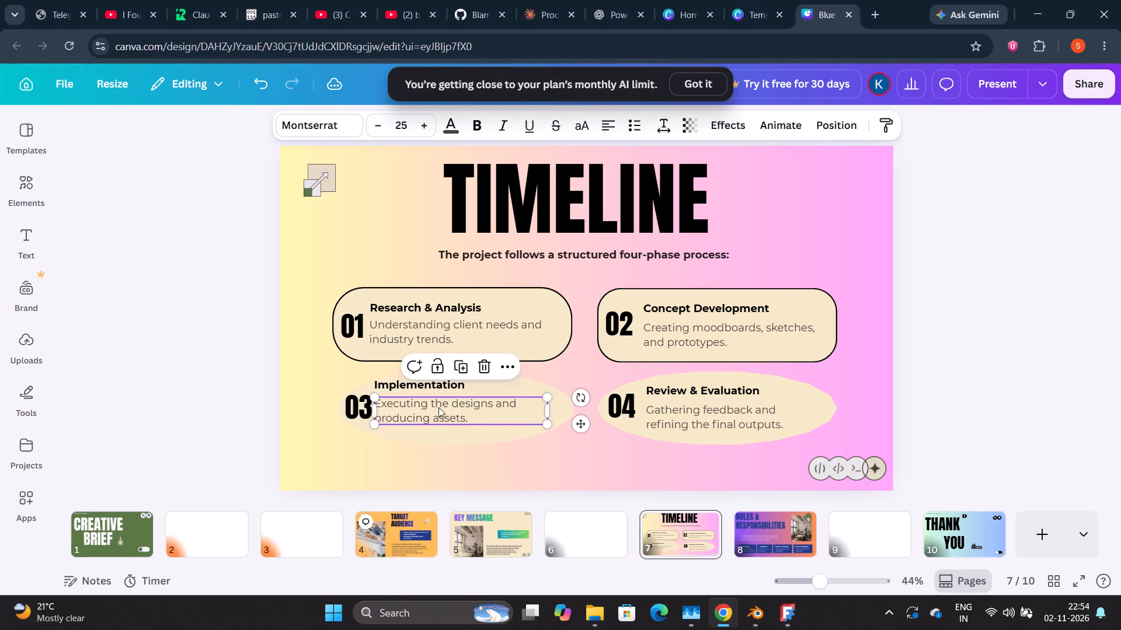
Shift the cream oval behind phase 03 sideways toward the slide's edge and slightly down, behind the number and text.
click(445, 432)
drag(445, 432, 417, 432)
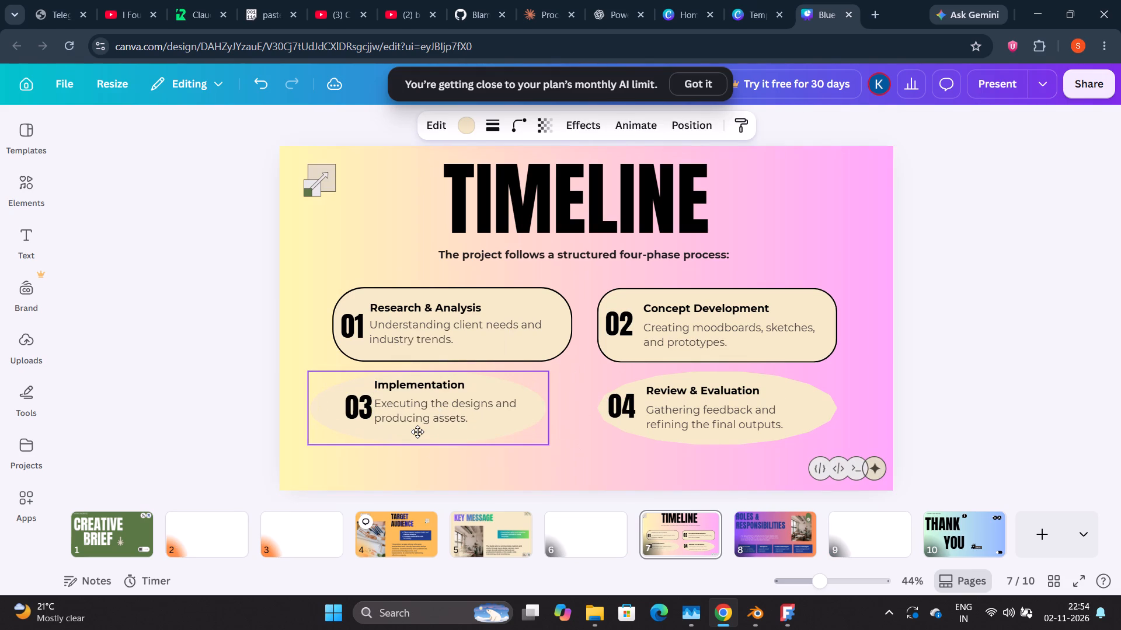
drag(417, 432, 431, 440)
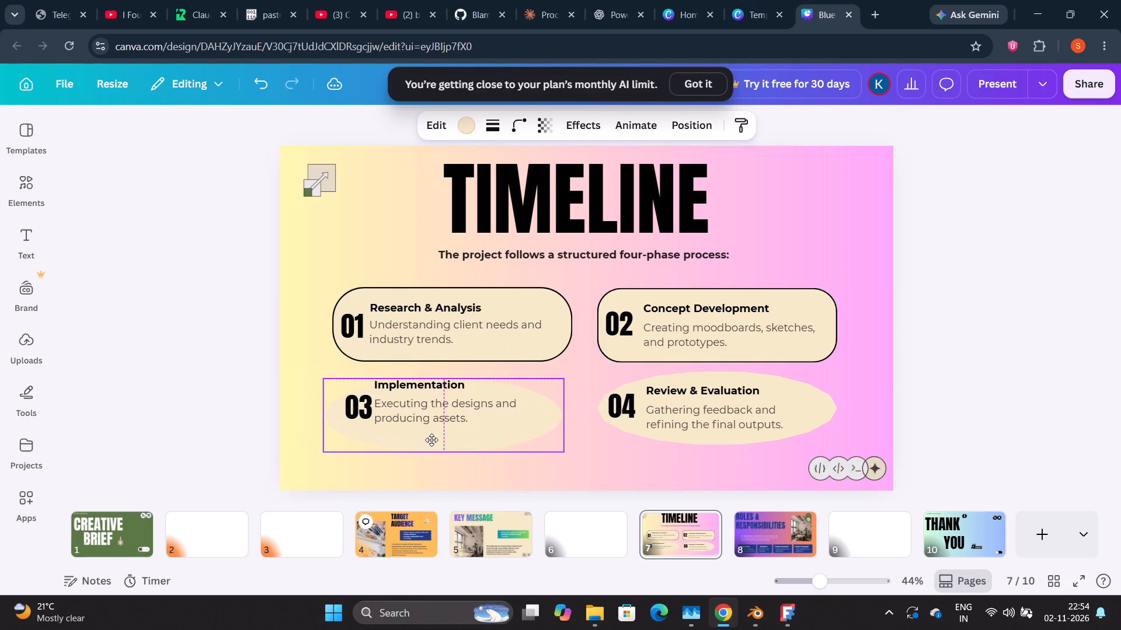
drag(431, 440, 431, 440)
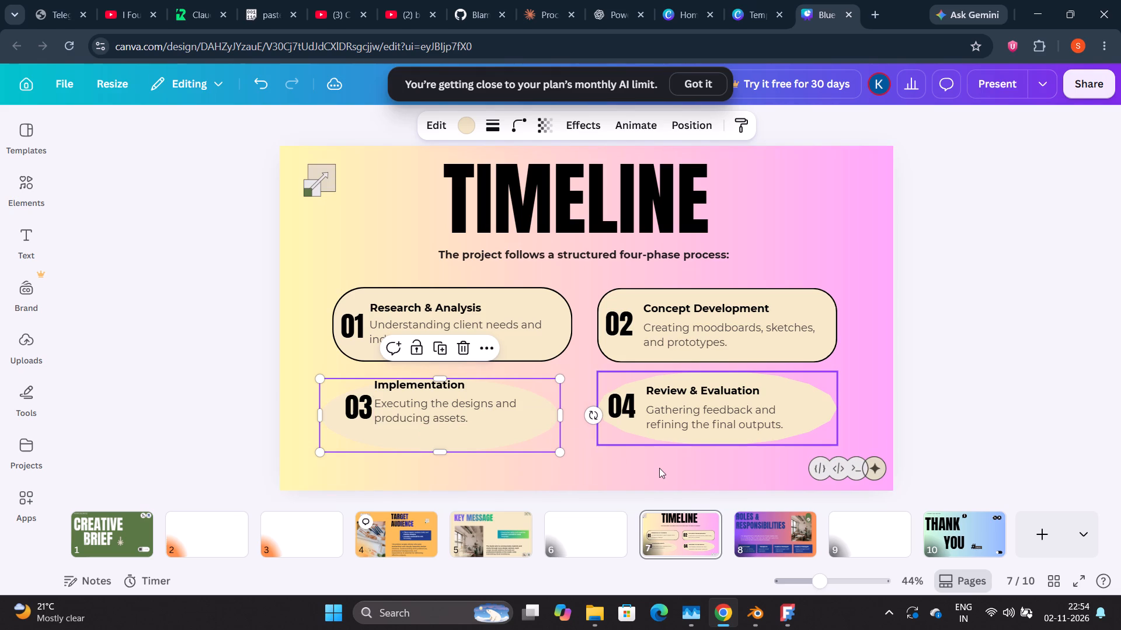
click(918, 334)
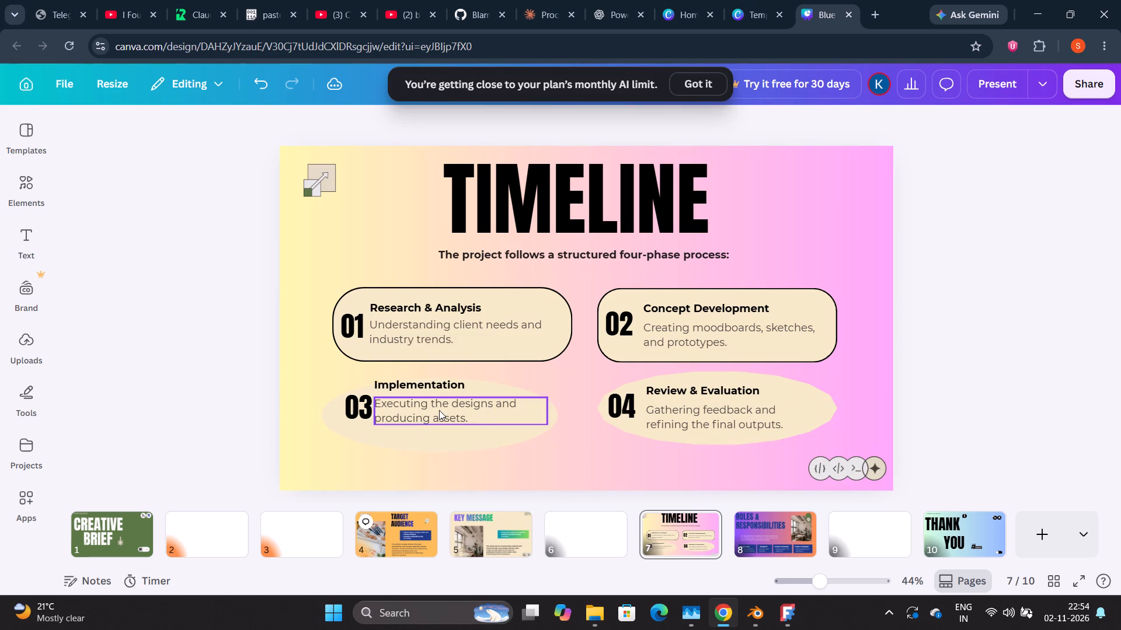
Lower the "Implementation" heading and its description slightly so both sit within the shifted oval.
click(441, 386)
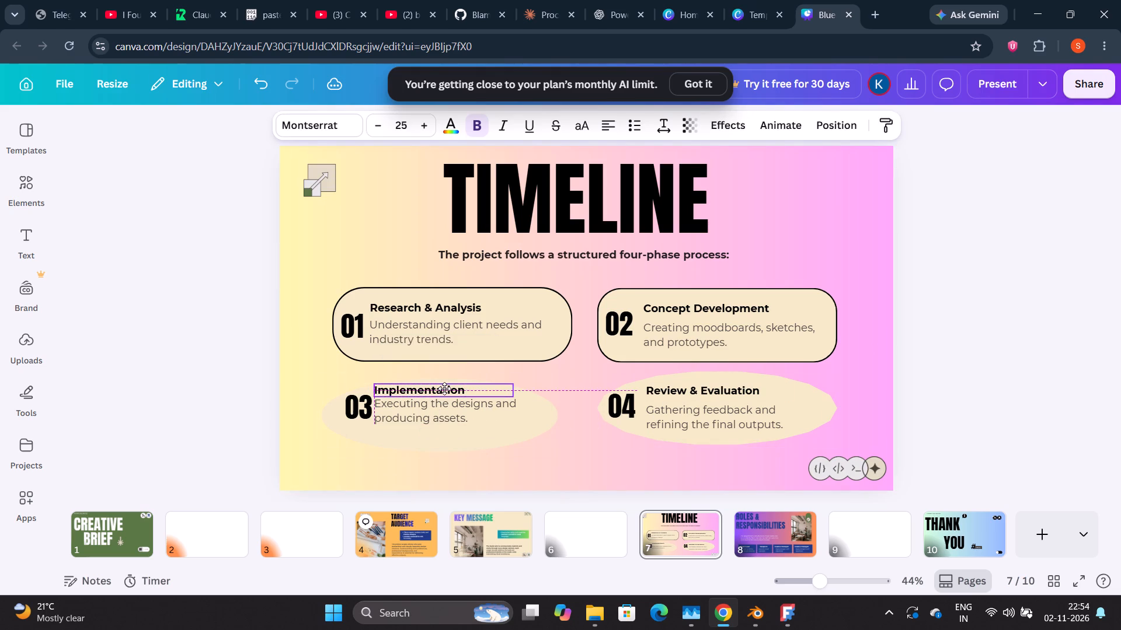
click(441, 412)
drag(441, 411, 441, 418)
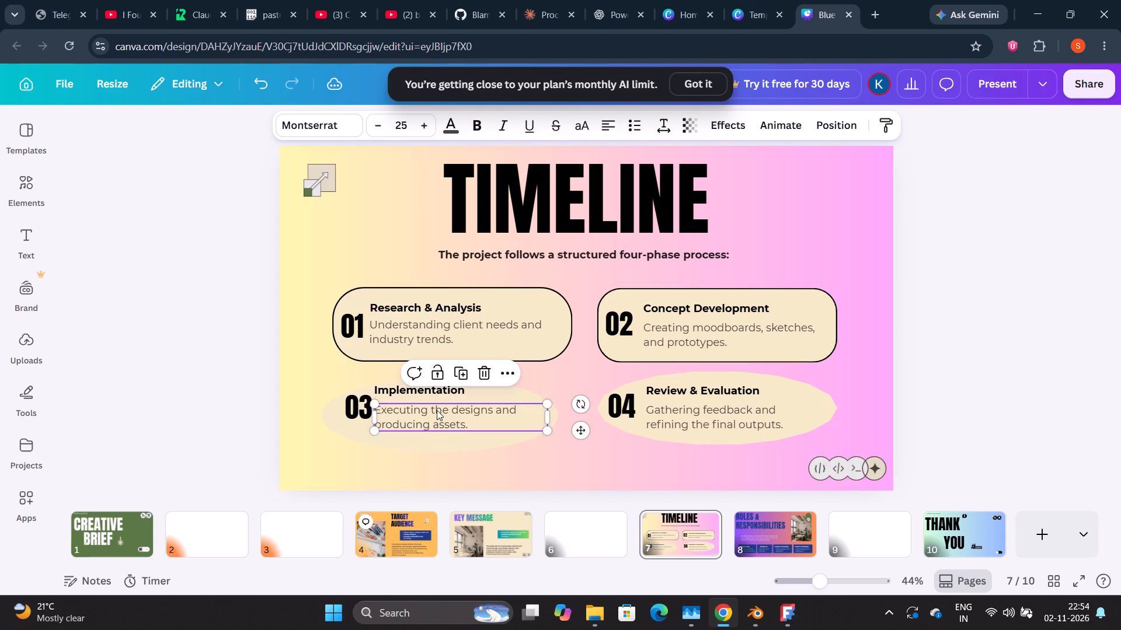
click(436, 385)
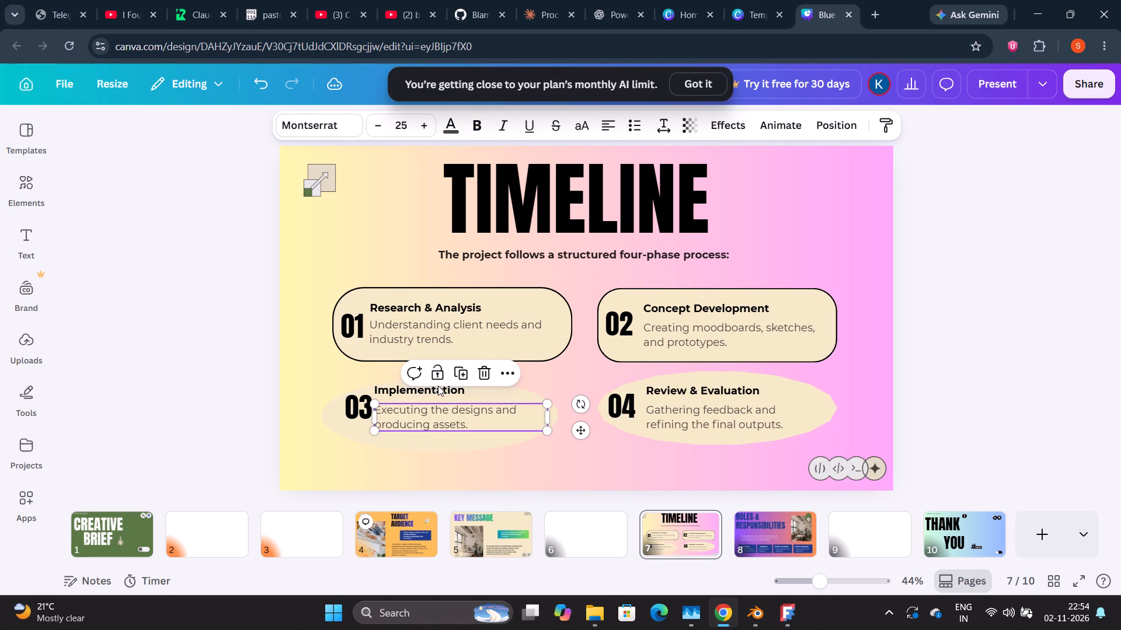
double_click(441, 386)
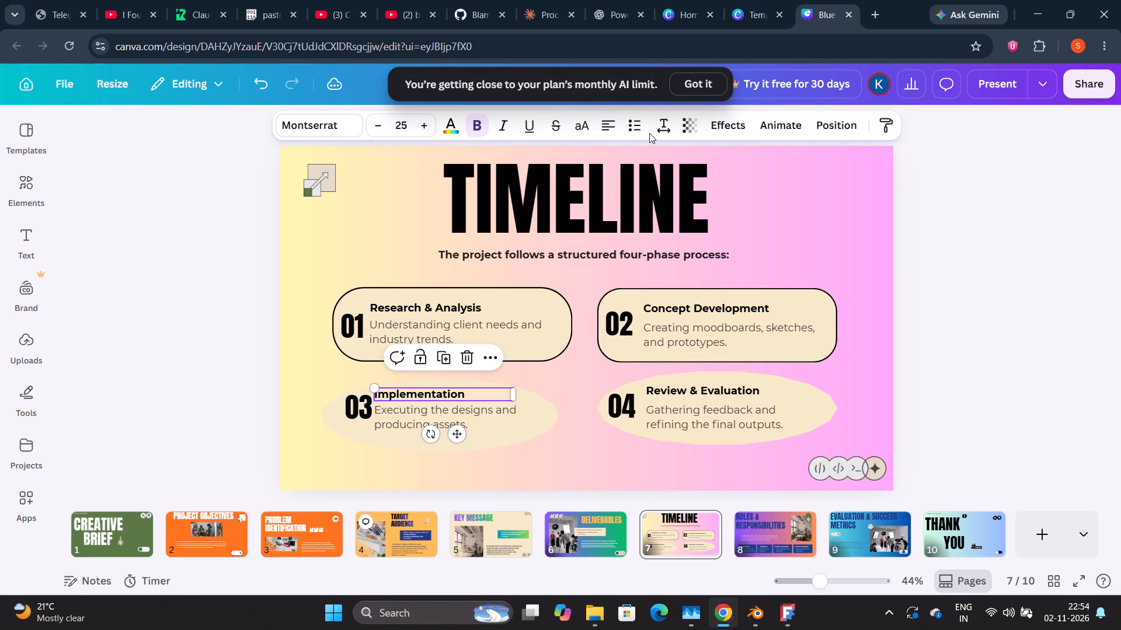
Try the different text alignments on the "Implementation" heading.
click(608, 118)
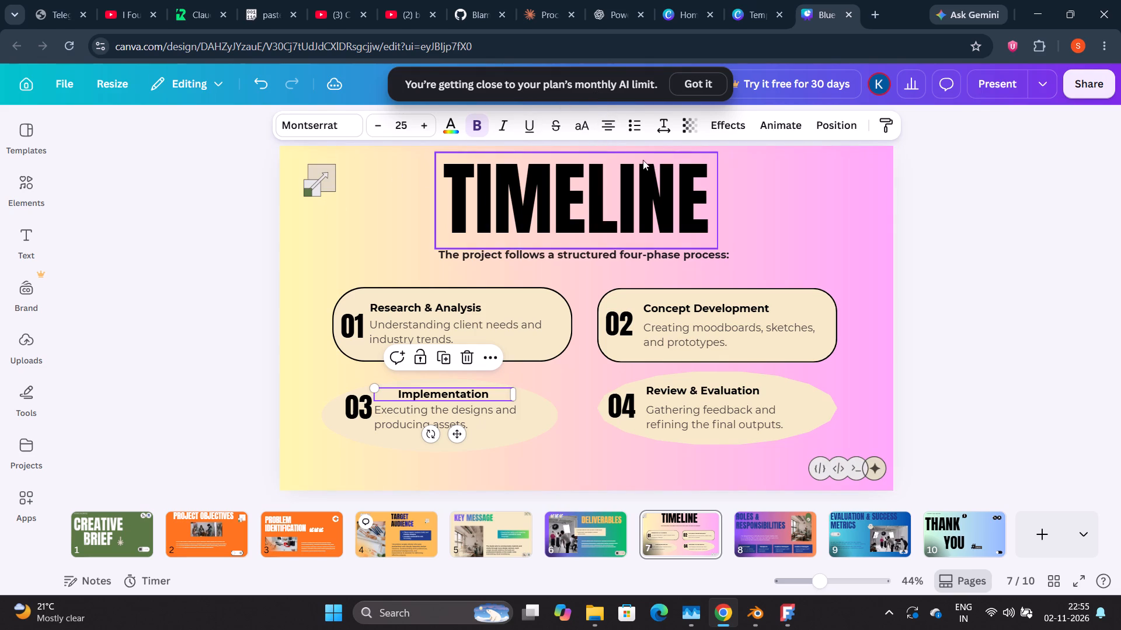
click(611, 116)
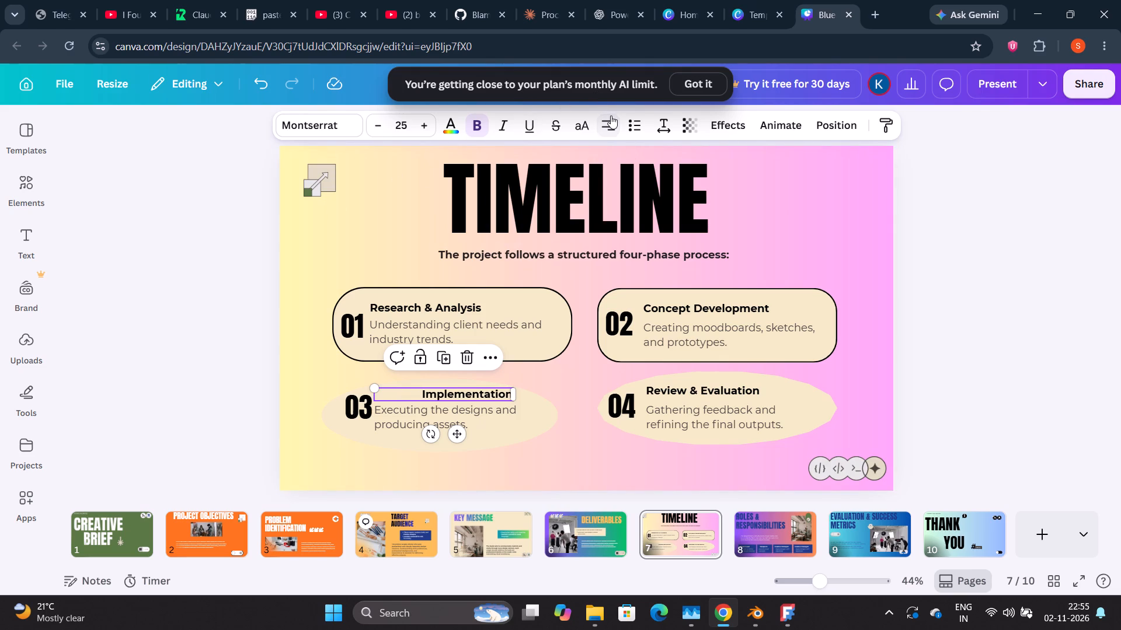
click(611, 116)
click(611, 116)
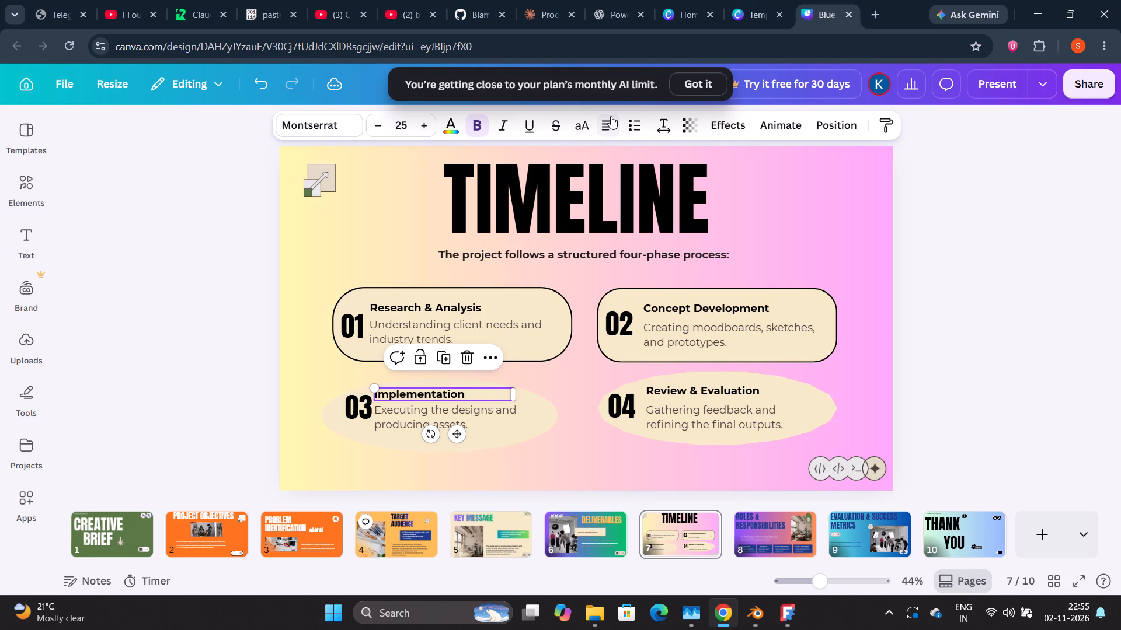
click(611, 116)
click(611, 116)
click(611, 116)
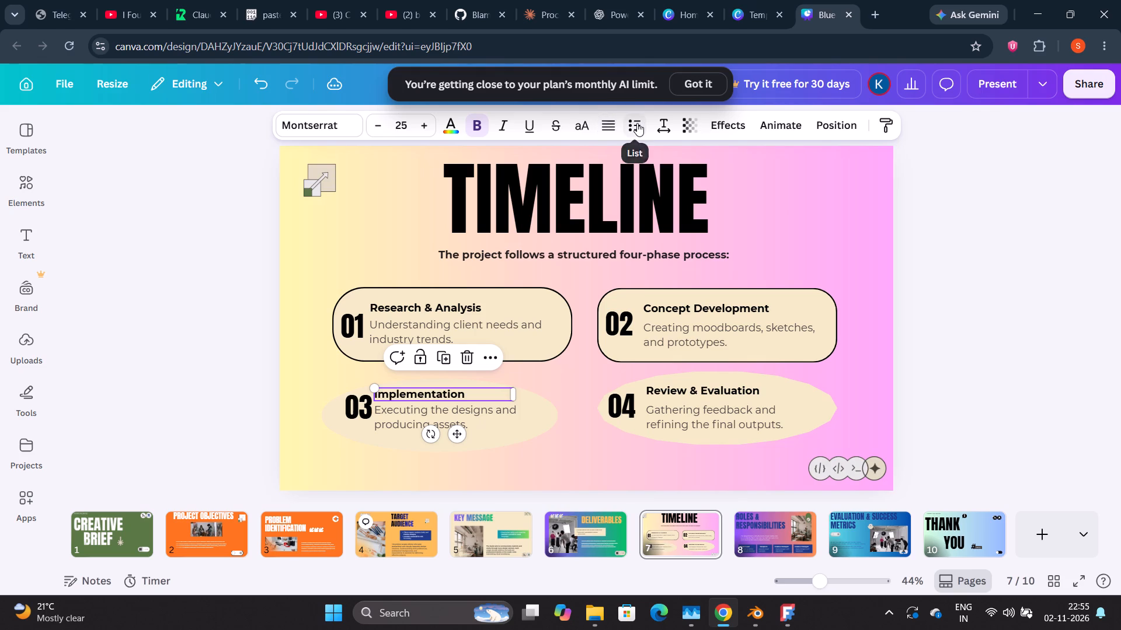
Format the "Implementation" heading as a numbered list item.
click(637, 123)
click(637, 123)
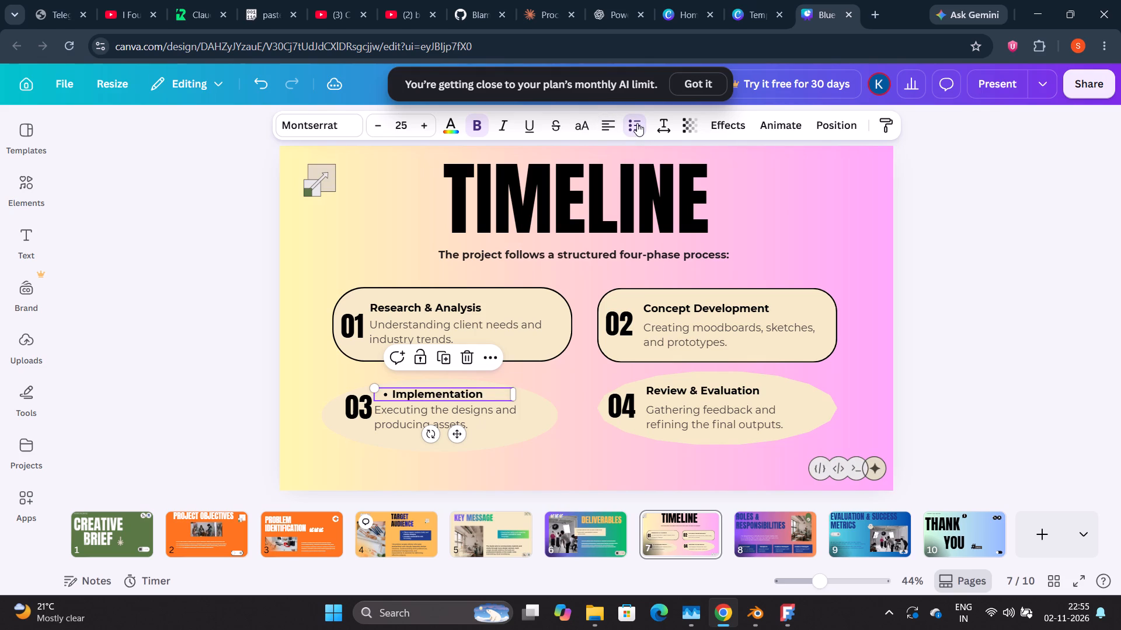
click(637, 123)
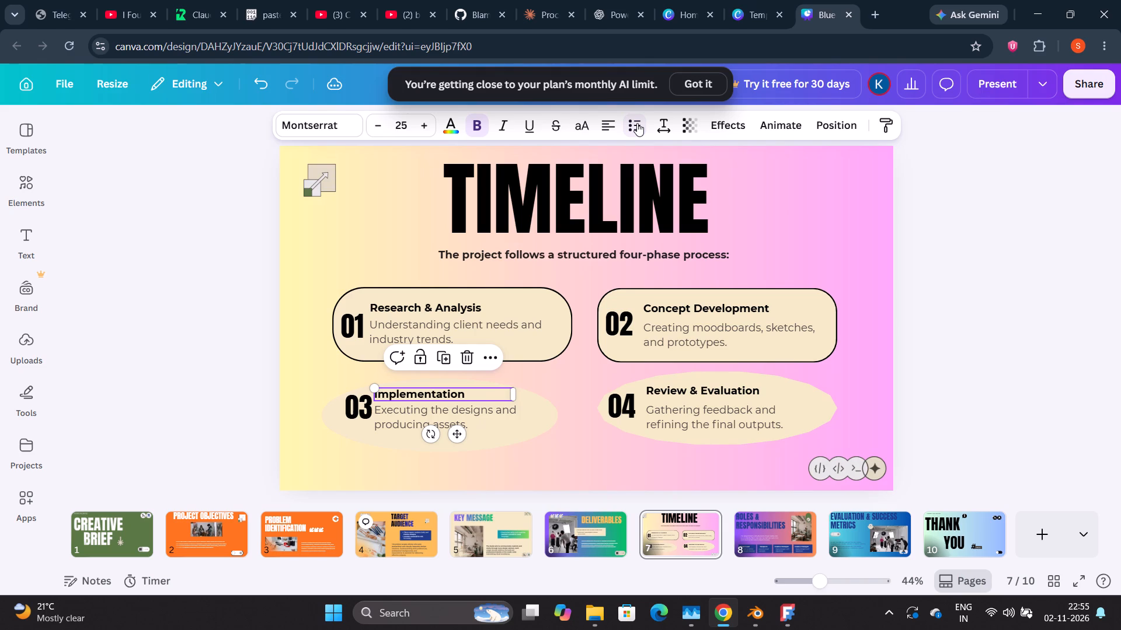
click(637, 123)
click(637, 123)
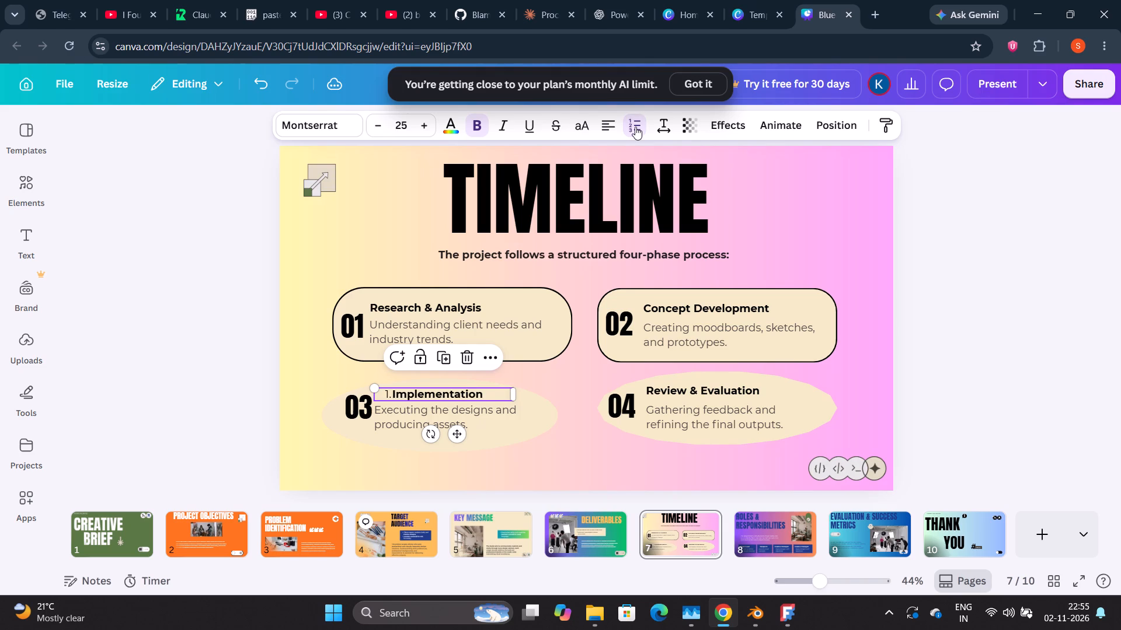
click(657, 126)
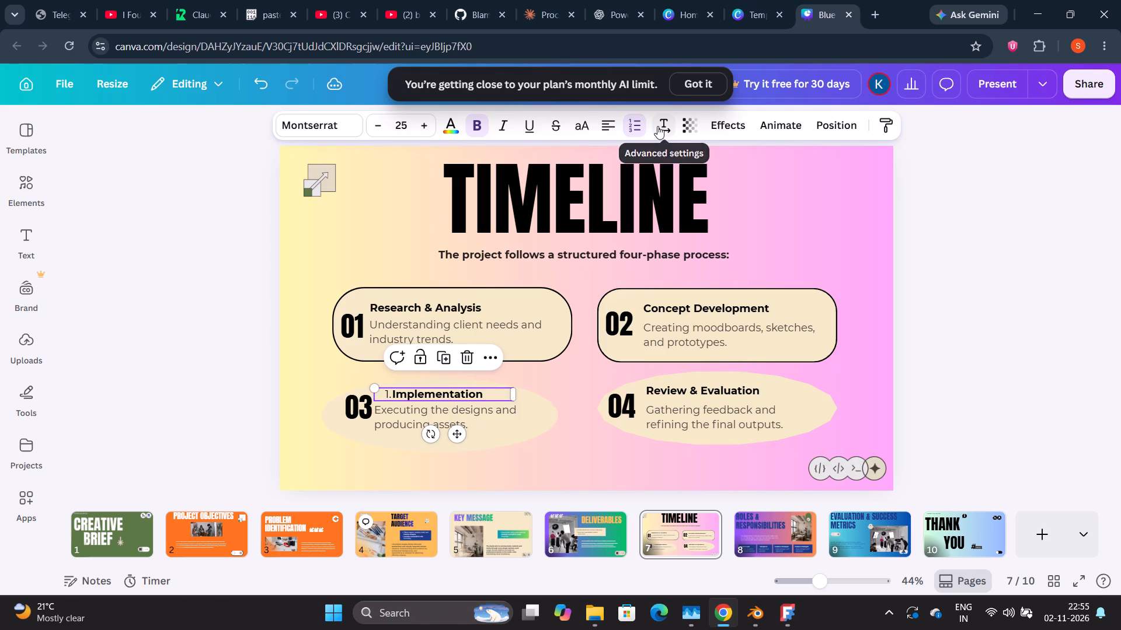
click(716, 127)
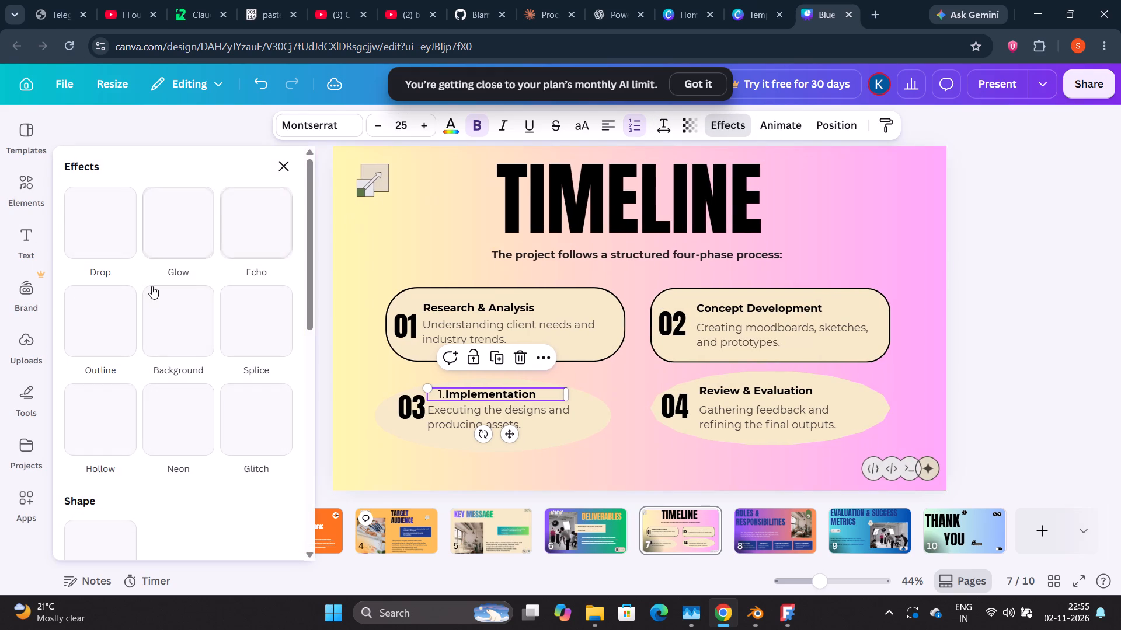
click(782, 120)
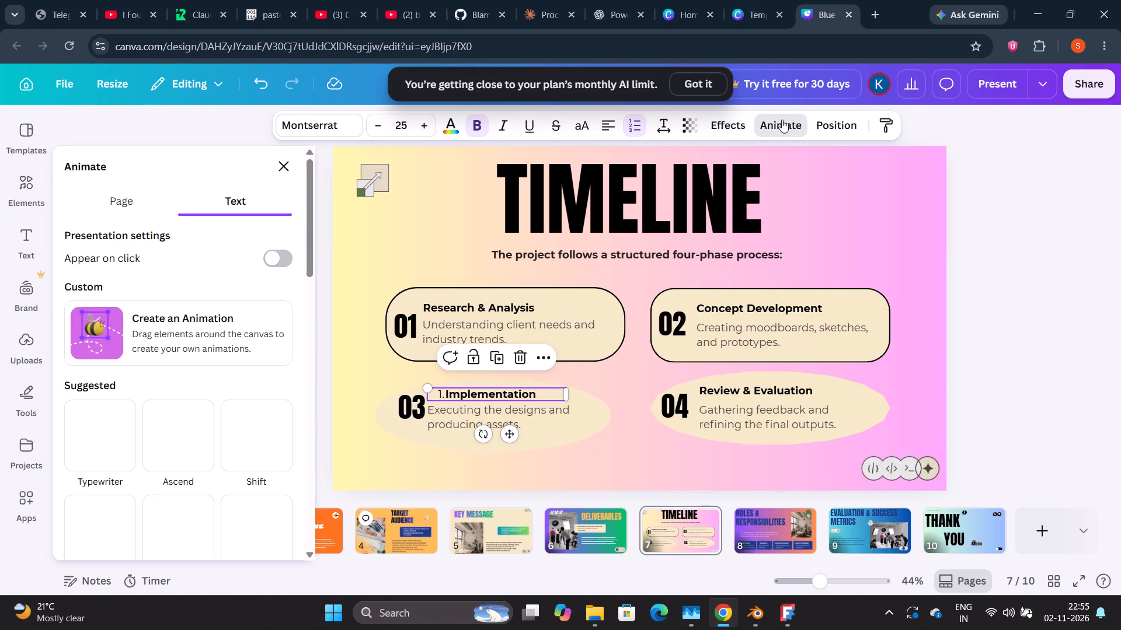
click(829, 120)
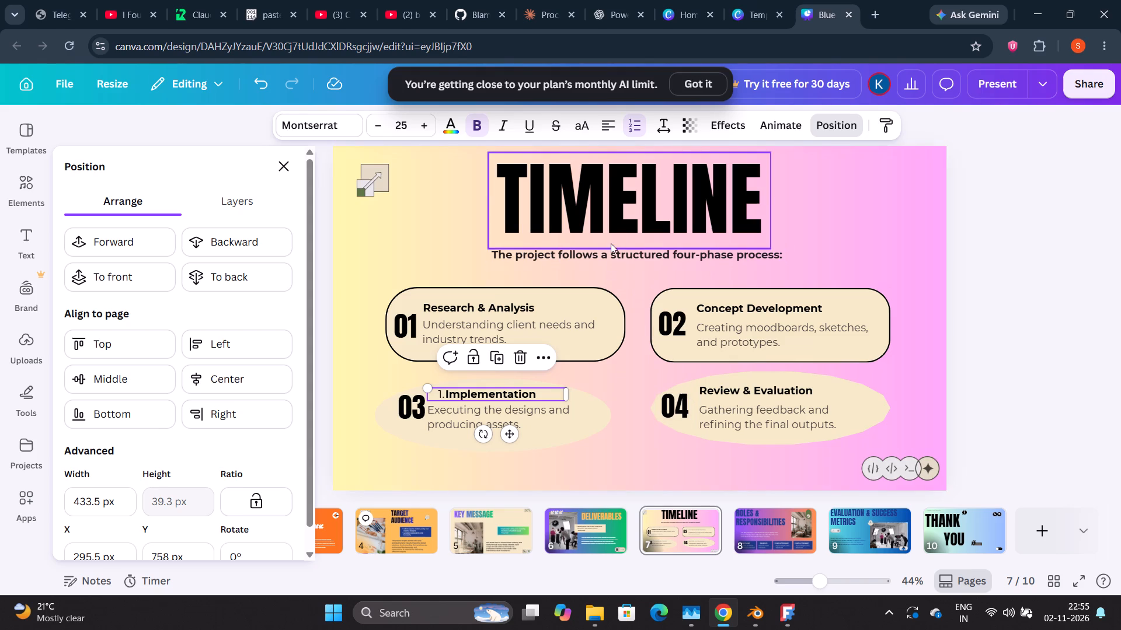
Move the "TIMELINE" title up to the slide's top edge, at about X 500.8 px and Y -10.9 px.
drag(625, 198, 611, 201)
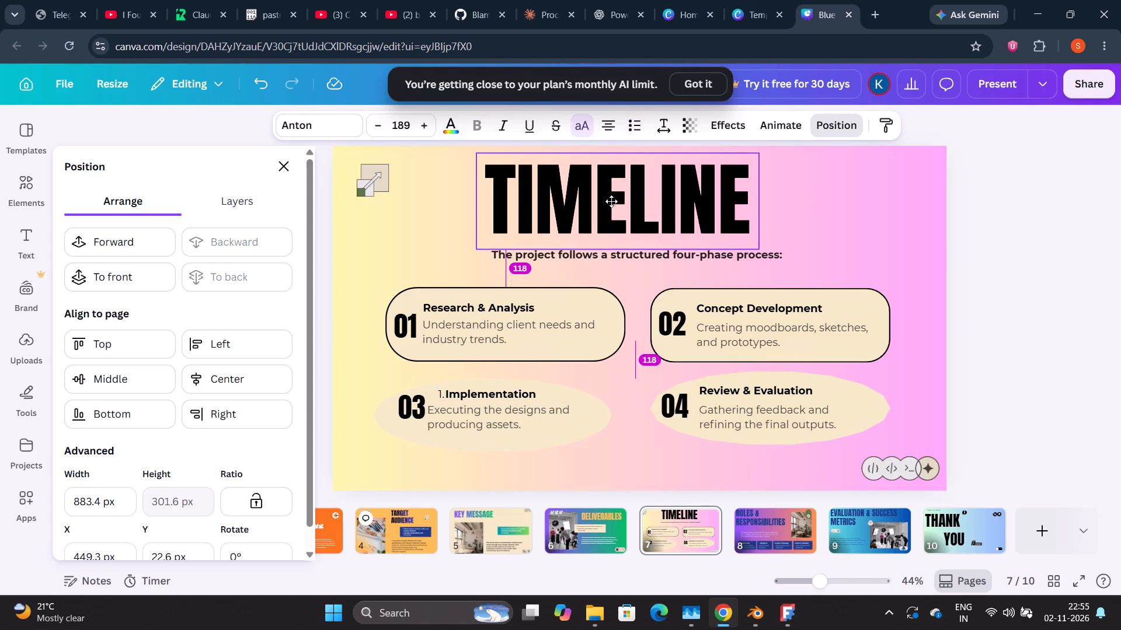
drag(611, 201, 612, 186)
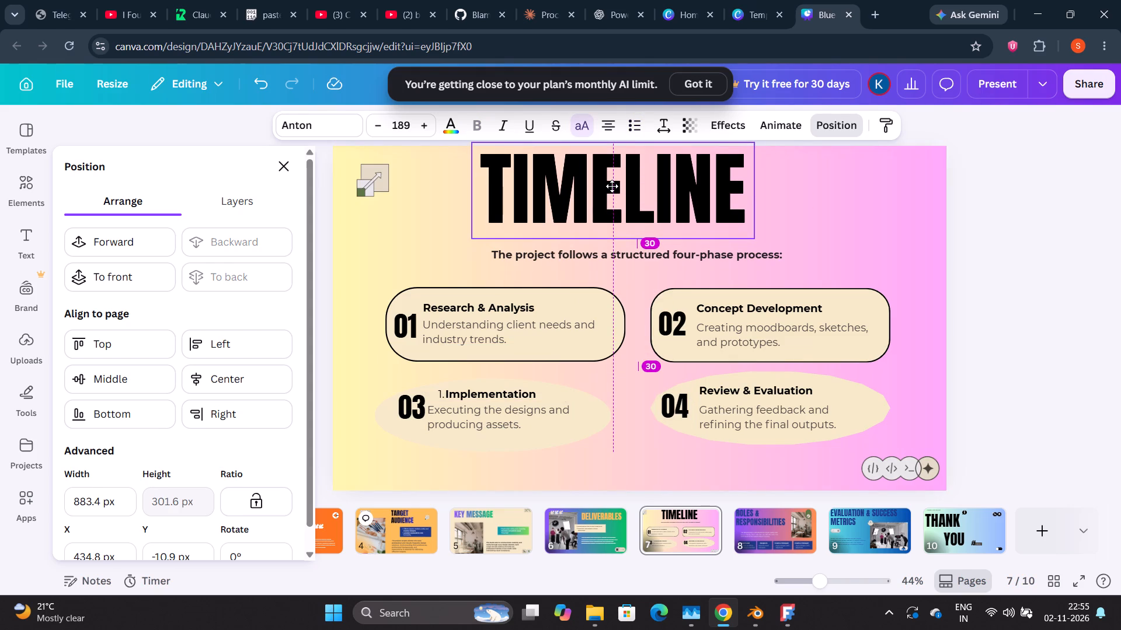
drag(612, 186, 628, 178)
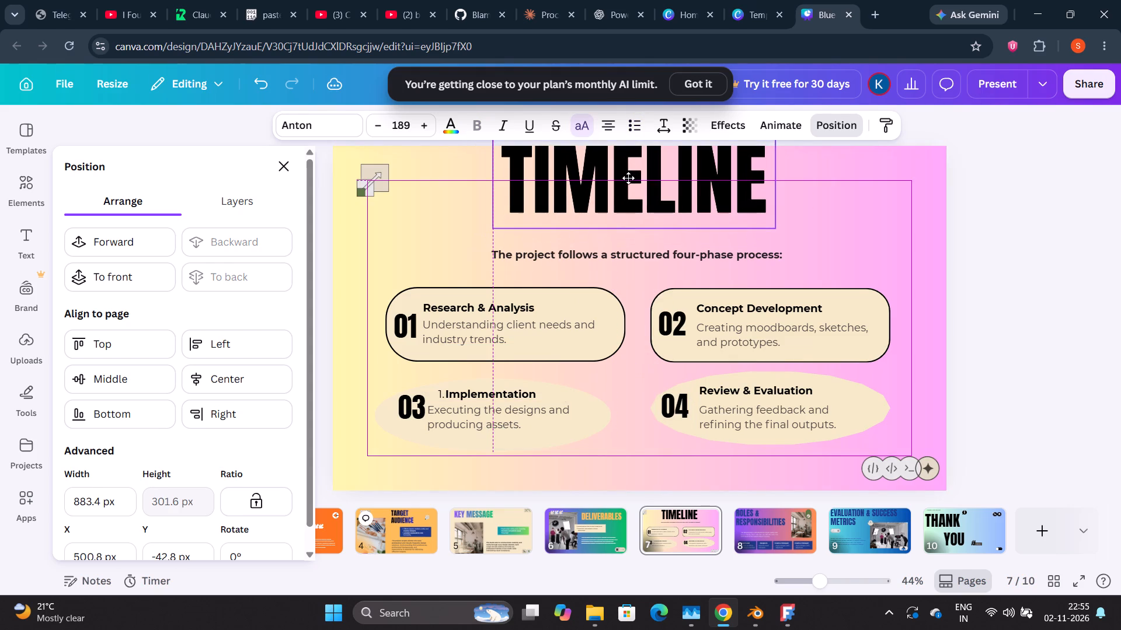
drag(628, 178, 631, 185)
click(631, 185)
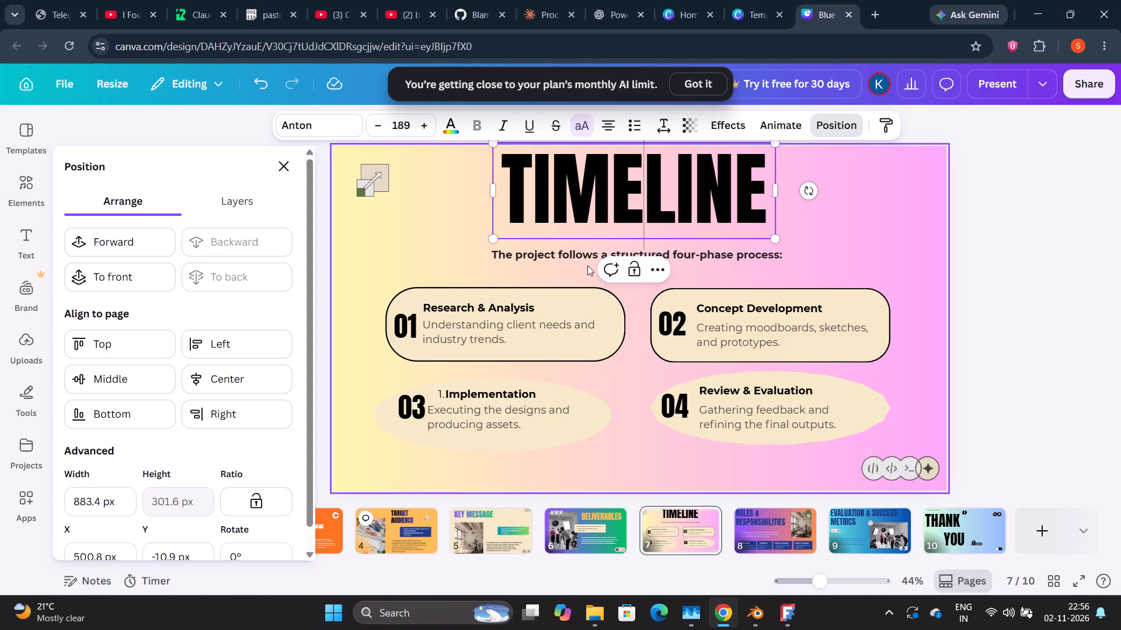
Nudge the line "The project follows a structured four-phase process:" up to about X 477.7 px and Y 307.9 px.
click(549, 248)
click(552, 251)
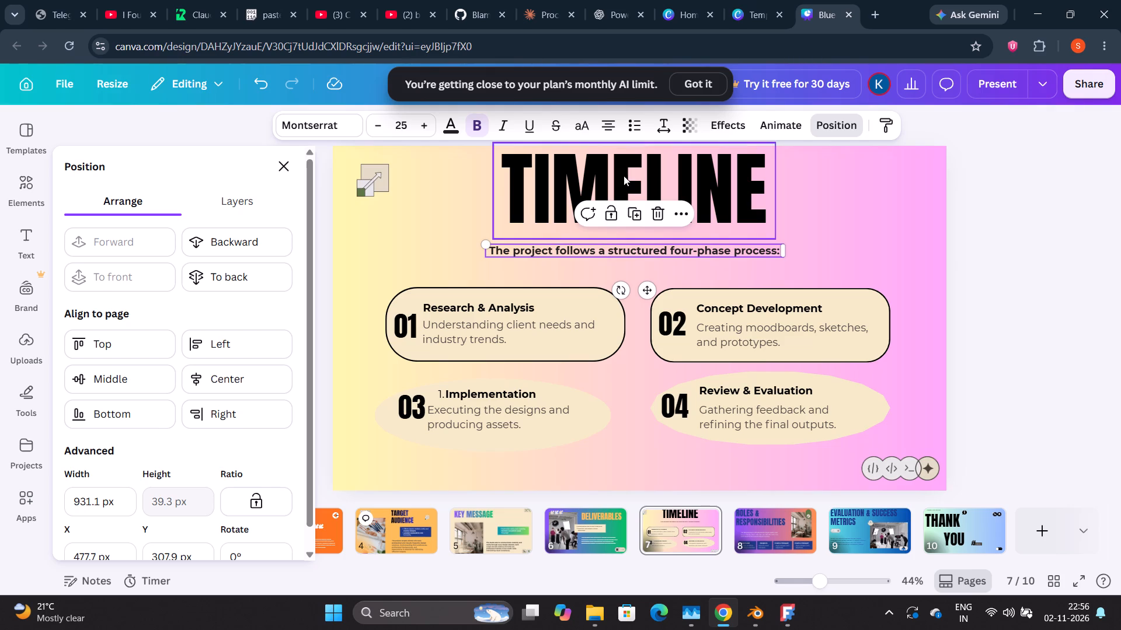
click(1022, 146)
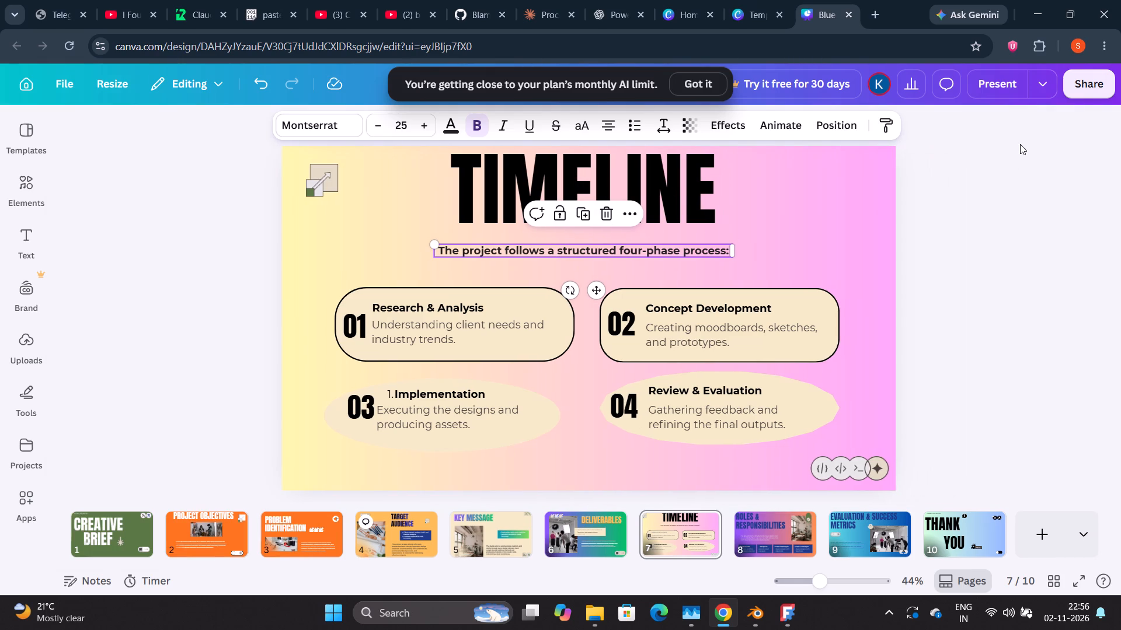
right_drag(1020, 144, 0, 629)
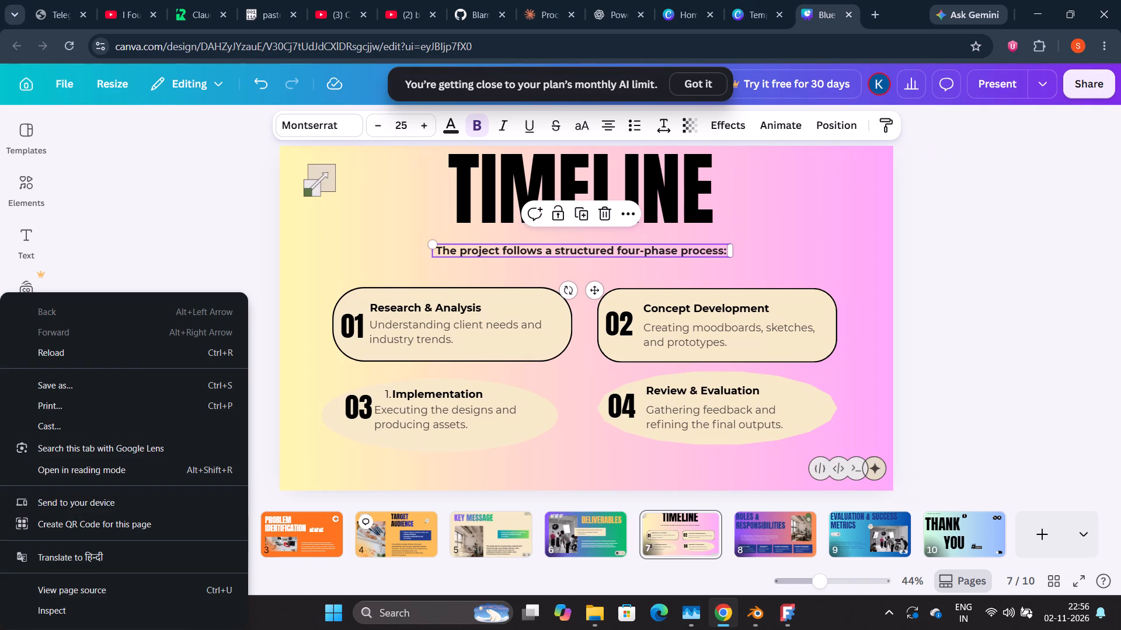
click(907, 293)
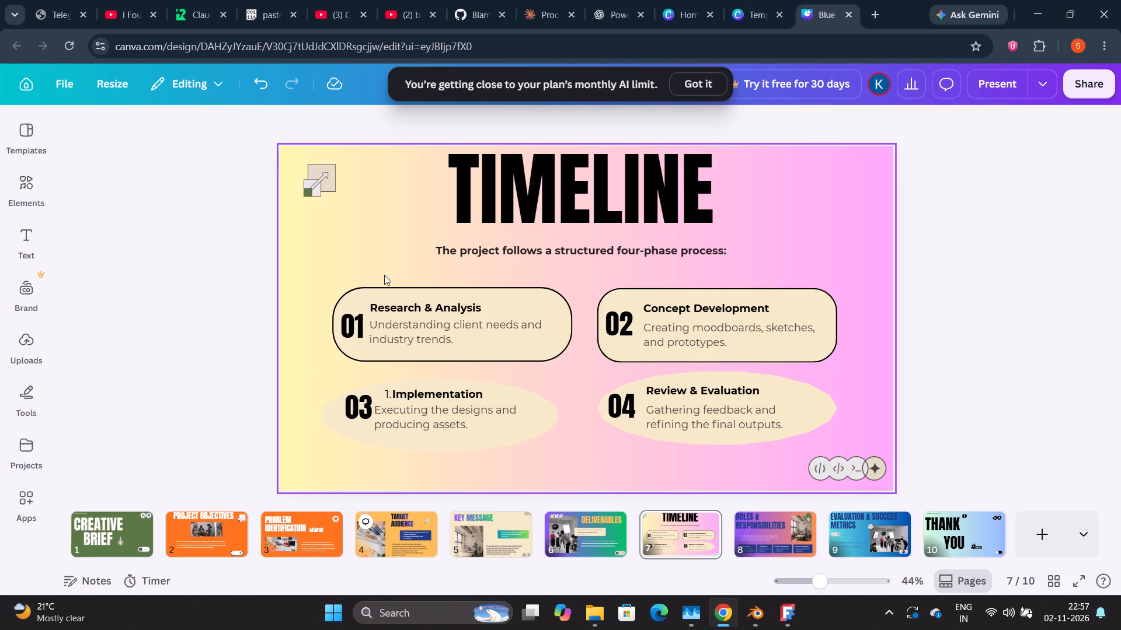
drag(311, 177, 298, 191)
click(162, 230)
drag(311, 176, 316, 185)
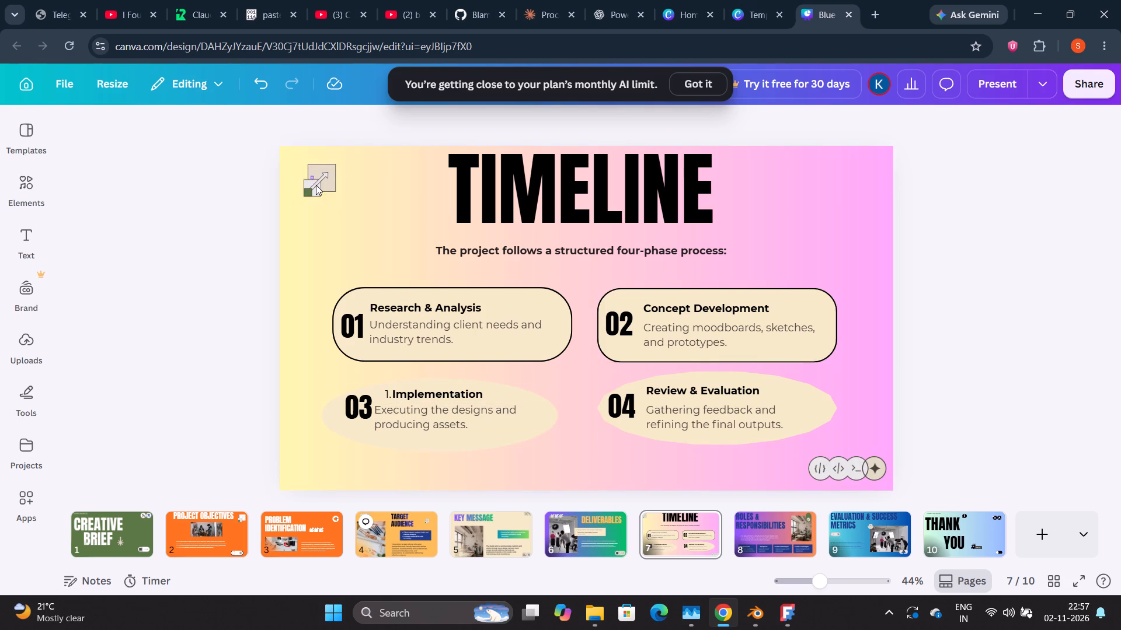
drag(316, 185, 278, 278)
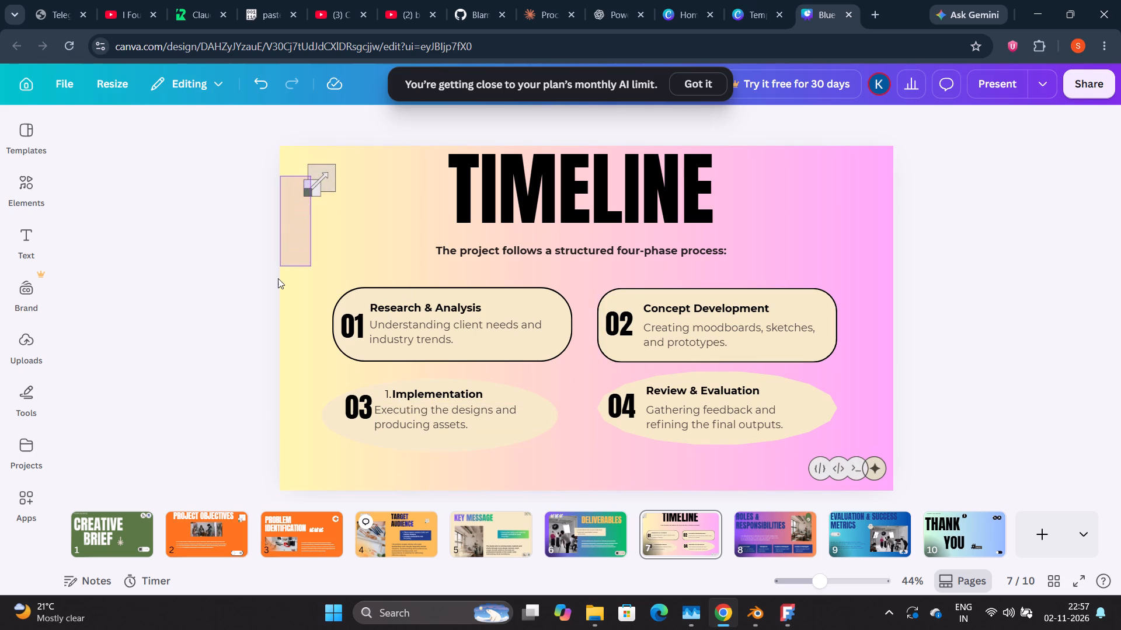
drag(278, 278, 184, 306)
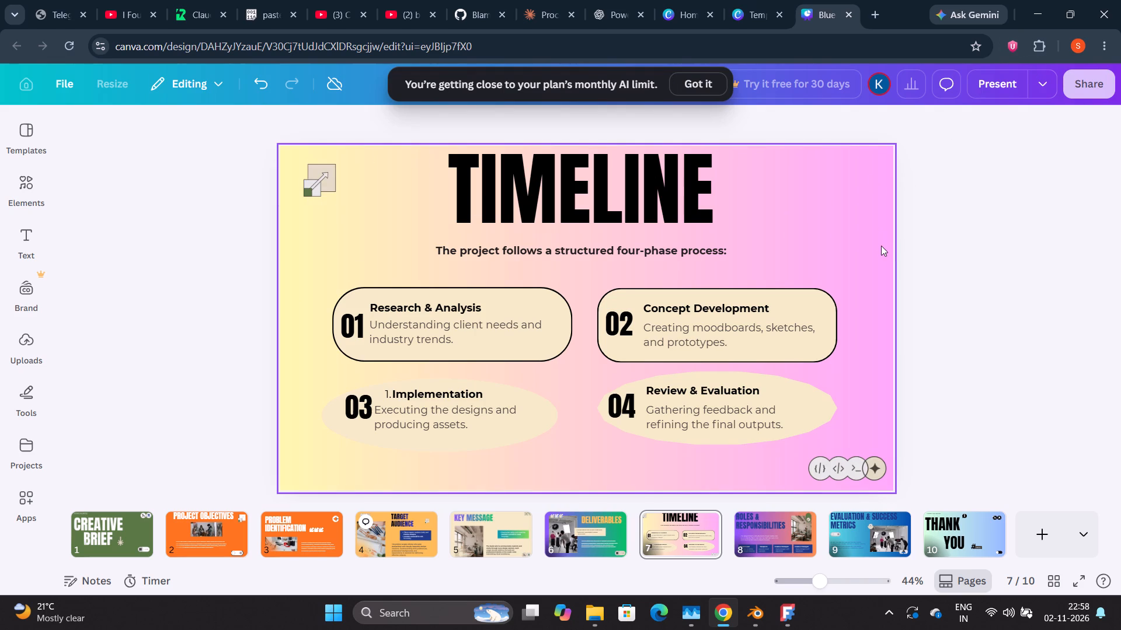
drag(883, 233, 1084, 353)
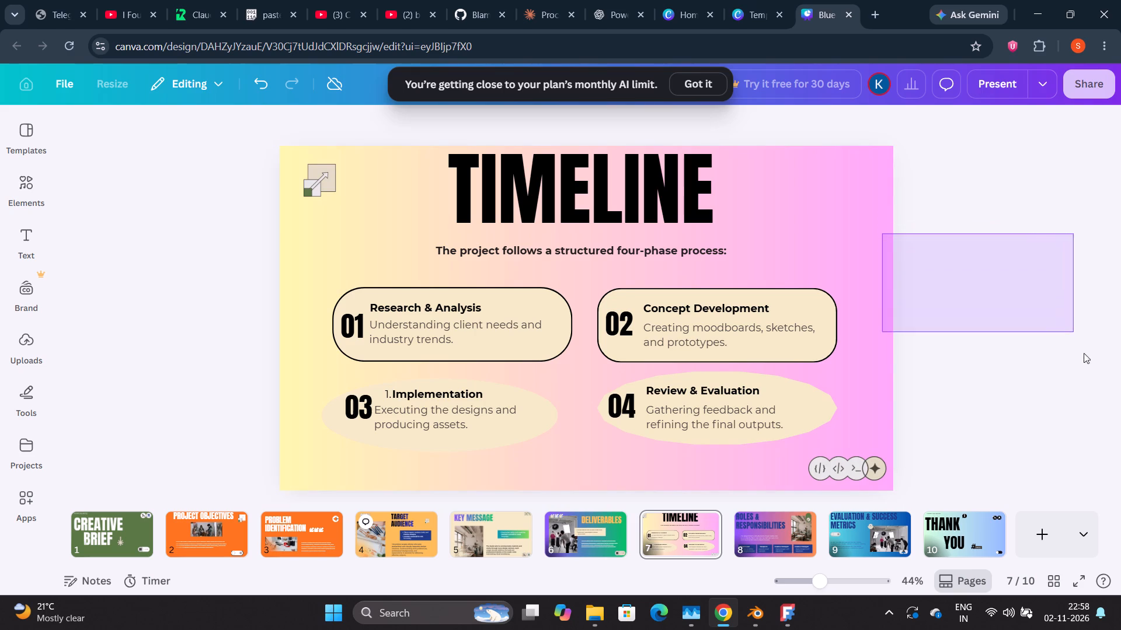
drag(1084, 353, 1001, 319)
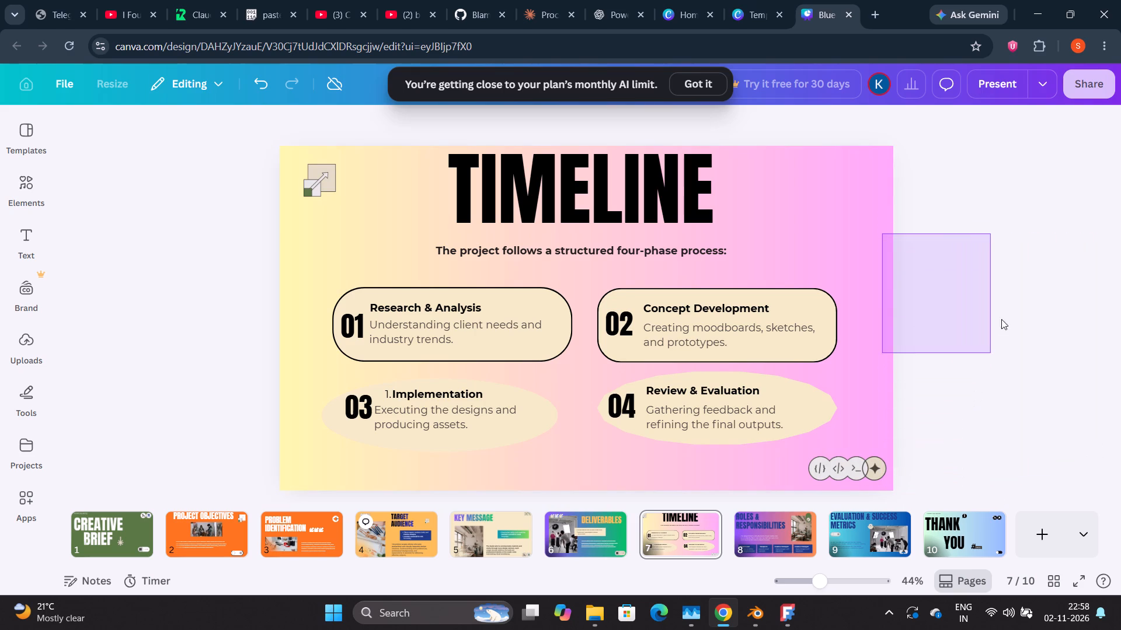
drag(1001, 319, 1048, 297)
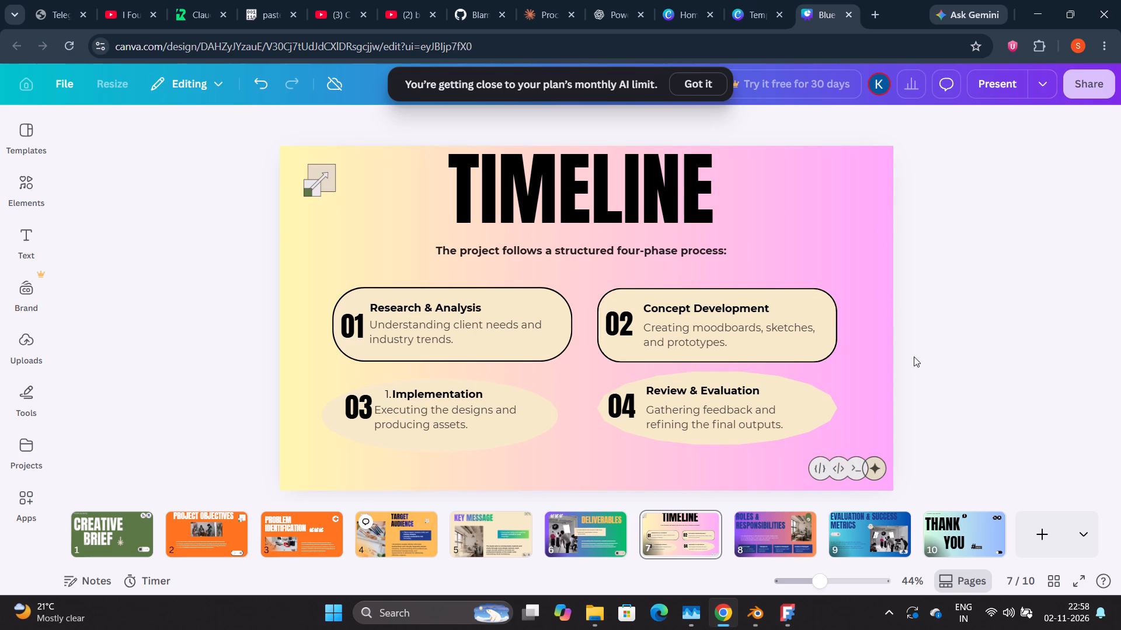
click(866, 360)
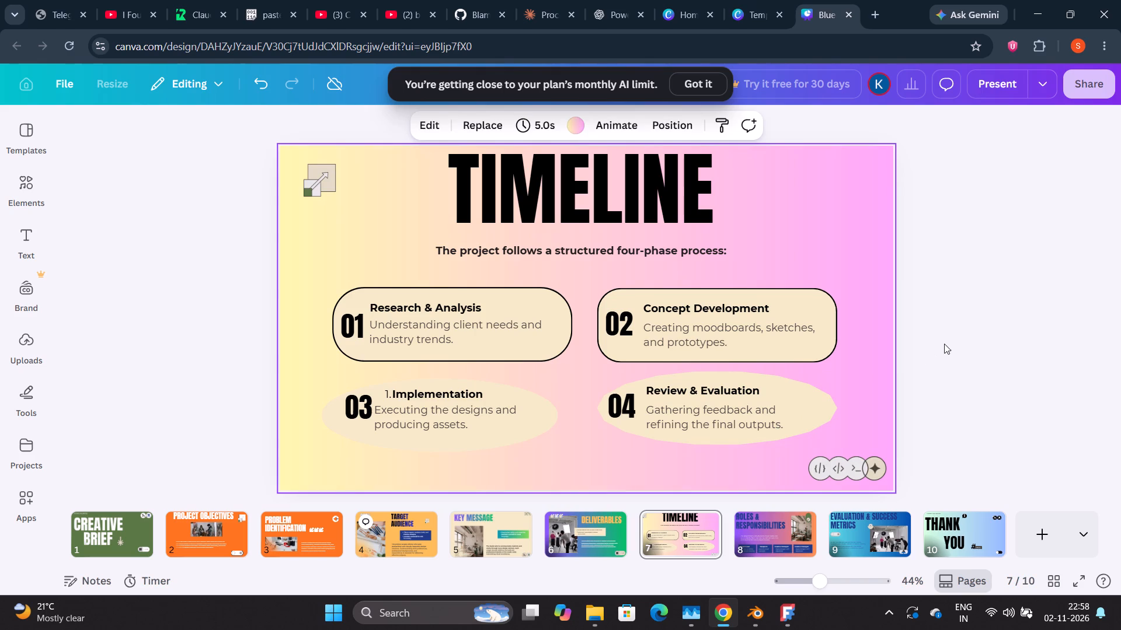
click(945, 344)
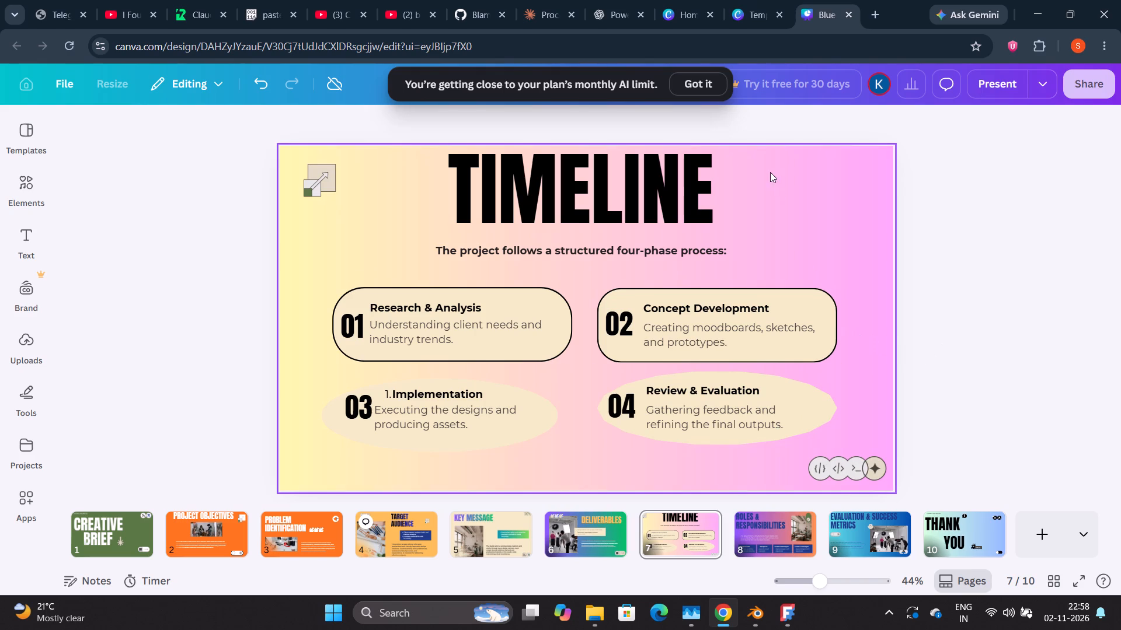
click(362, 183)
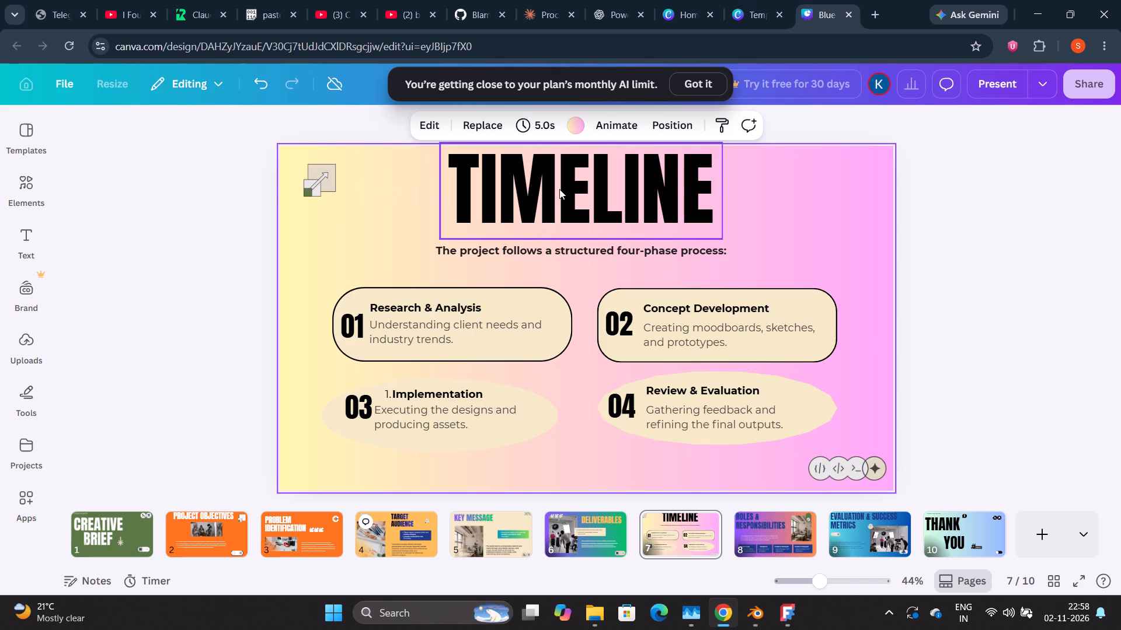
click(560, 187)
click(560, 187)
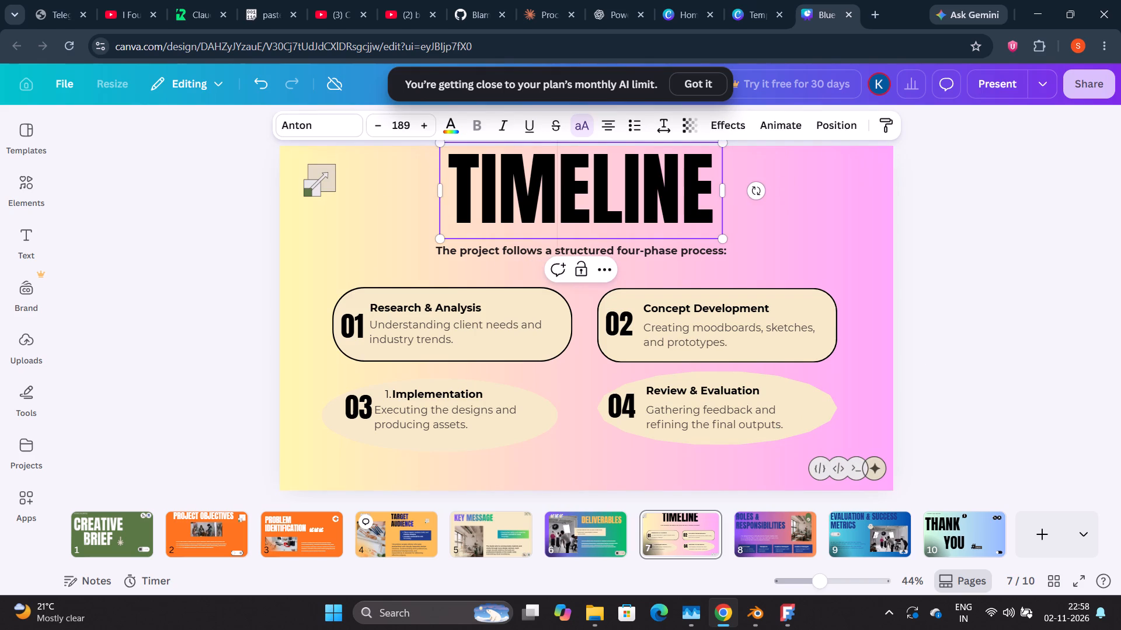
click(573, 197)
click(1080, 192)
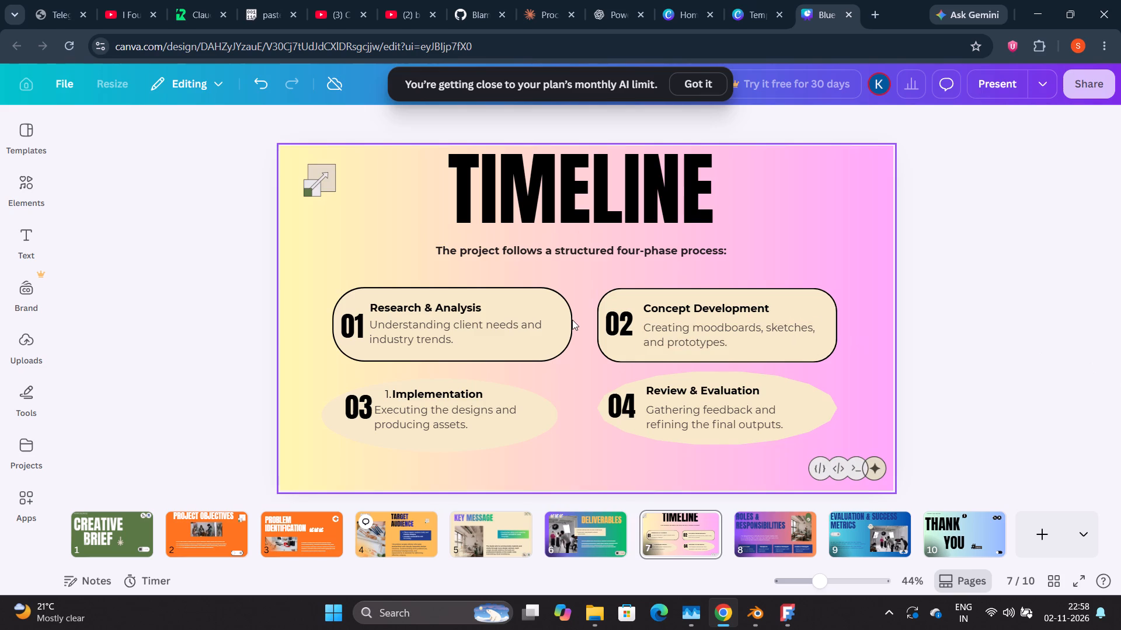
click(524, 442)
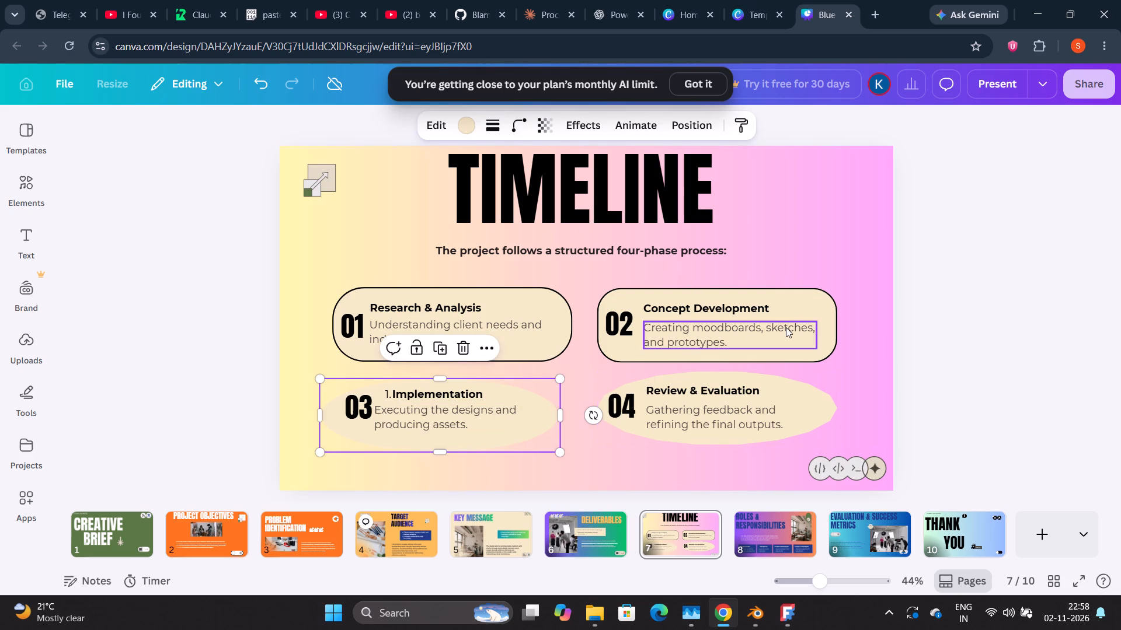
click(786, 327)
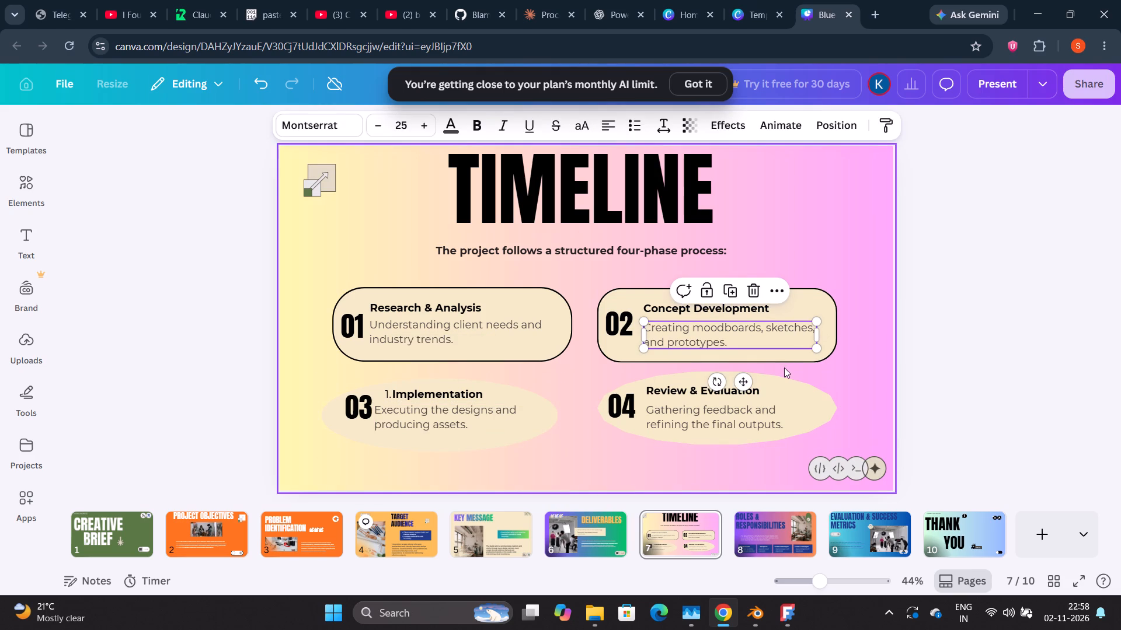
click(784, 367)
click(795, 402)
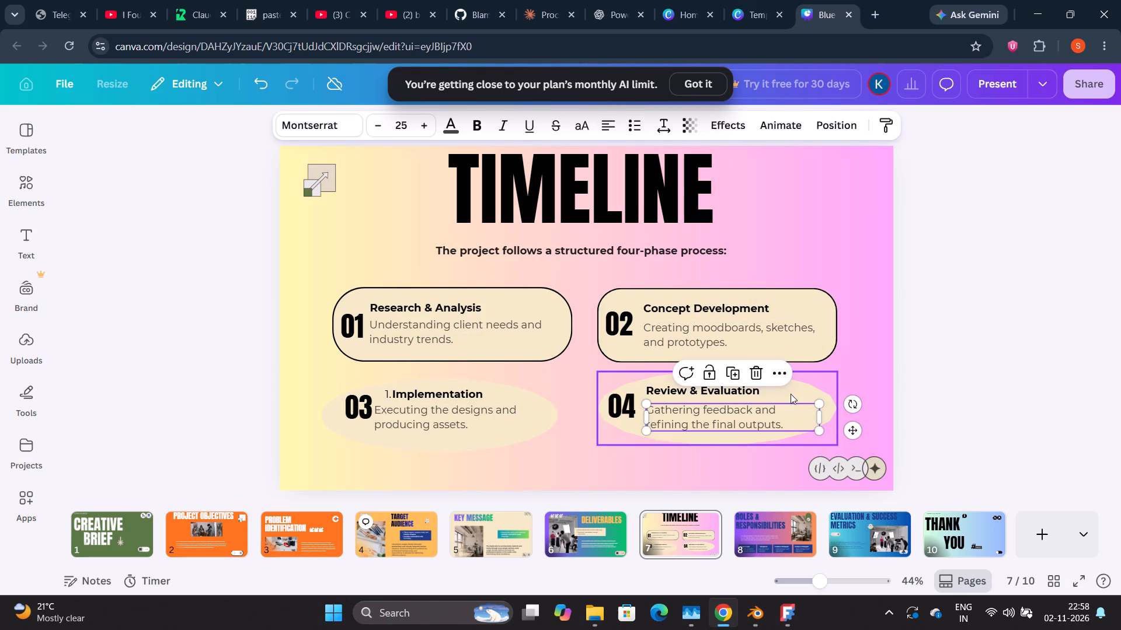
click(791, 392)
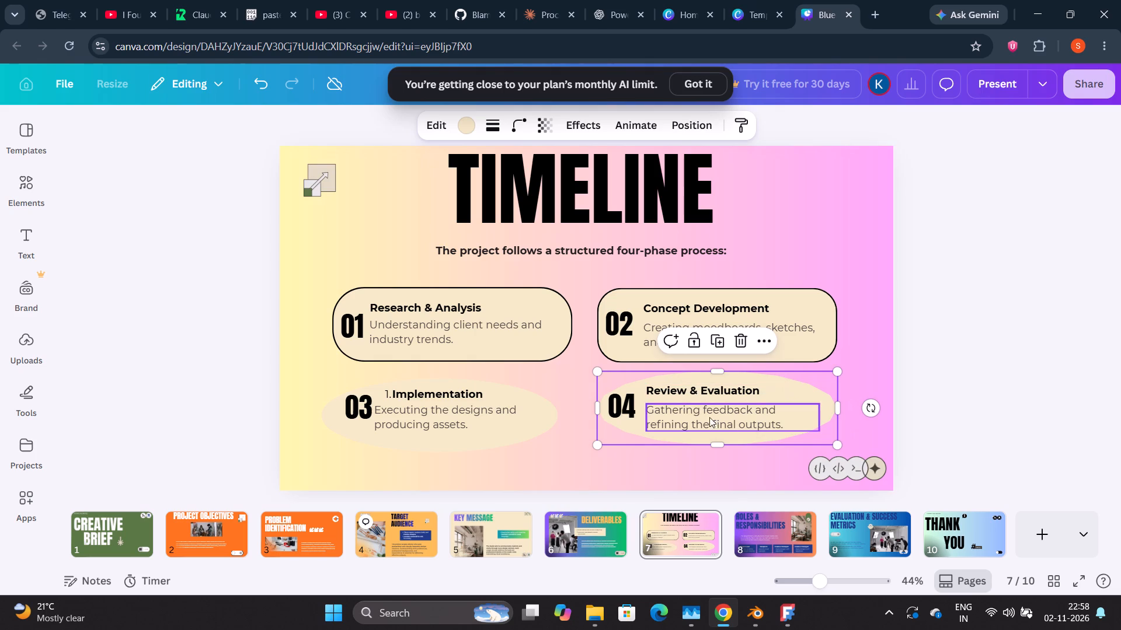
Nudge the phase 01 description slightly right and up, lining its left edge up with the phase 03 description.
click(433, 325)
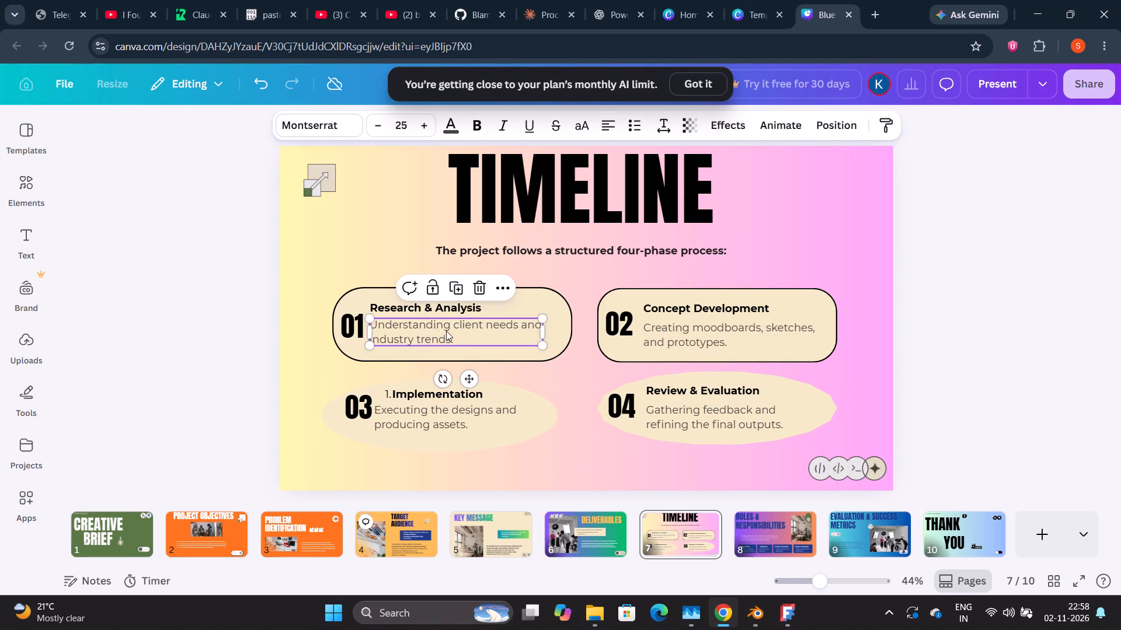
drag(445, 331, 441, 335)
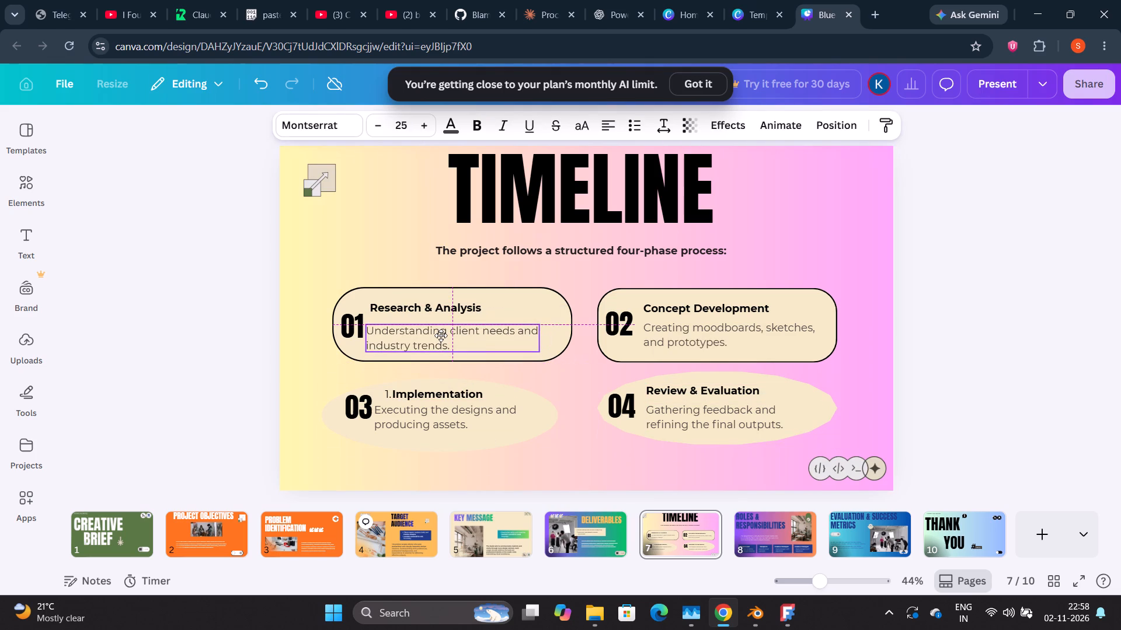
drag(441, 335, 452, 333)
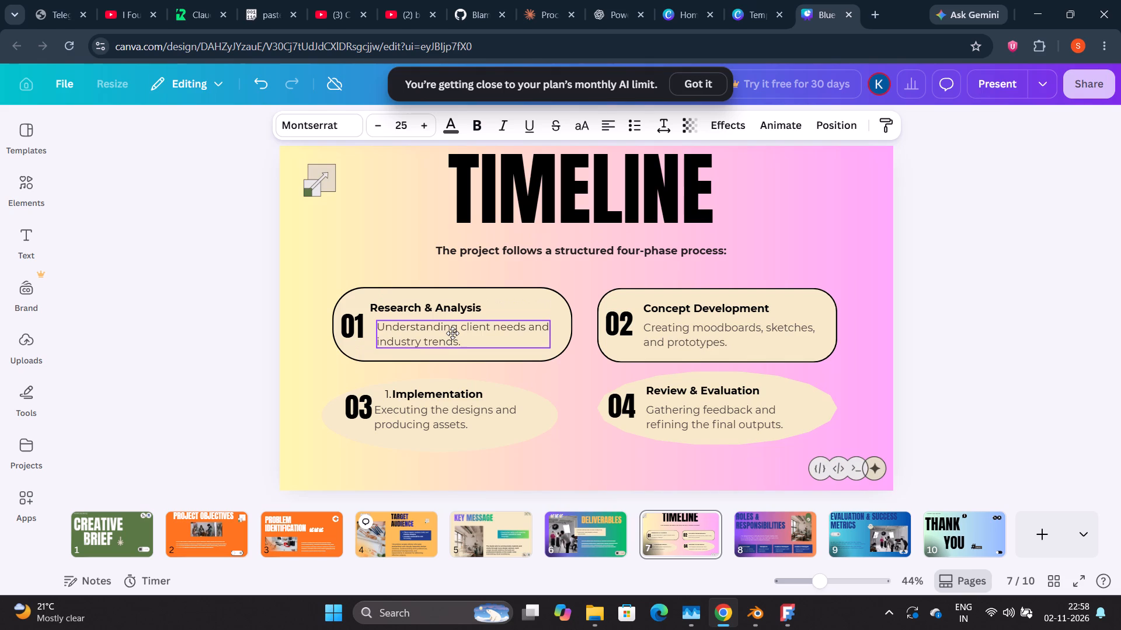
drag(452, 333, 447, 318)
drag(447, 321, 438, 331)
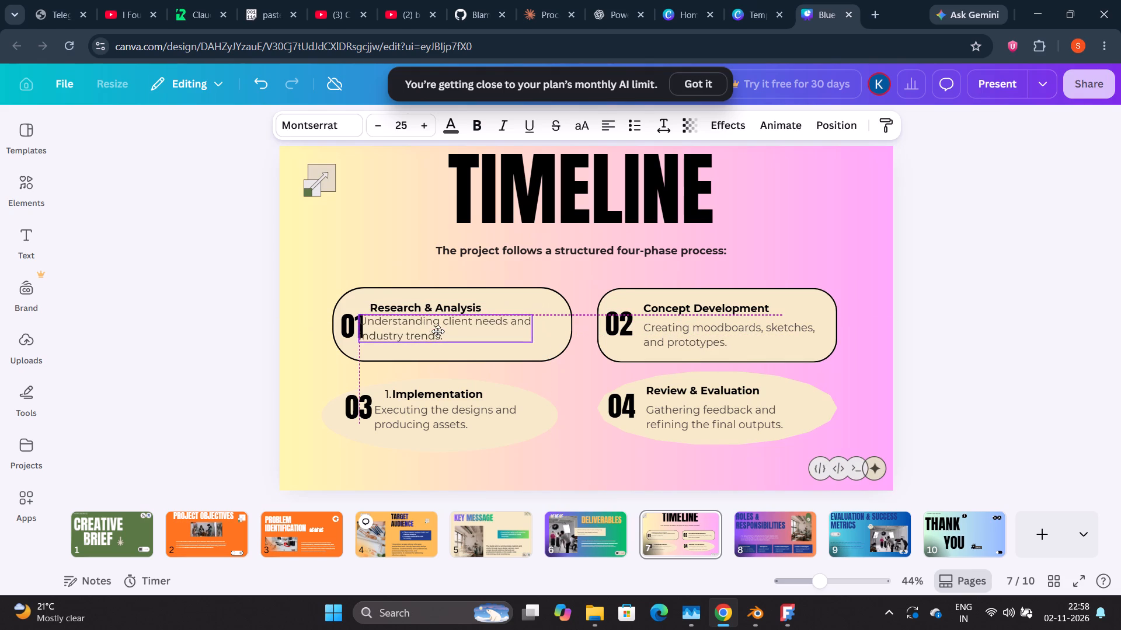
drag(438, 331, 452, 333)
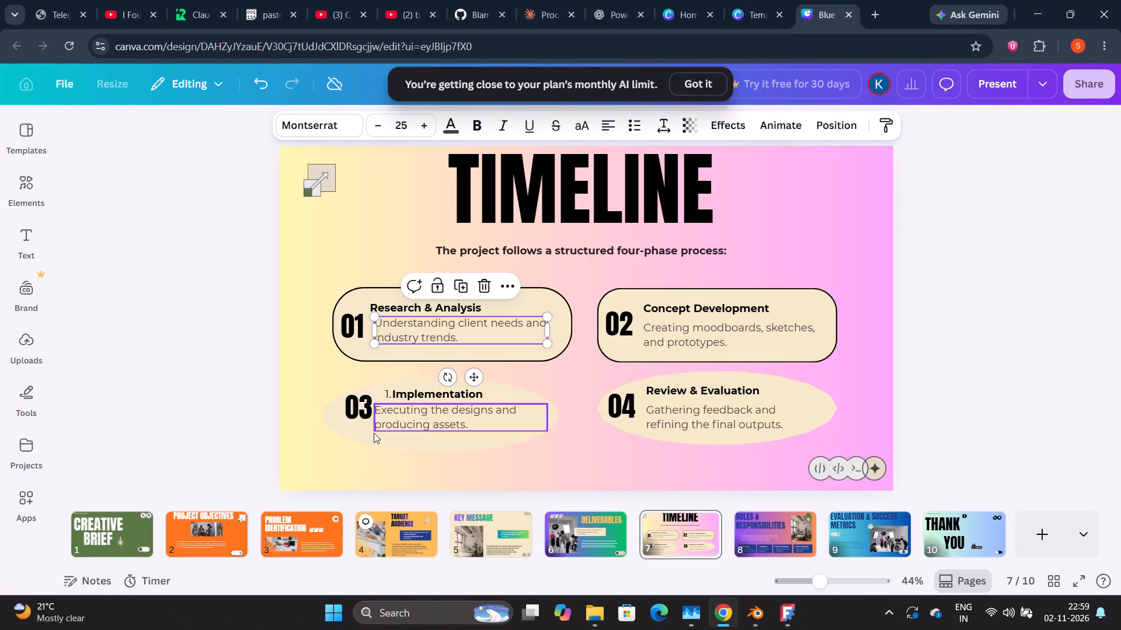
Move the number "03" slightly left and down inside its oval shape.
click(355, 405)
drag(355, 405, 350, 412)
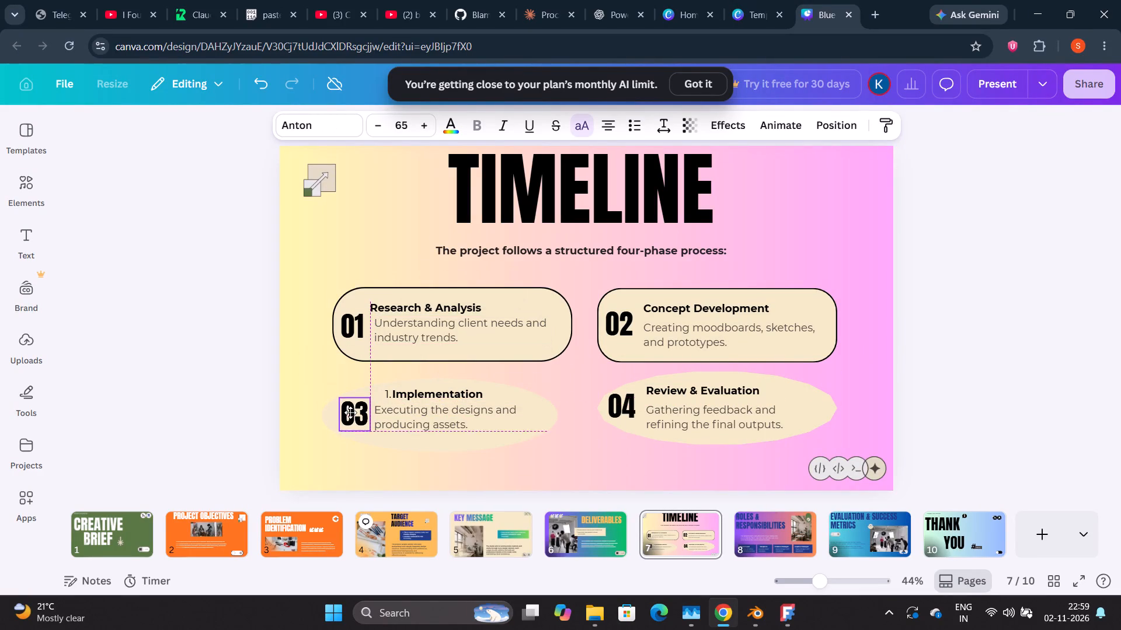
drag(350, 412, 348, 412)
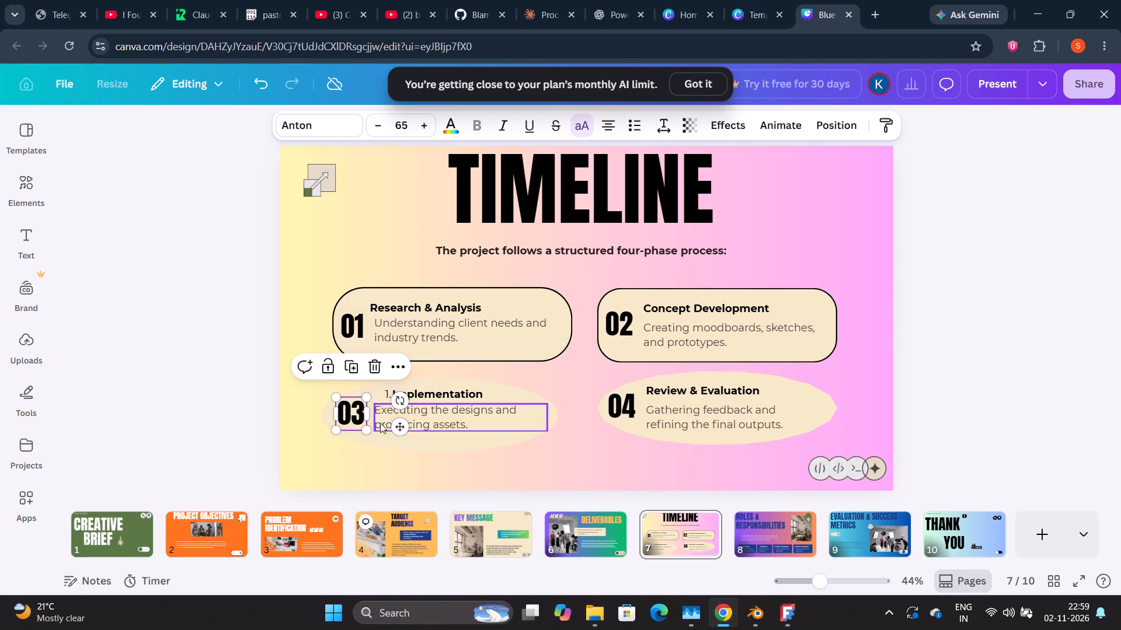
click(350, 410)
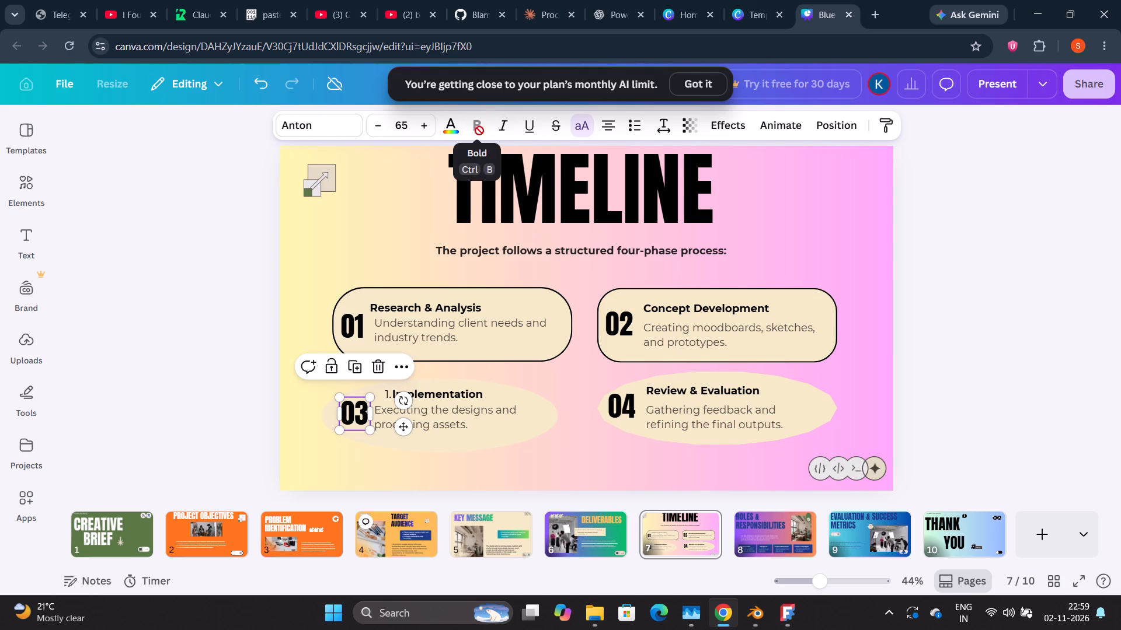
Italicize the number "03".
click(497, 127)
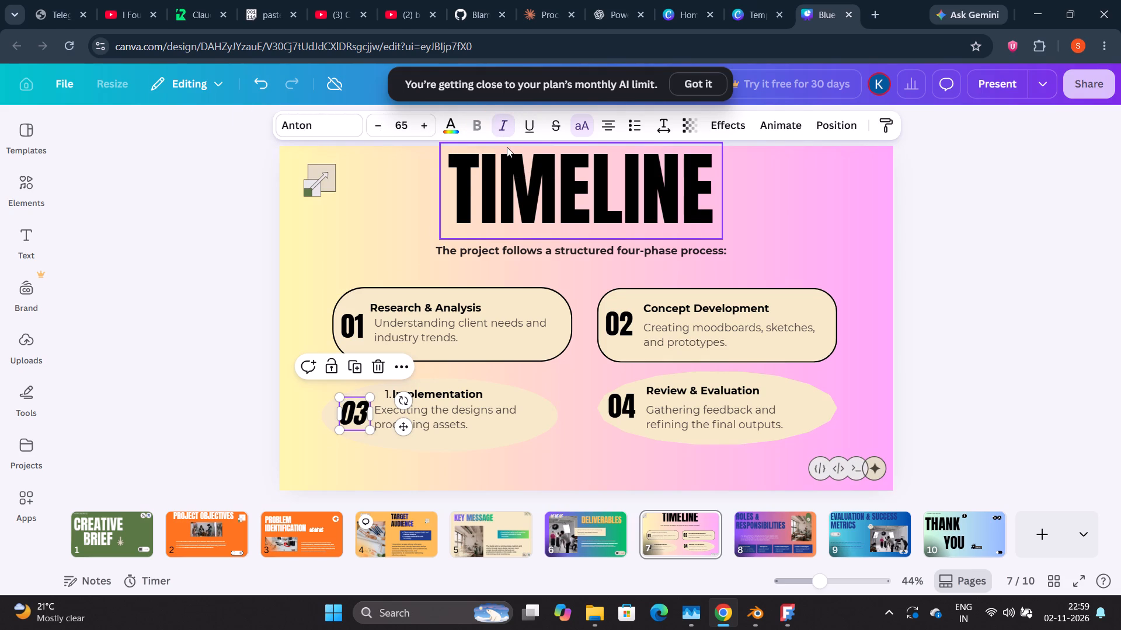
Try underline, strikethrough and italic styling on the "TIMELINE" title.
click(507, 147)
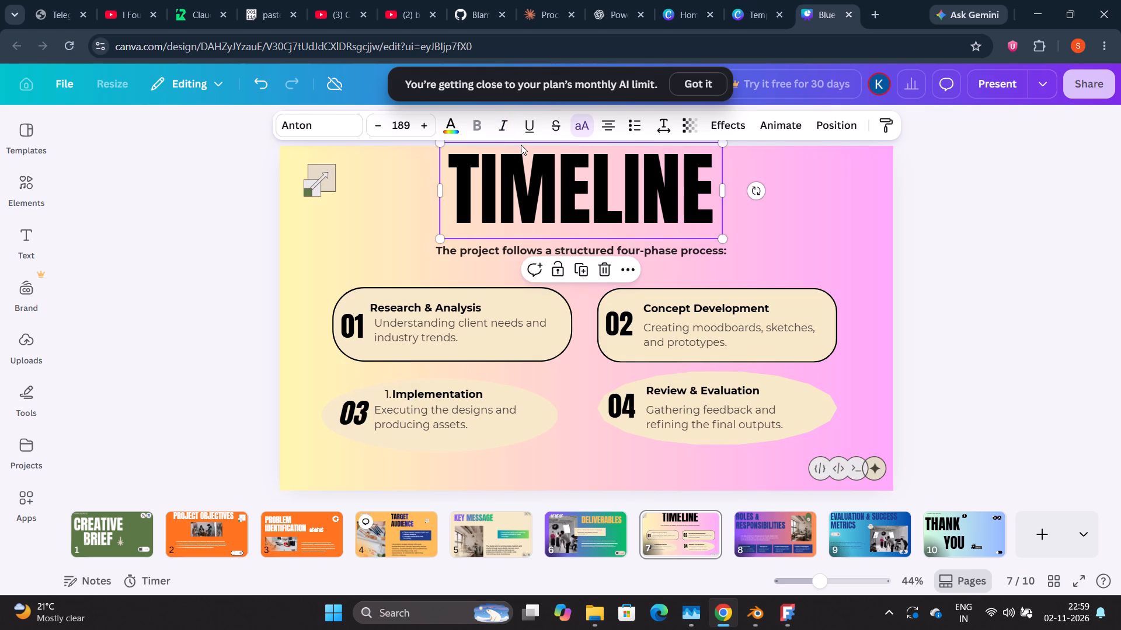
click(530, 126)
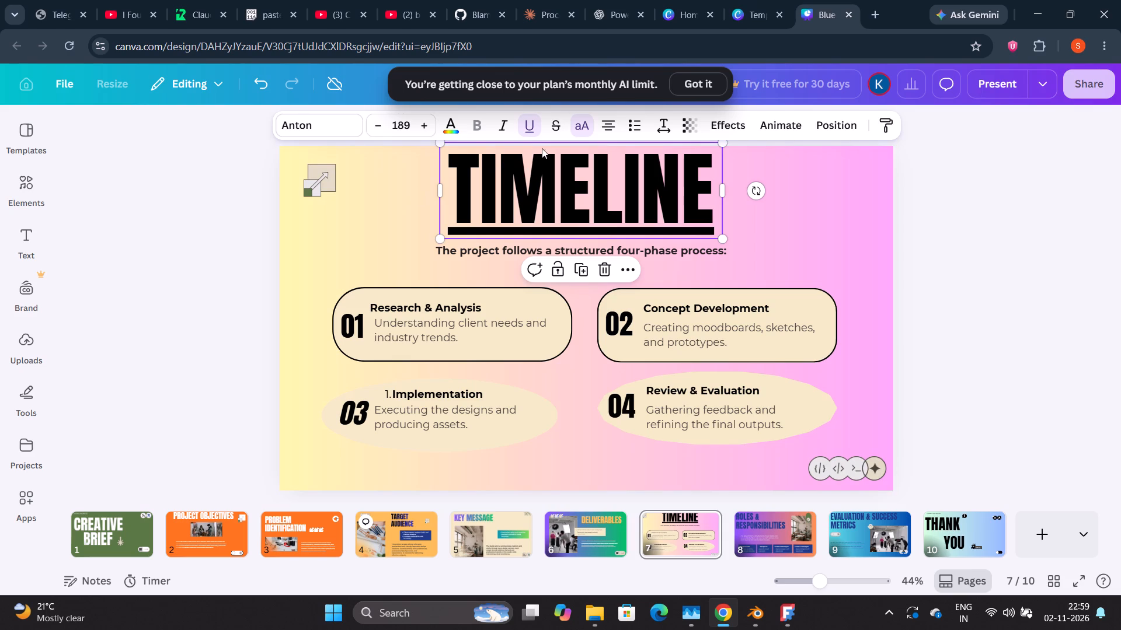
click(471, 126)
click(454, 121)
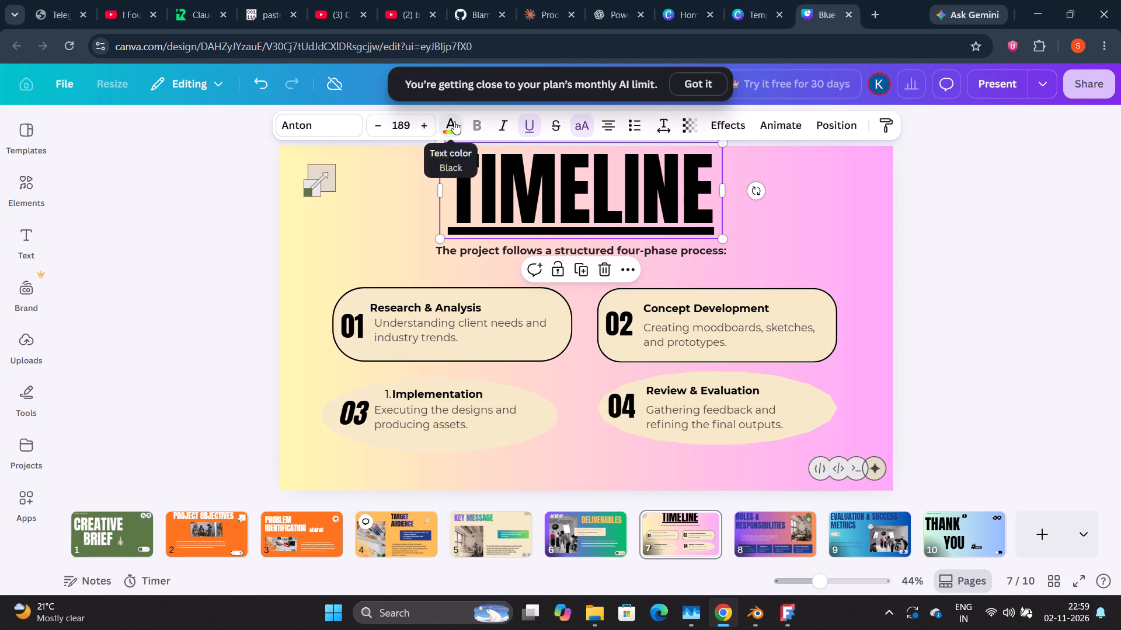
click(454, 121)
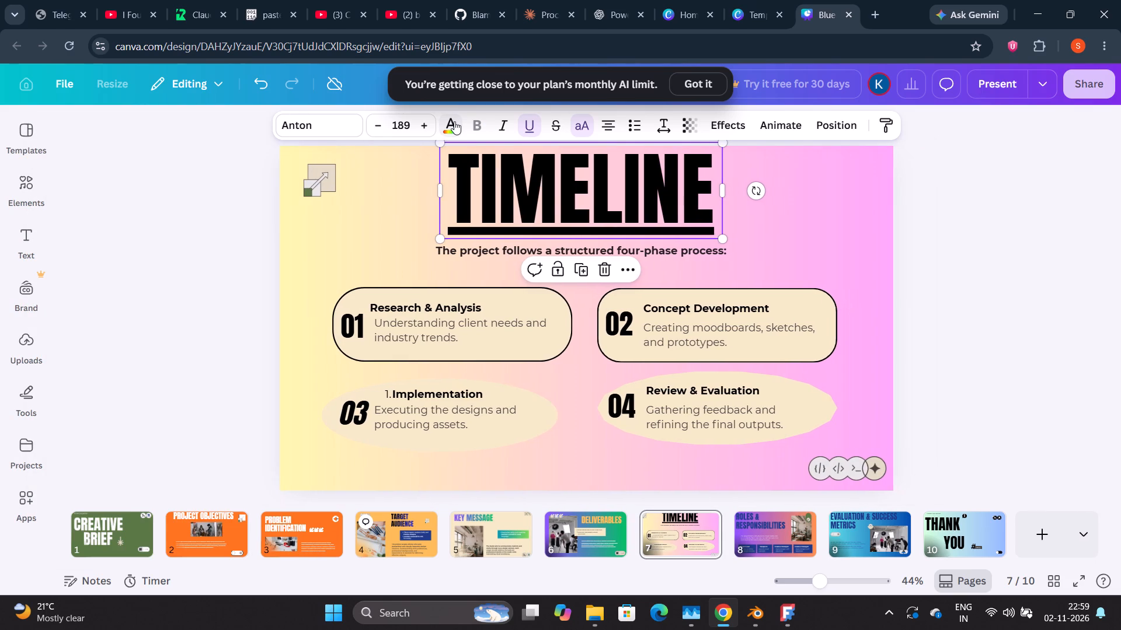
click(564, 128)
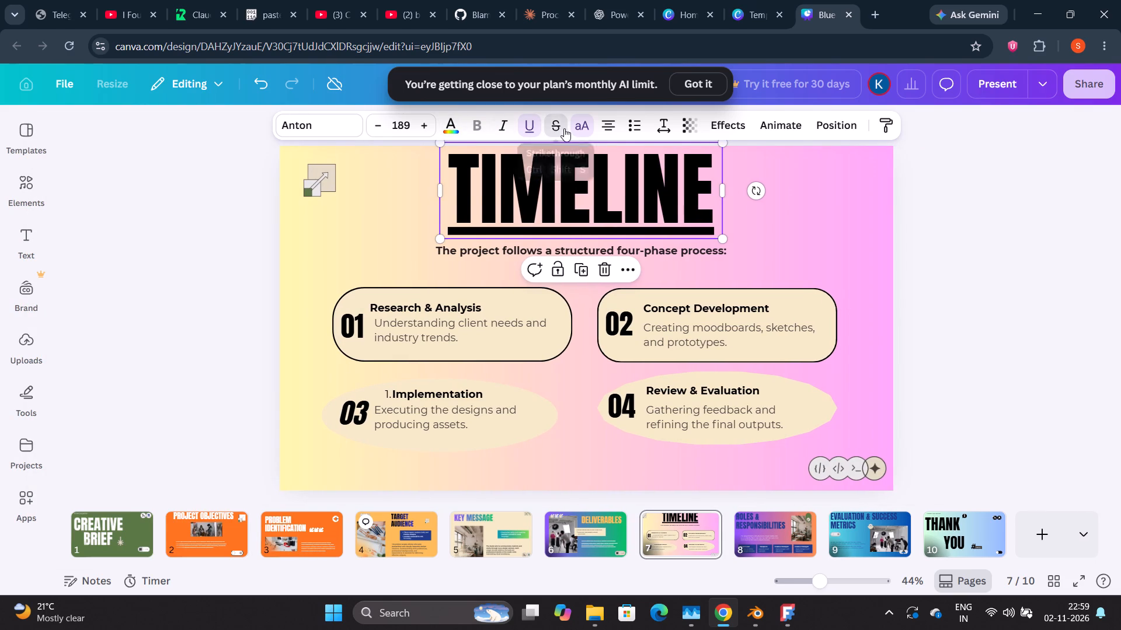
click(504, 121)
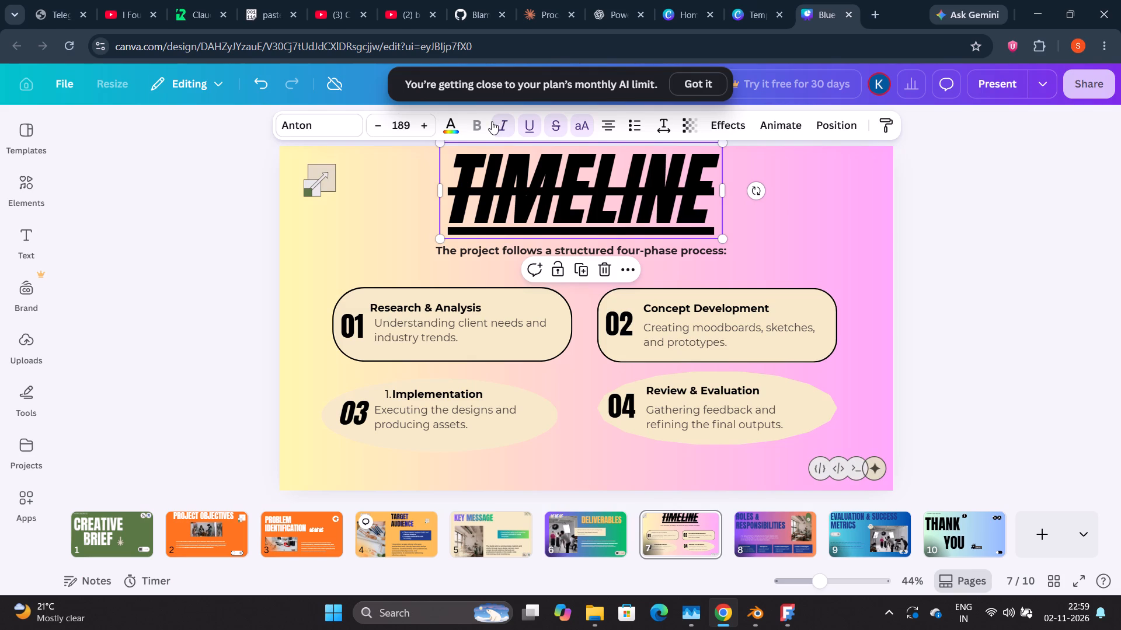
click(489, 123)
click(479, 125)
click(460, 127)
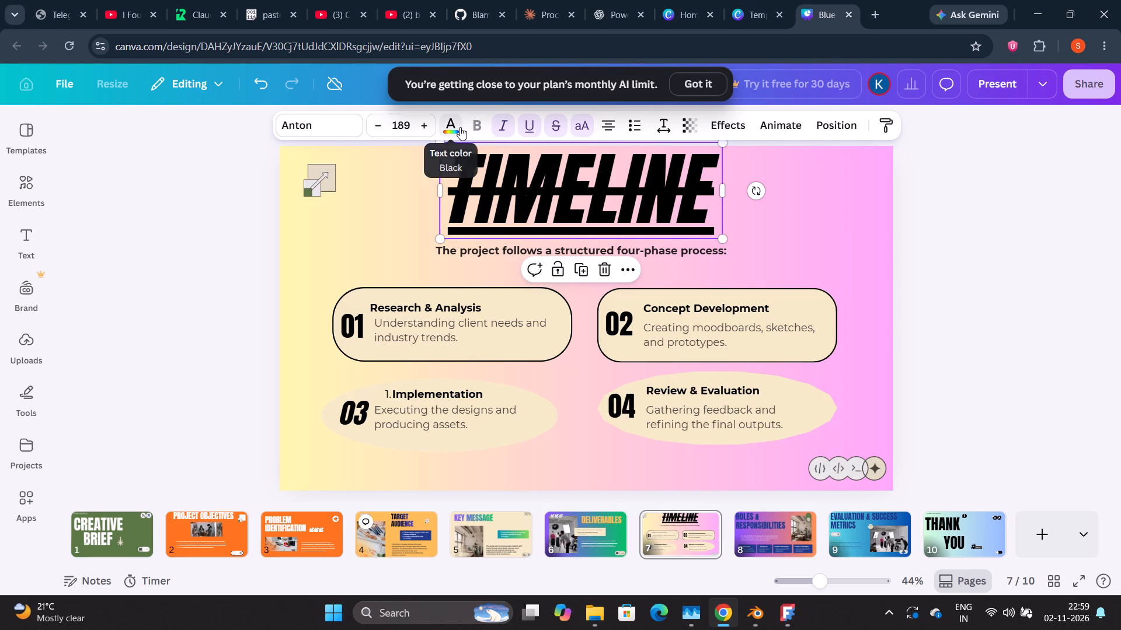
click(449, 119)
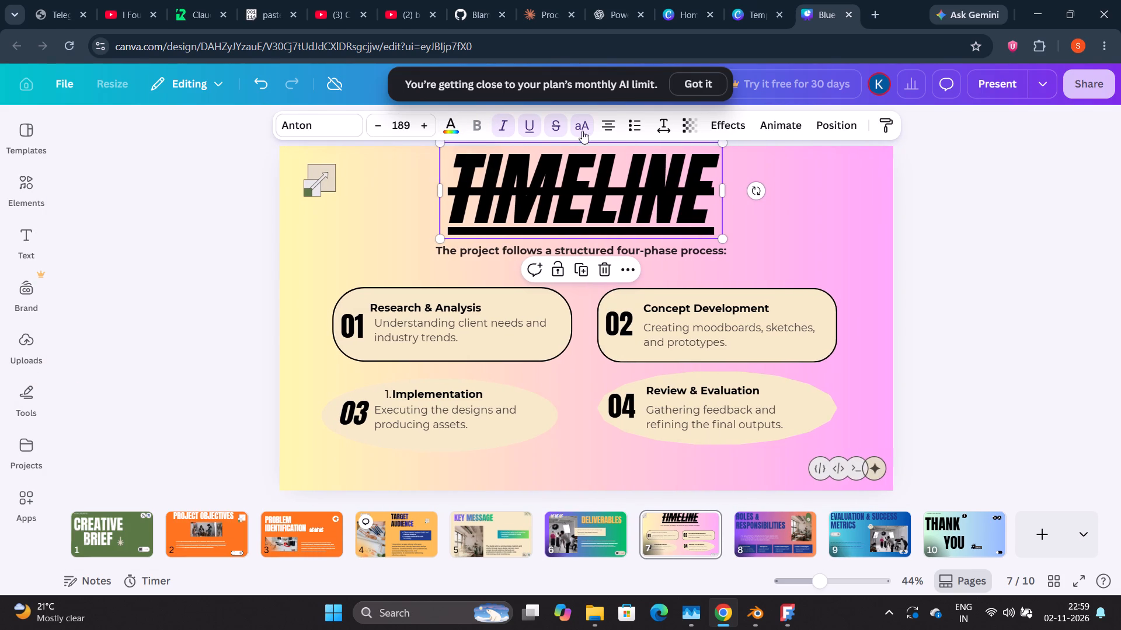
Turn off the all-uppercase setting on the slide title so it reads "Timeline".
click(578, 133)
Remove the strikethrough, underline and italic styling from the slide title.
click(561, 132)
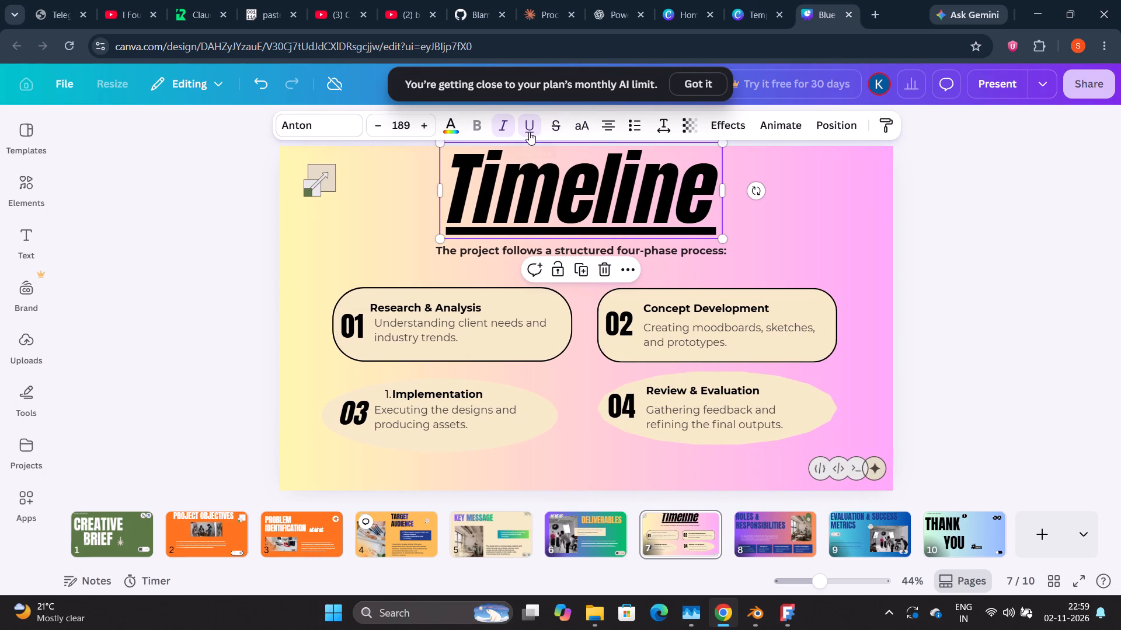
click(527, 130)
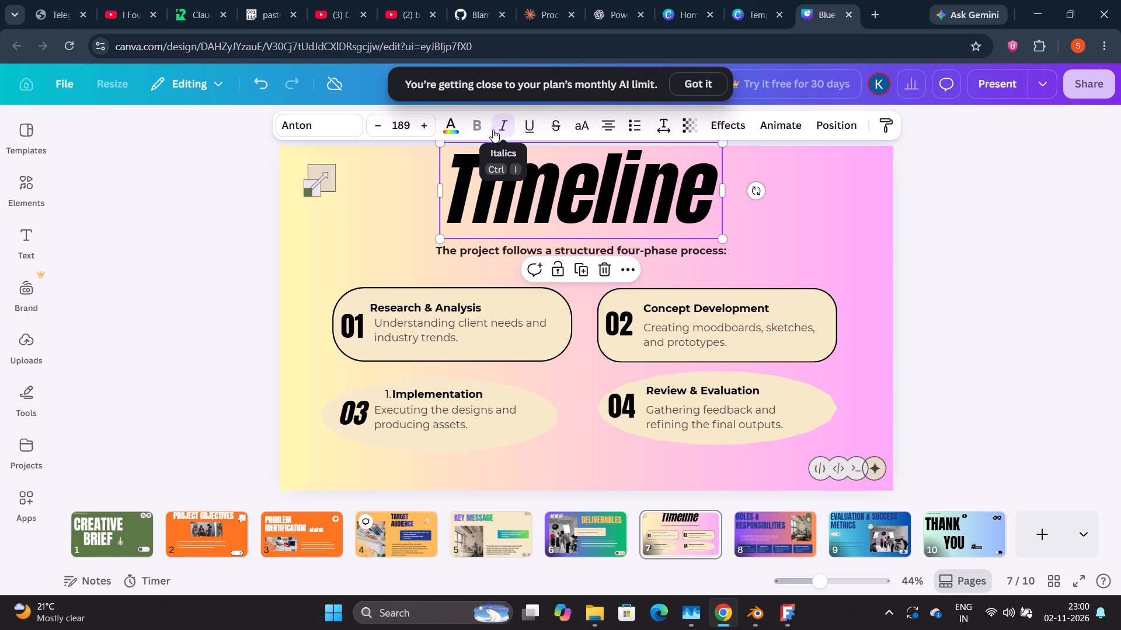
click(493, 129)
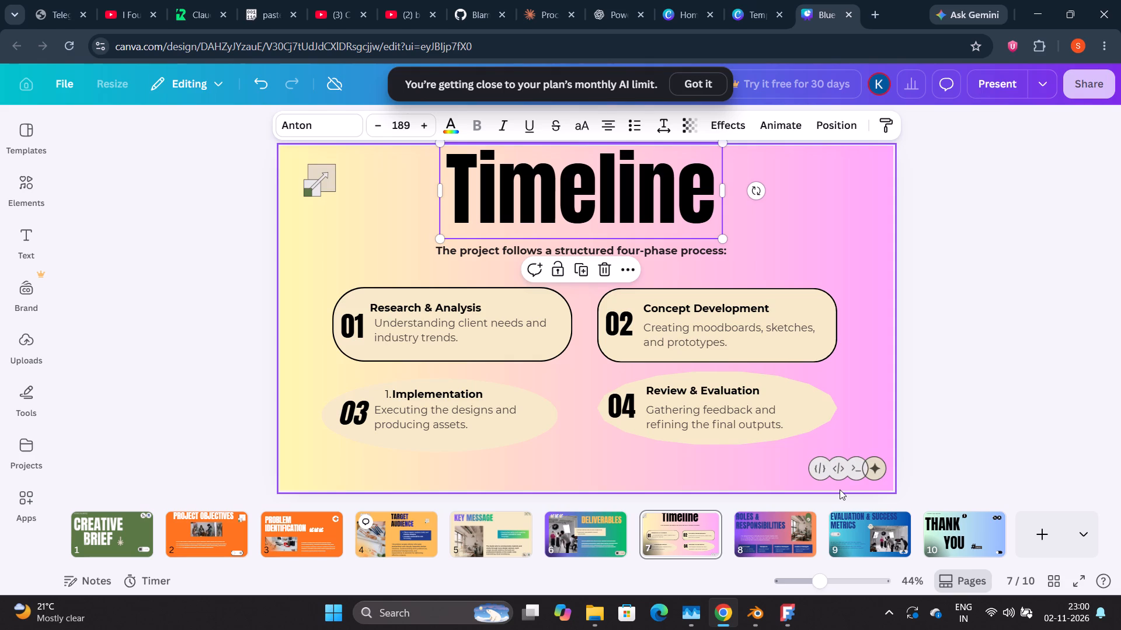
Remove the numbered list formatting from the "Implementation" heading in phase 03.
click(430, 440)
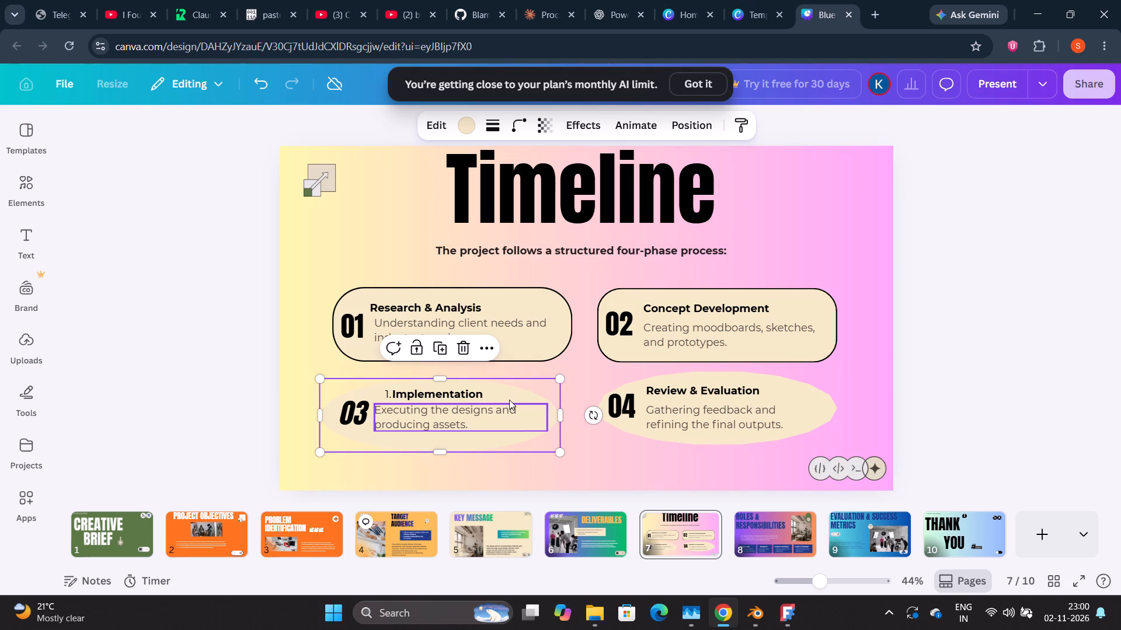
click(509, 400)
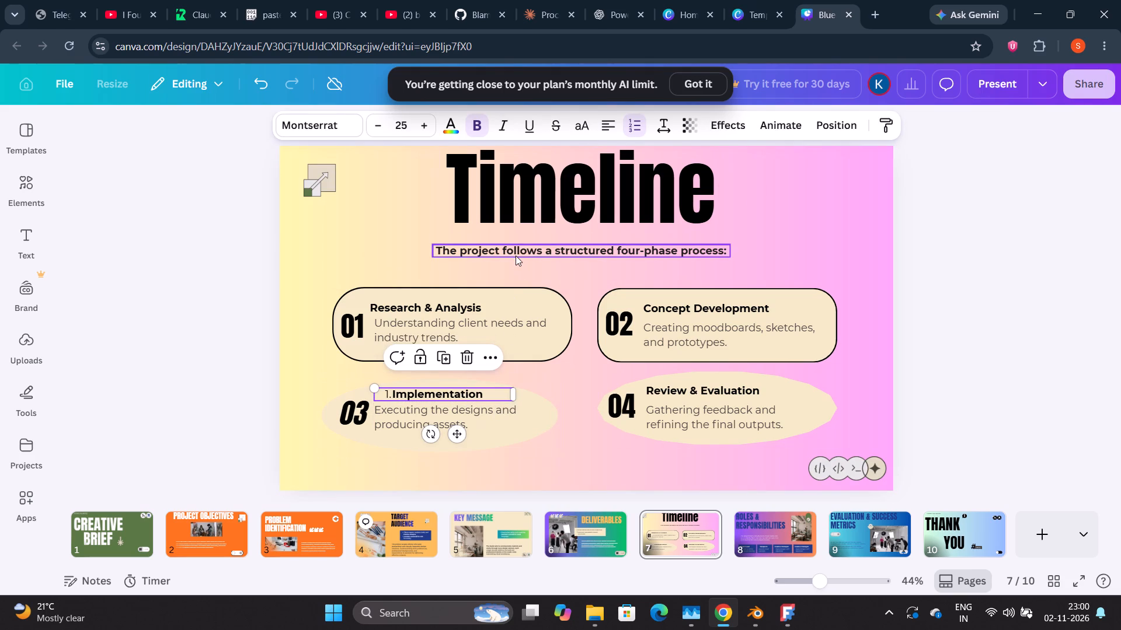
click(638, 134)
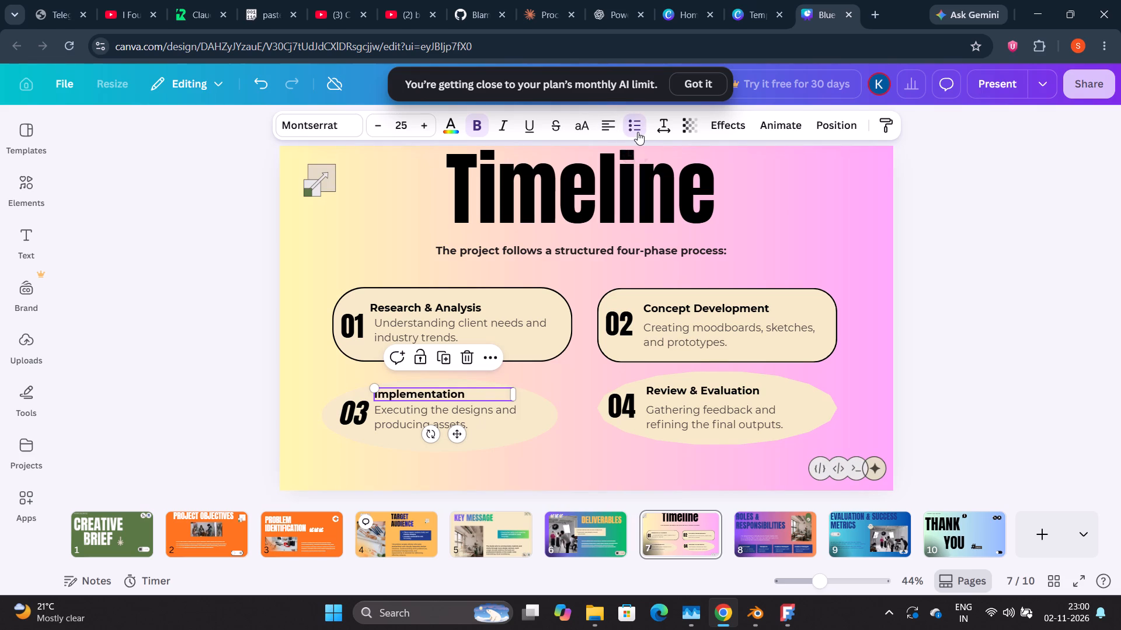
click(638, 132)
click(638, 132)
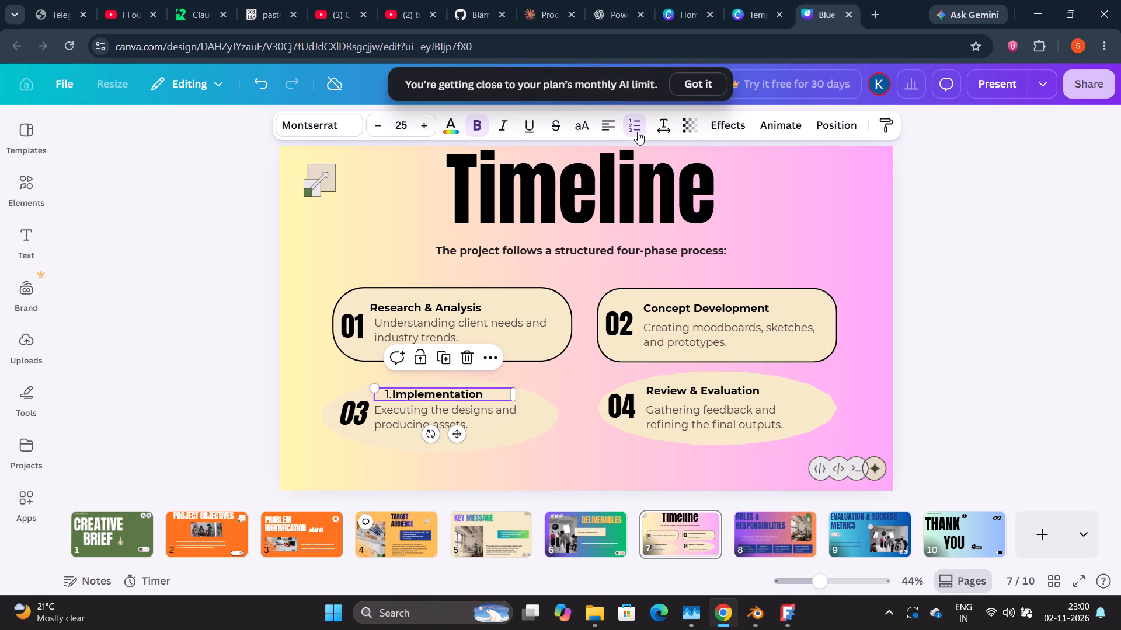
click(638, 132)
click(638, 132)
double_click(638, 132)
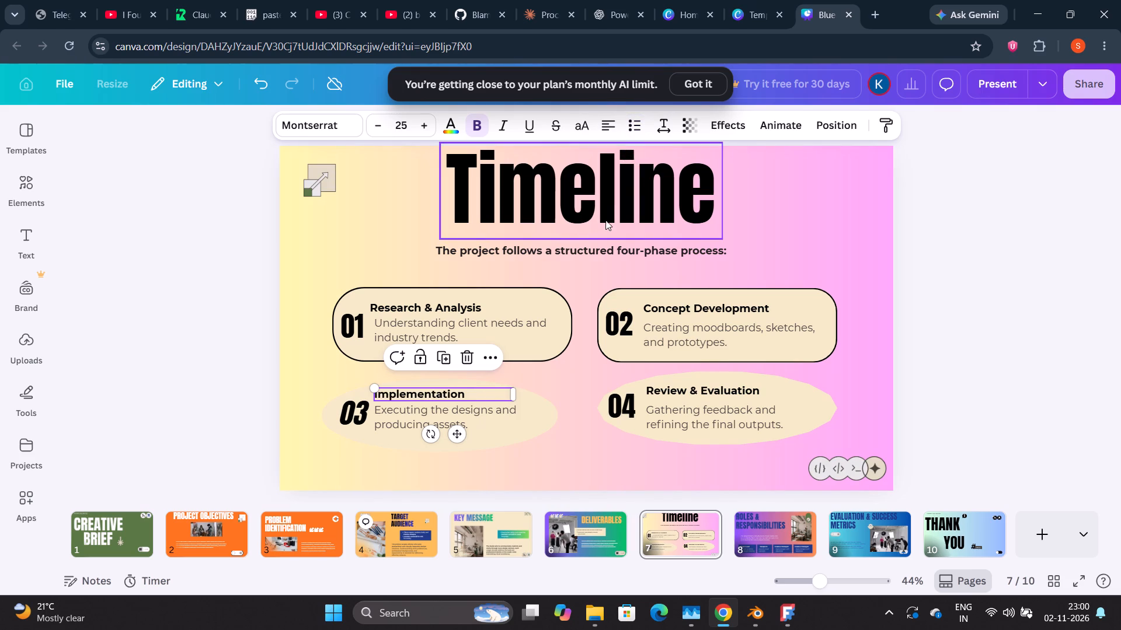
click(565, 383)
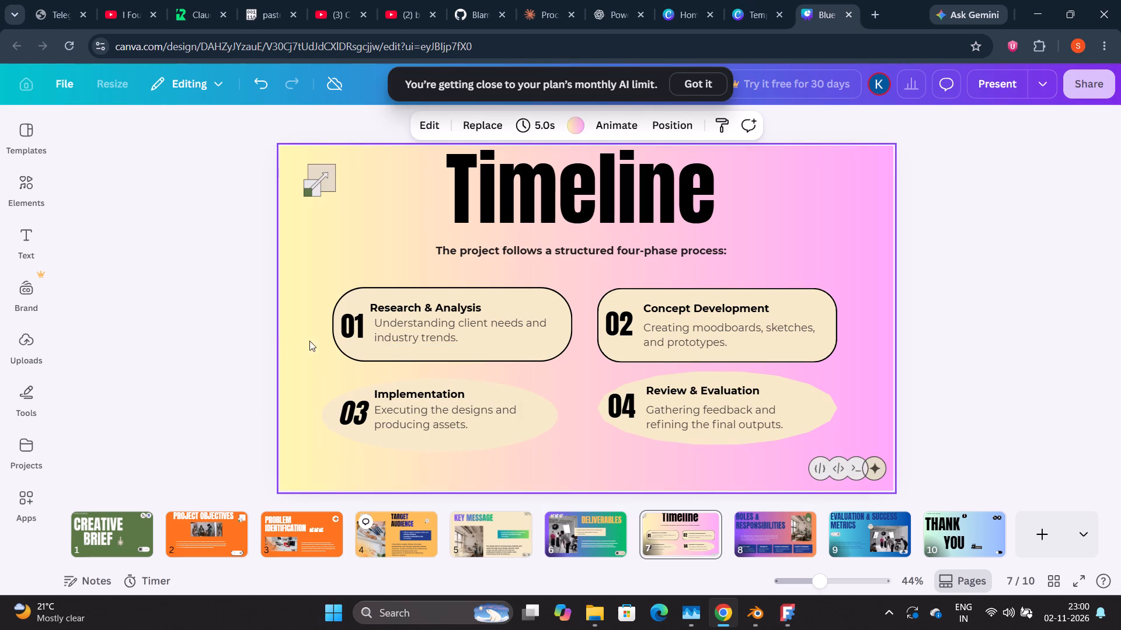
Remove the italic styling and the all-uppercase setting from the number "03".
click(349, 421)
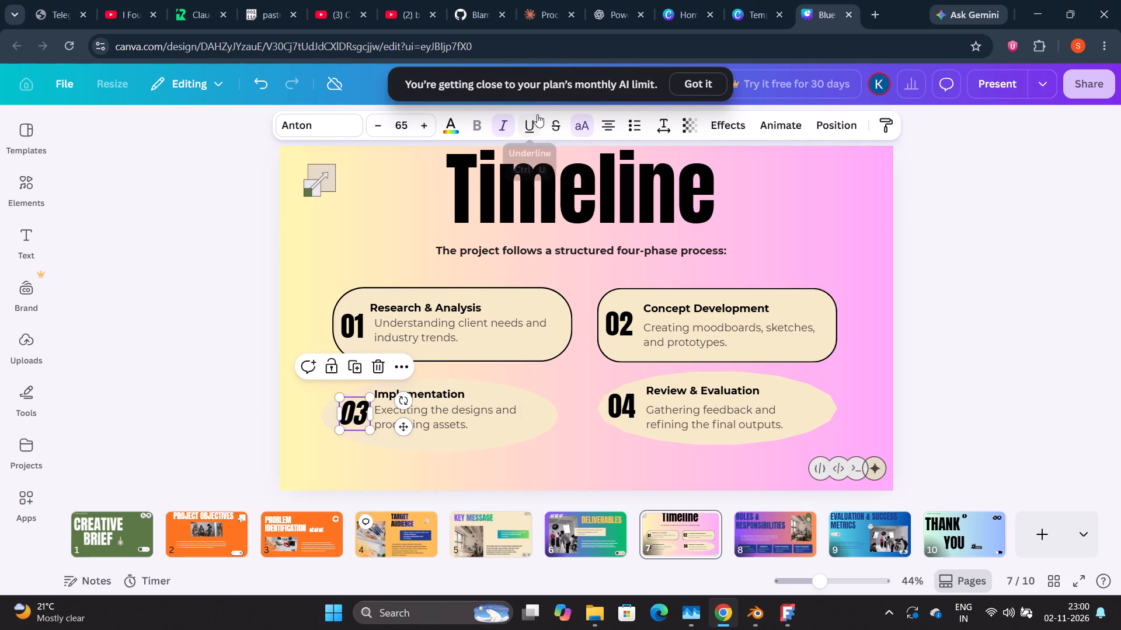
click(504, 132)
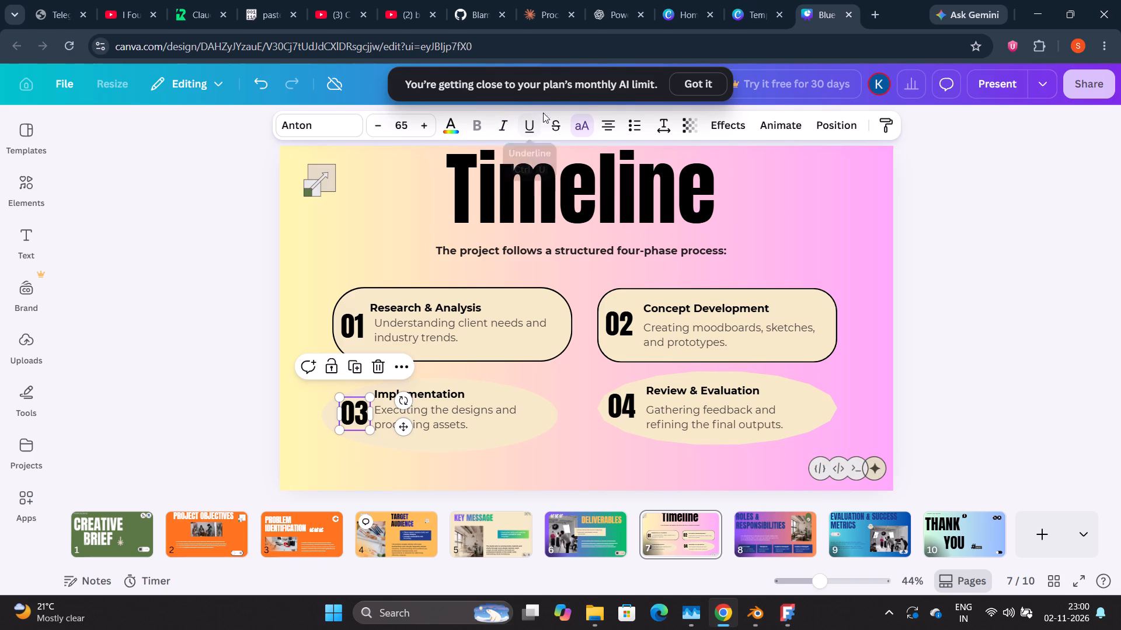
click(584, 129)
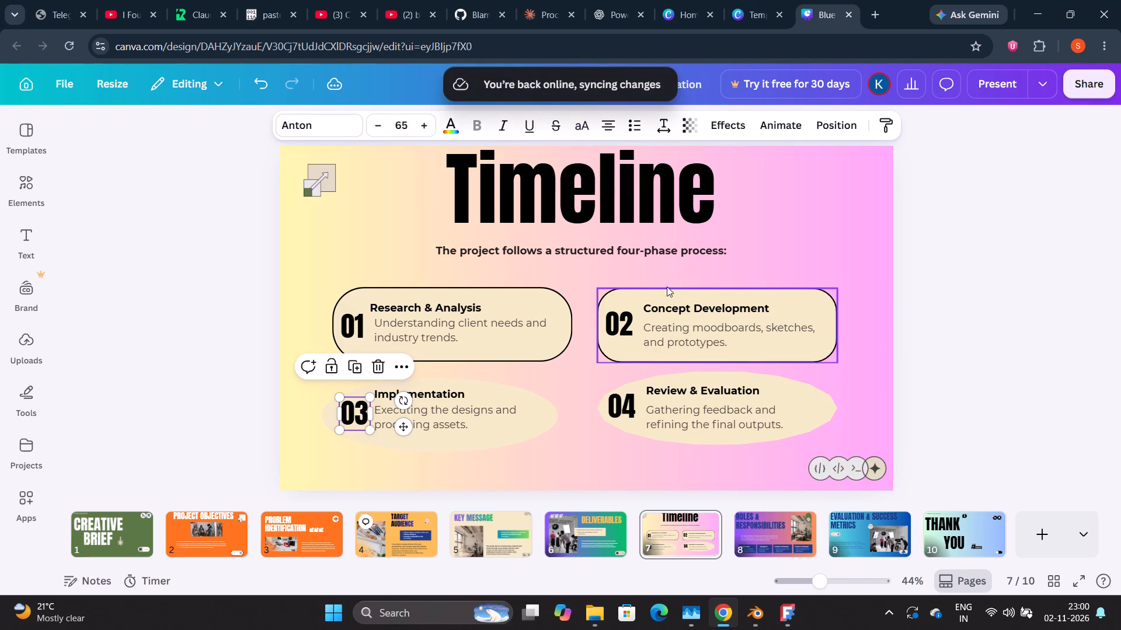
Open the position and arrangement settings for the number "03", then deselect it.
click(843, 121)
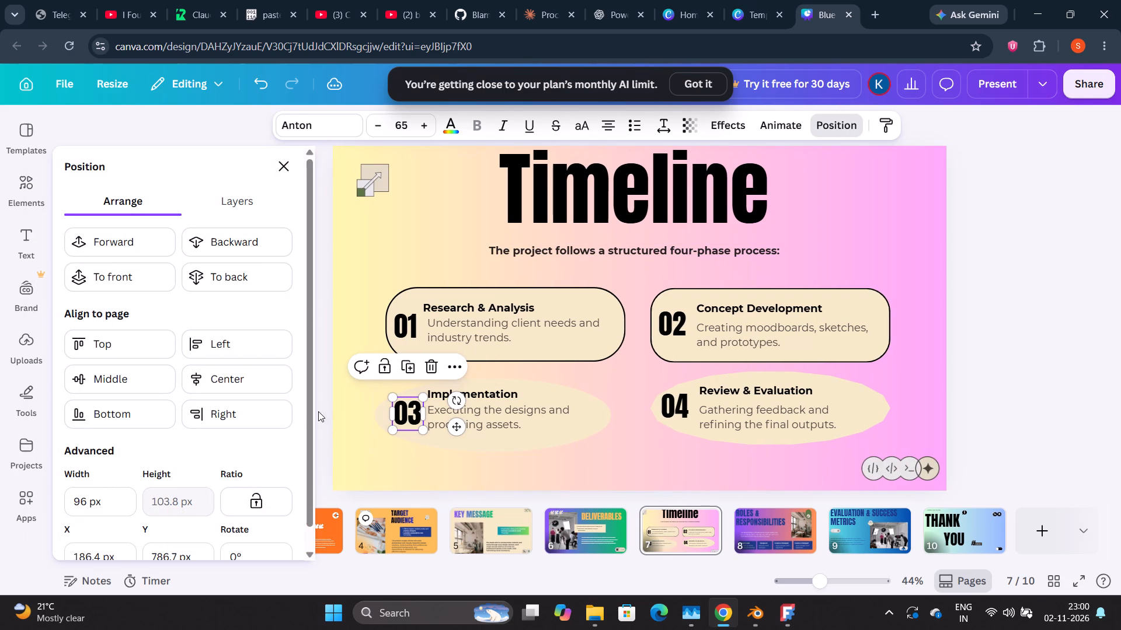
click(363, 420)
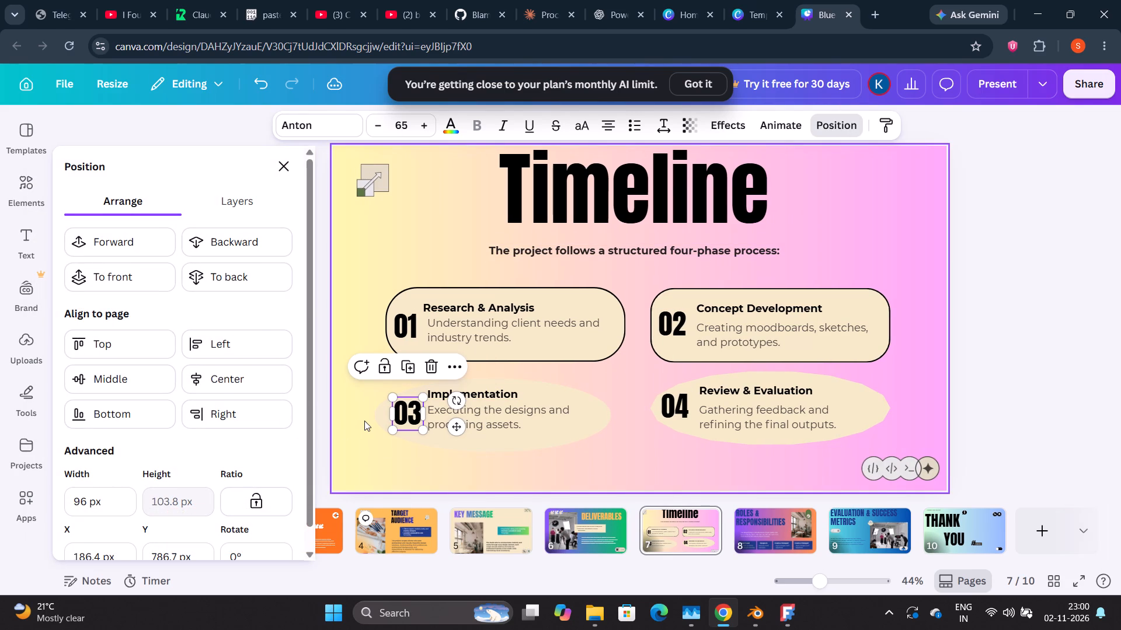
click(364, 421)
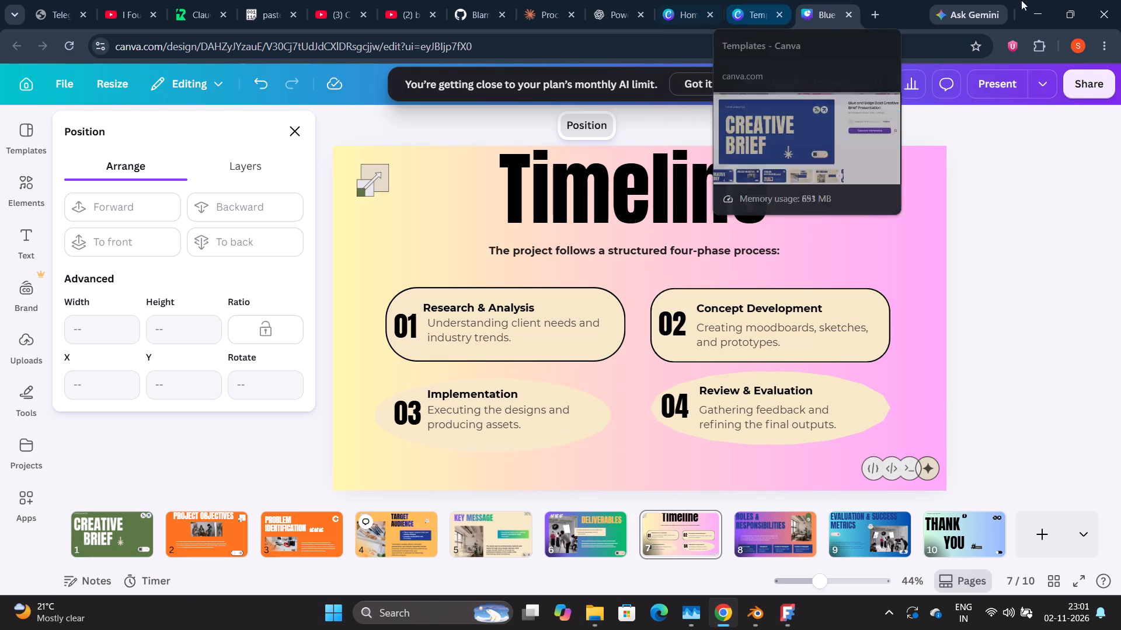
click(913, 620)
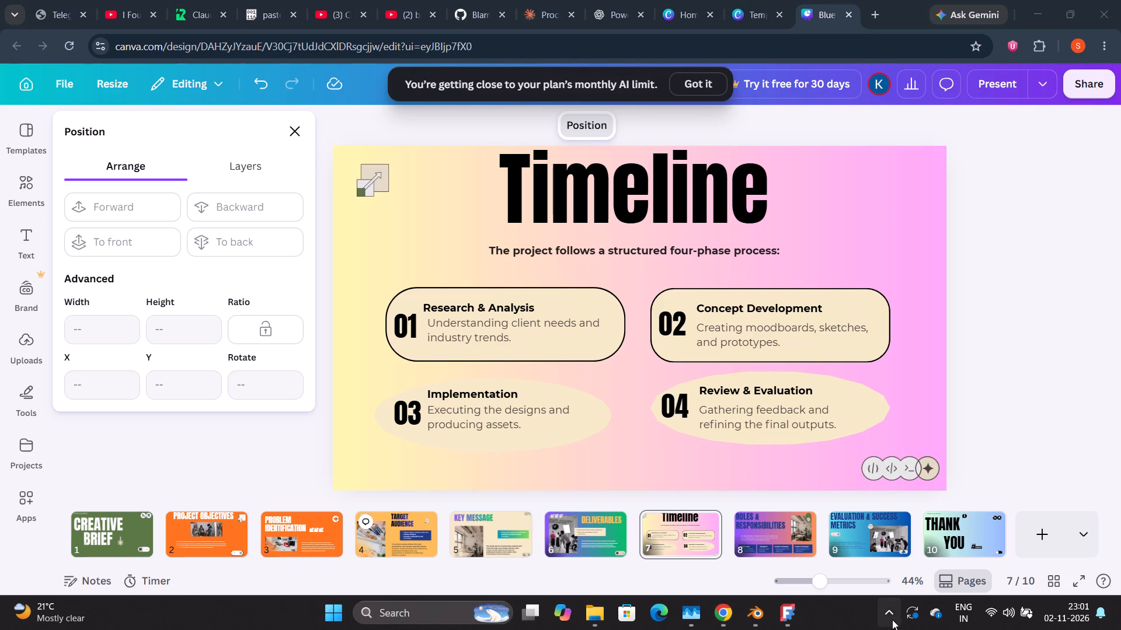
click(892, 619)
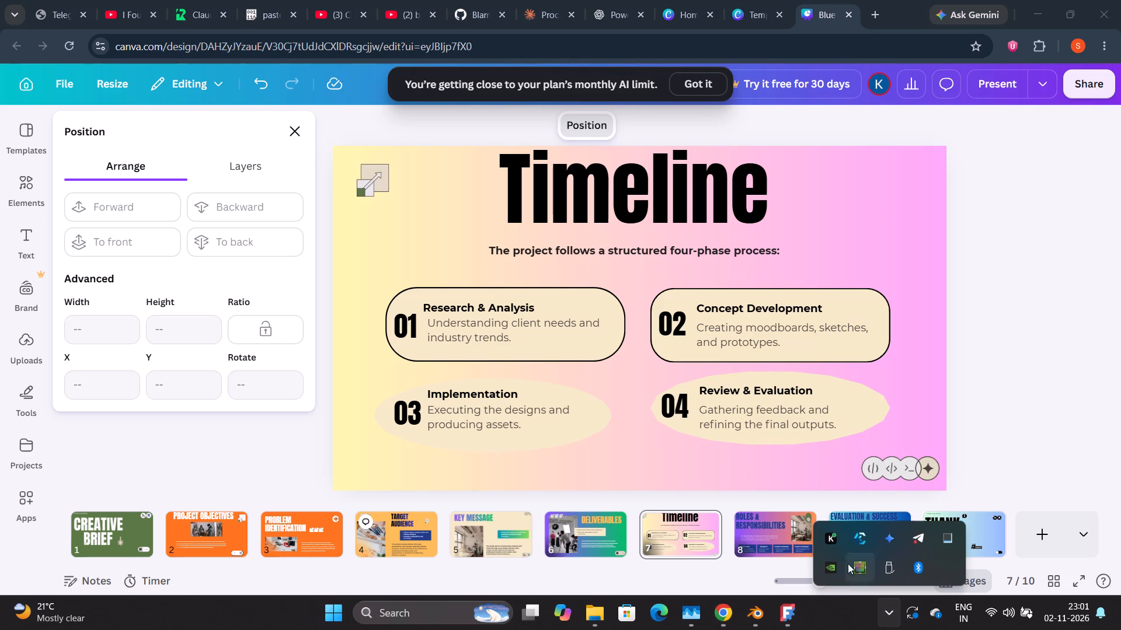